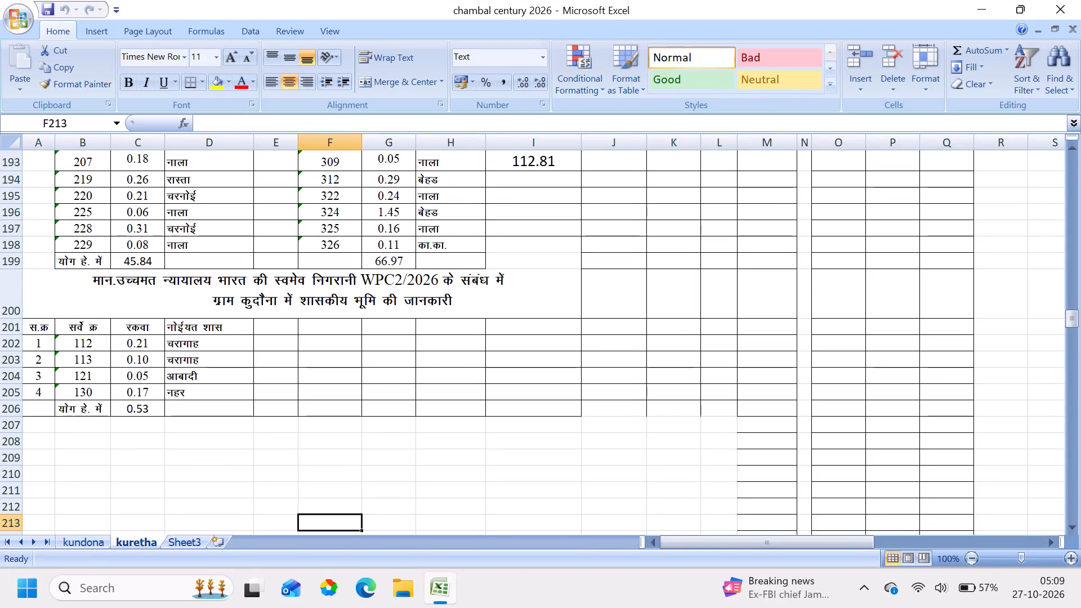
Switch from the kuretha worksheet to the kundona worksheet to view its land survey records.
click(82, 544)
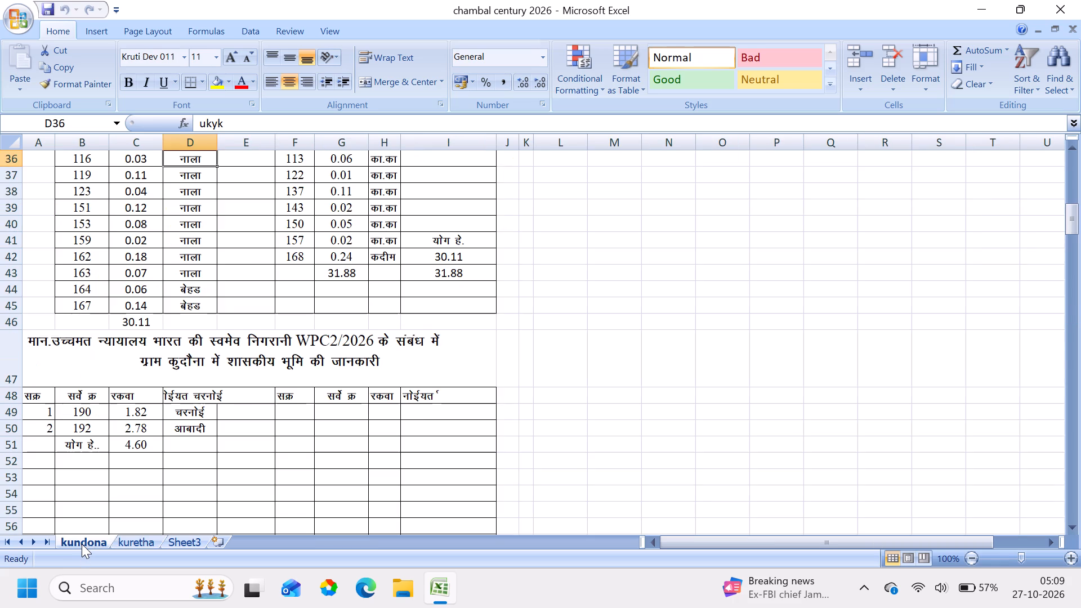
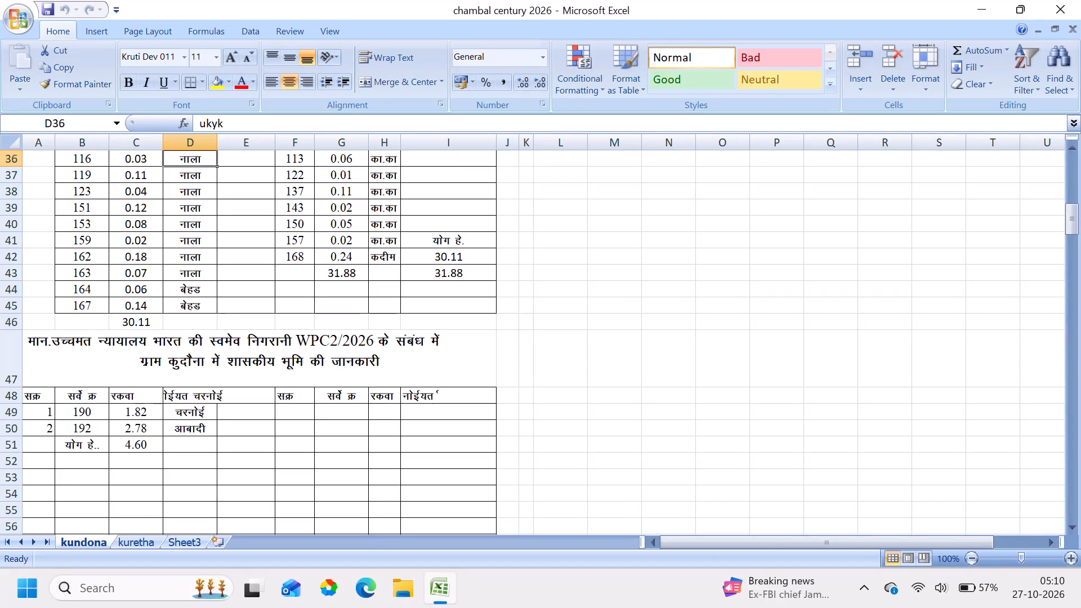
Move the area total formula from cell G43 down to G46, level with the other column's total.
click(333, 276)
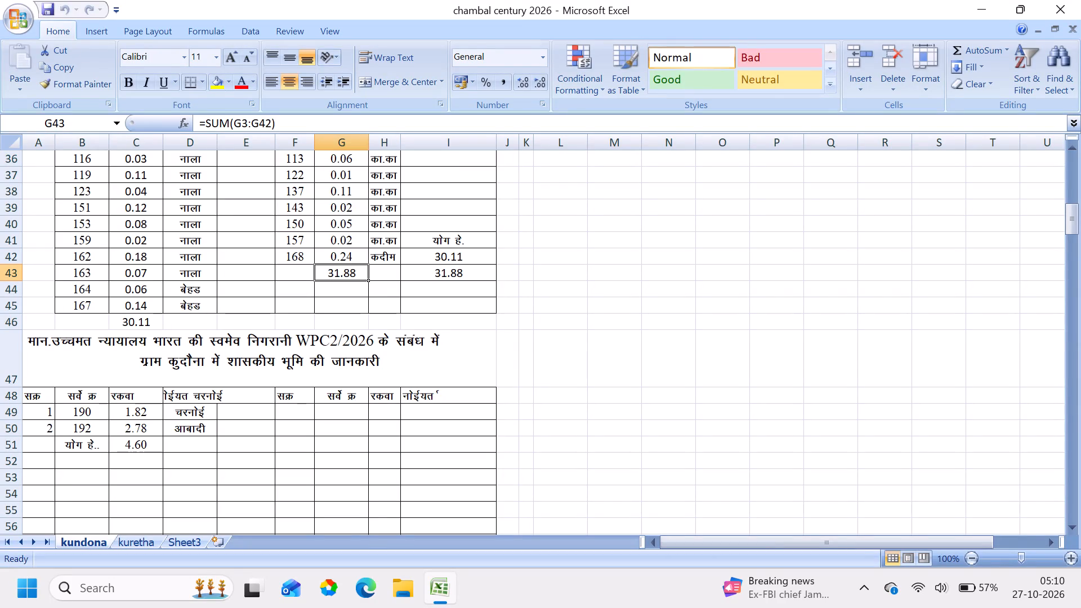
key(ctrl+x)
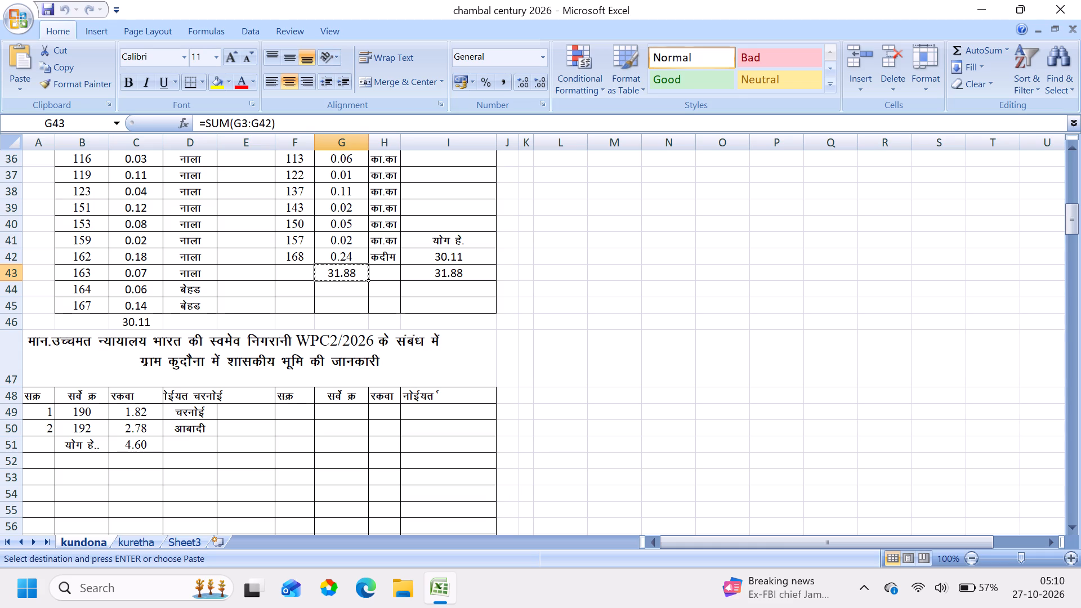
click(346, 325)
key(ctrl+v)
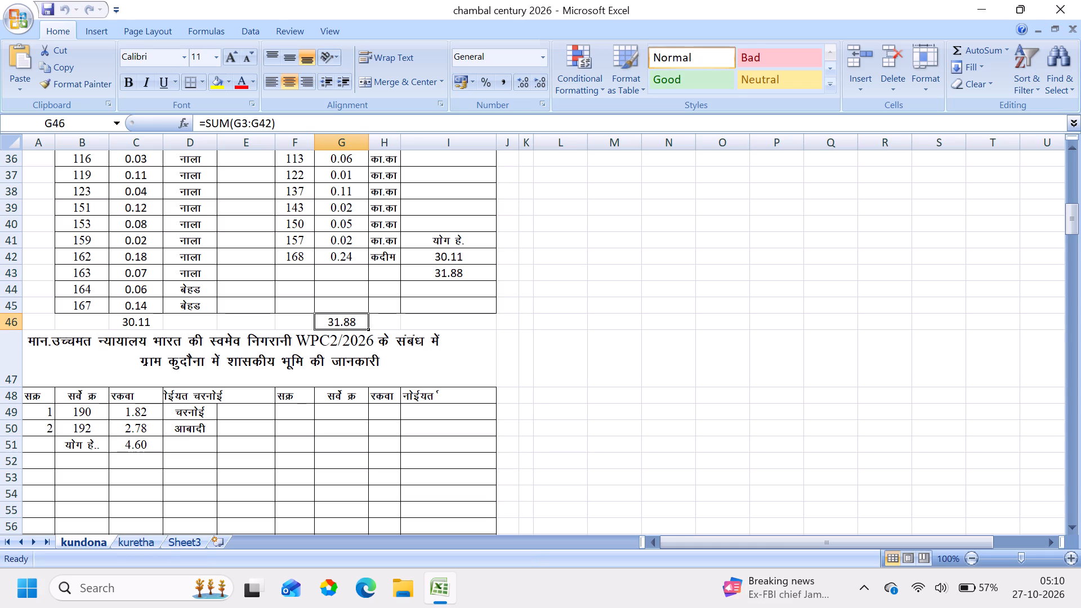
click(617, 337)
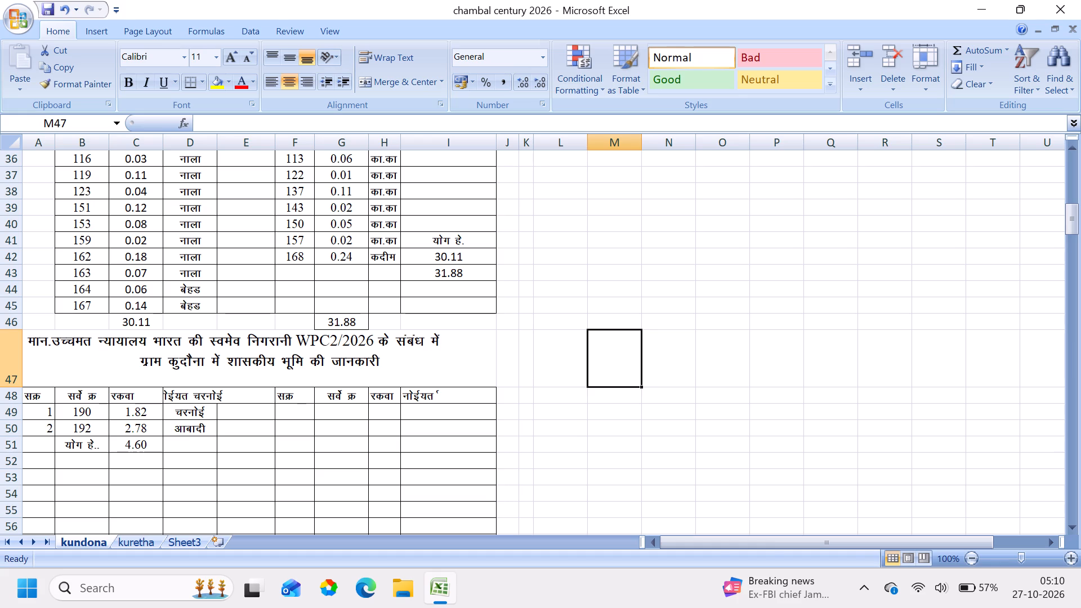
Move the योग हे. label and its two total values from I41:I43 down to I43:I45.
drag(454, 244, 453, 272)
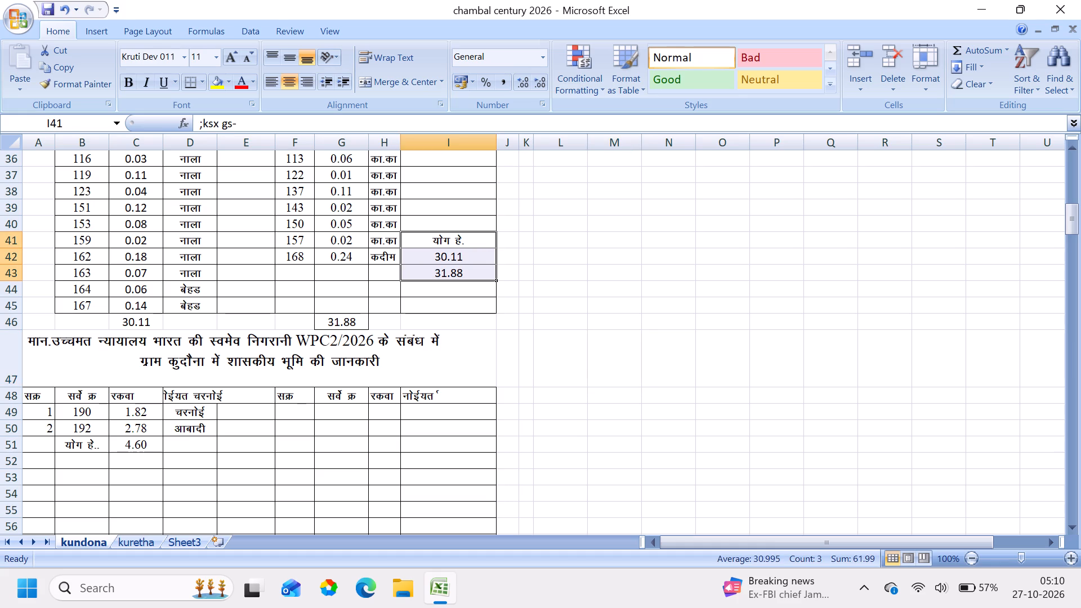
key(ctrl+x)
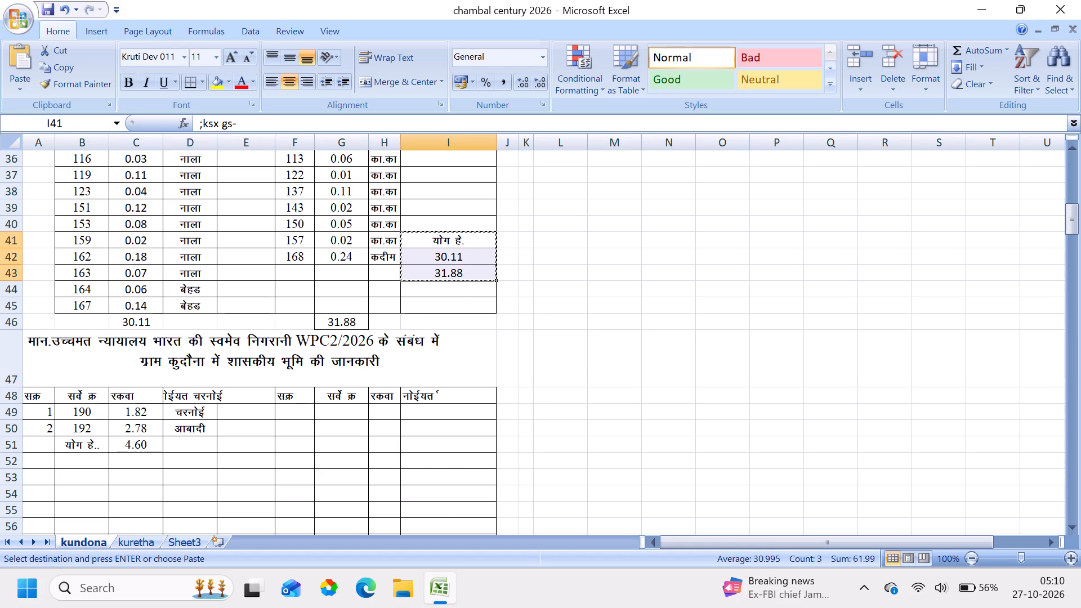
click(472, 277)
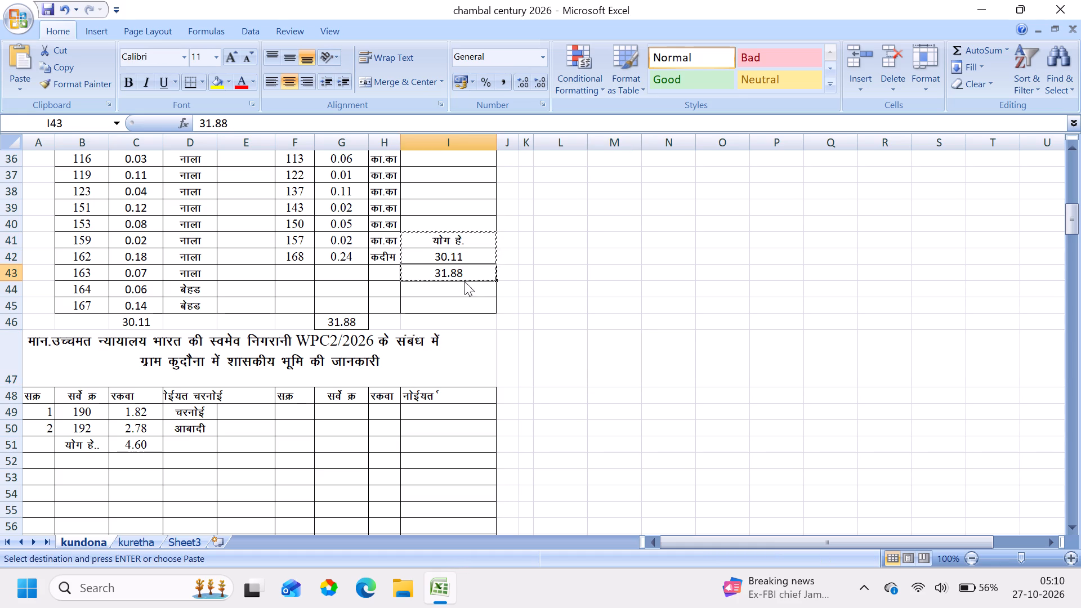
key(ctrl+v)
click(579, 316)
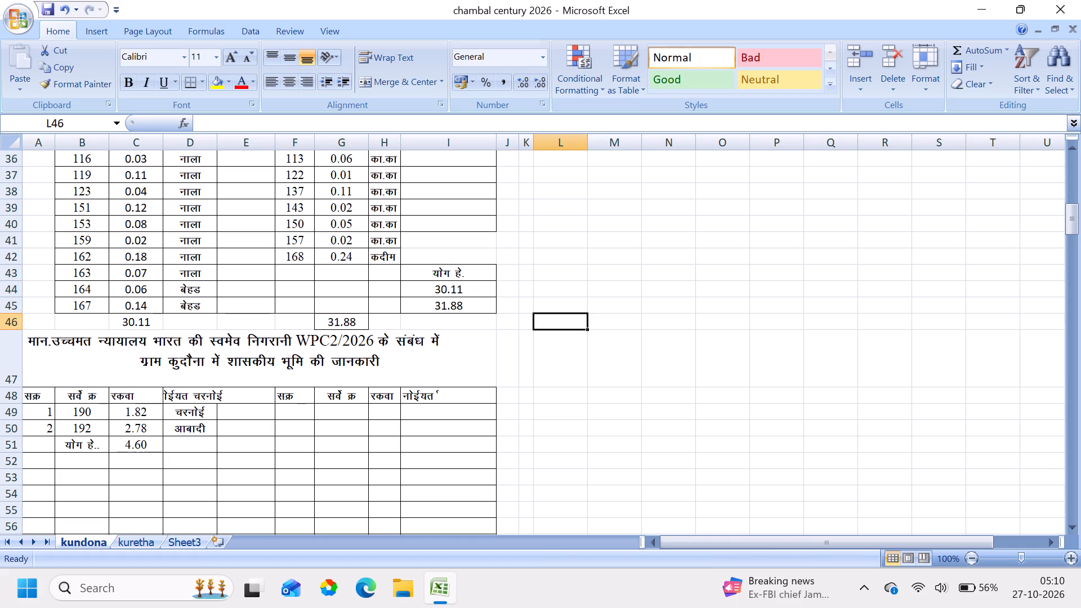
Apply all borders to the bottom rows of the first table, range B40:I46.
drag(73, 218, 401, 320)
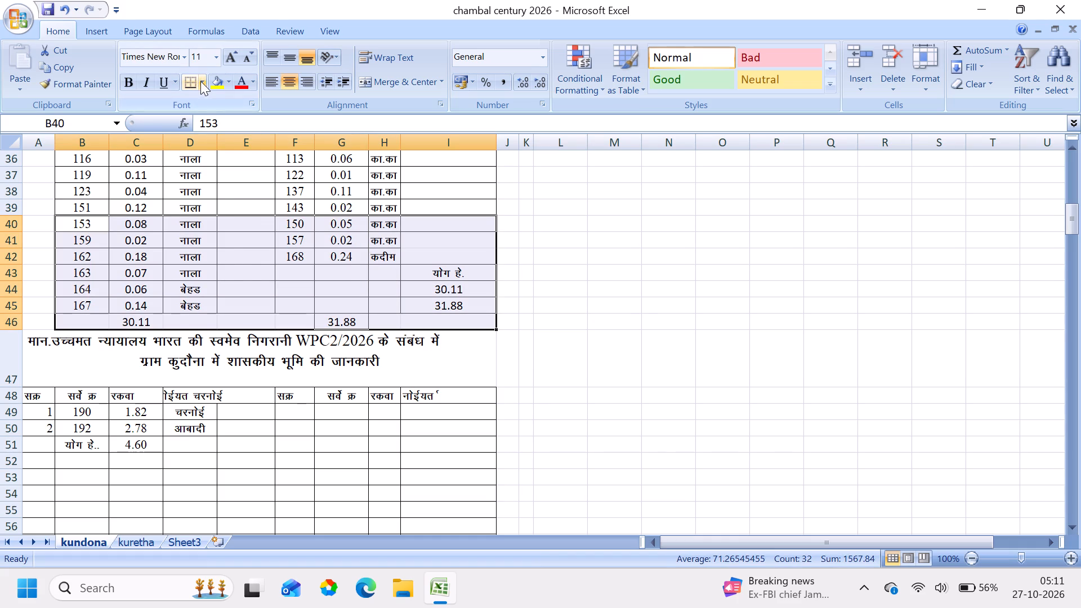
click(200, 81)
click(191, 216)
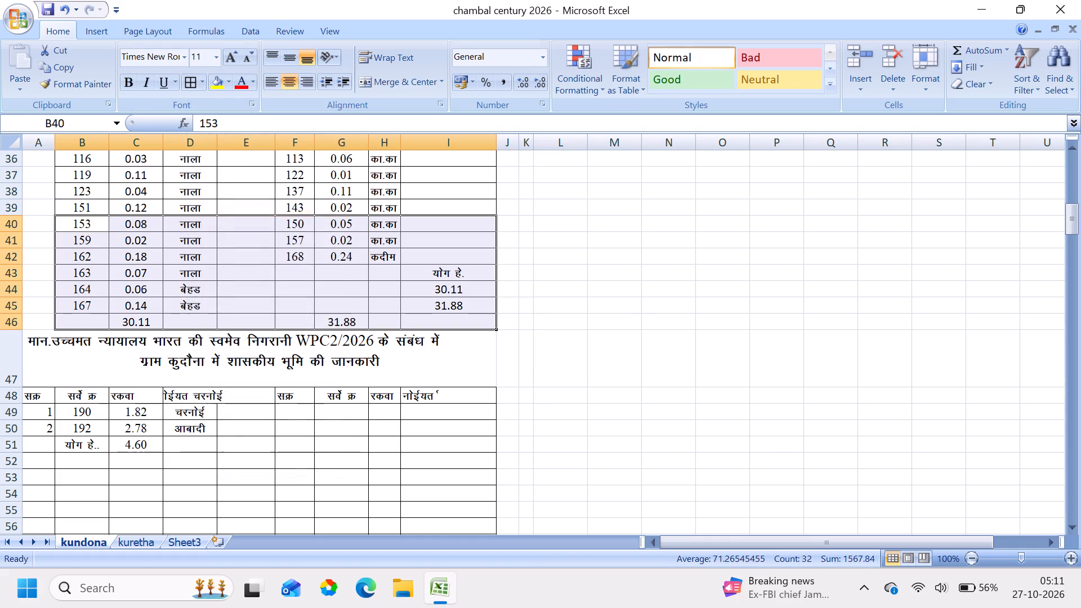
click(619, 289)
Format the two total values in I44:I45 as bold with font size 12.
drag(438, 282, 439, 305)
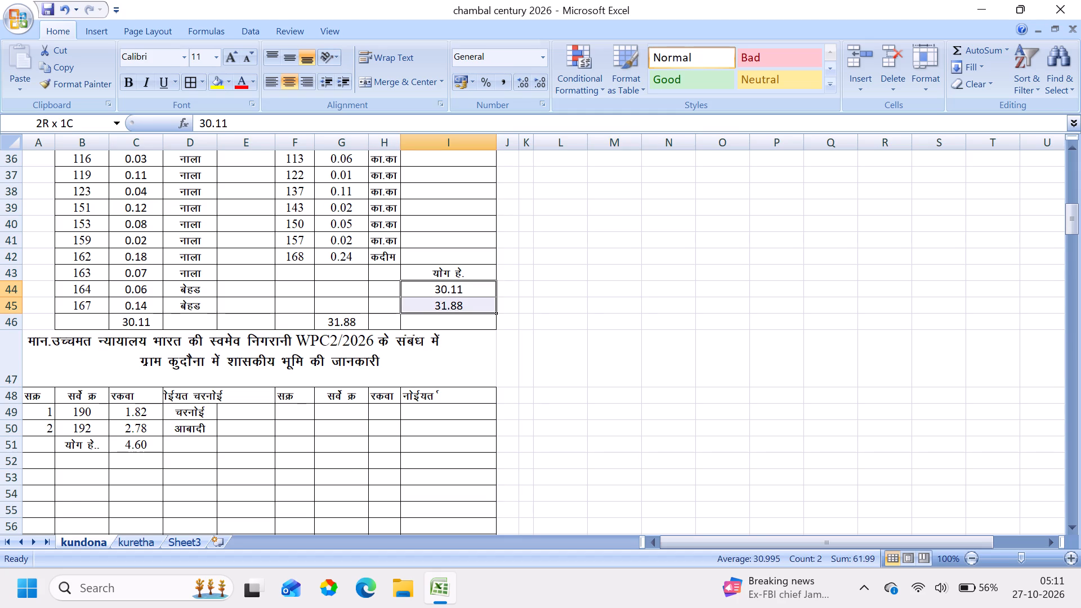
drag(439, 305, 439, 307)
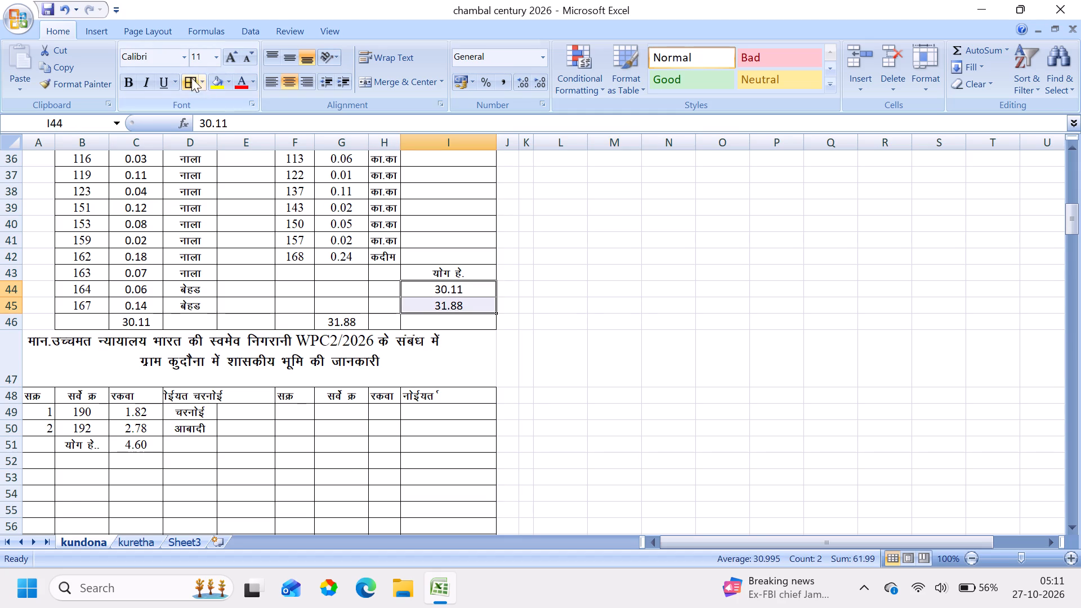
click(218, 59)
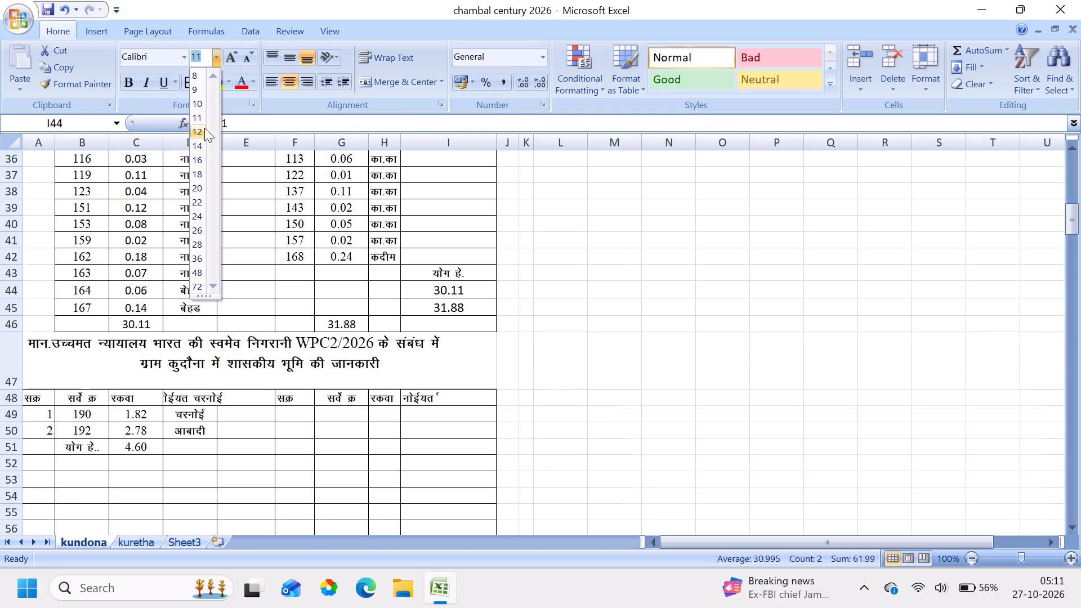
click(203, 127)
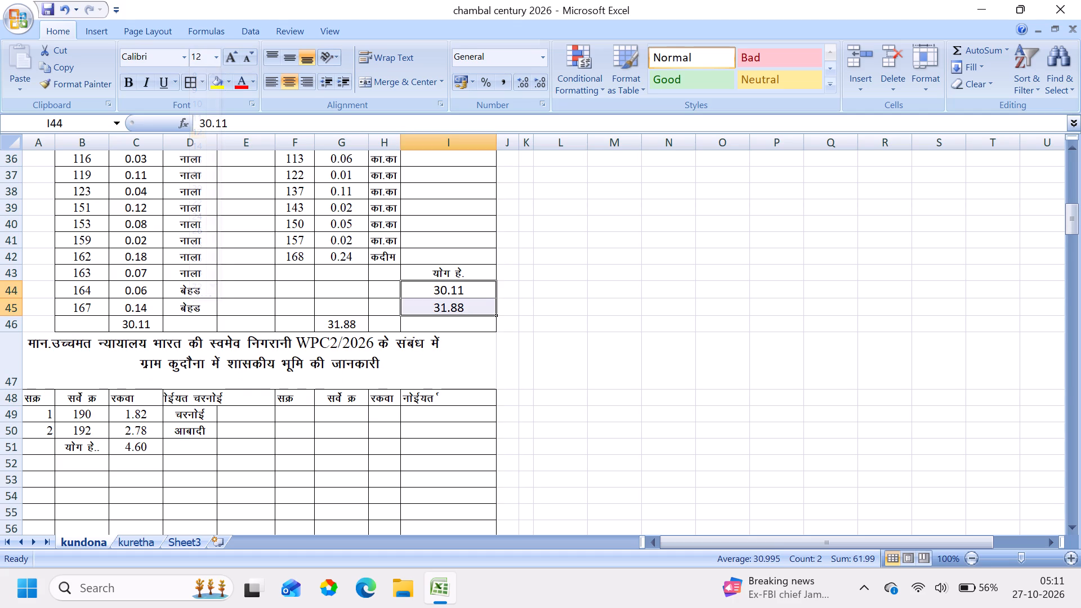
click(128, 81)
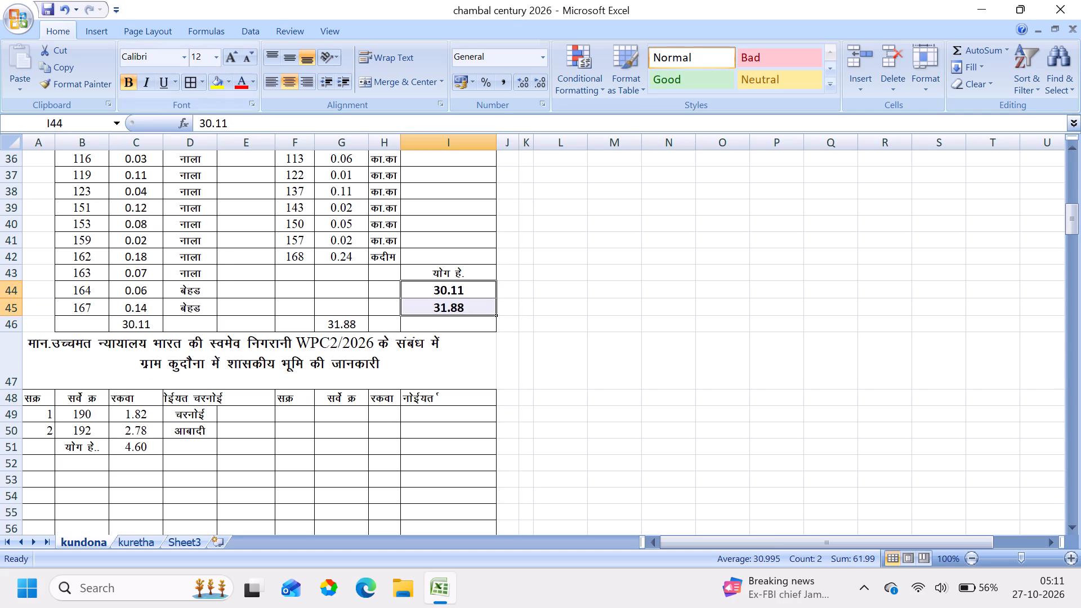
click(646, 272)
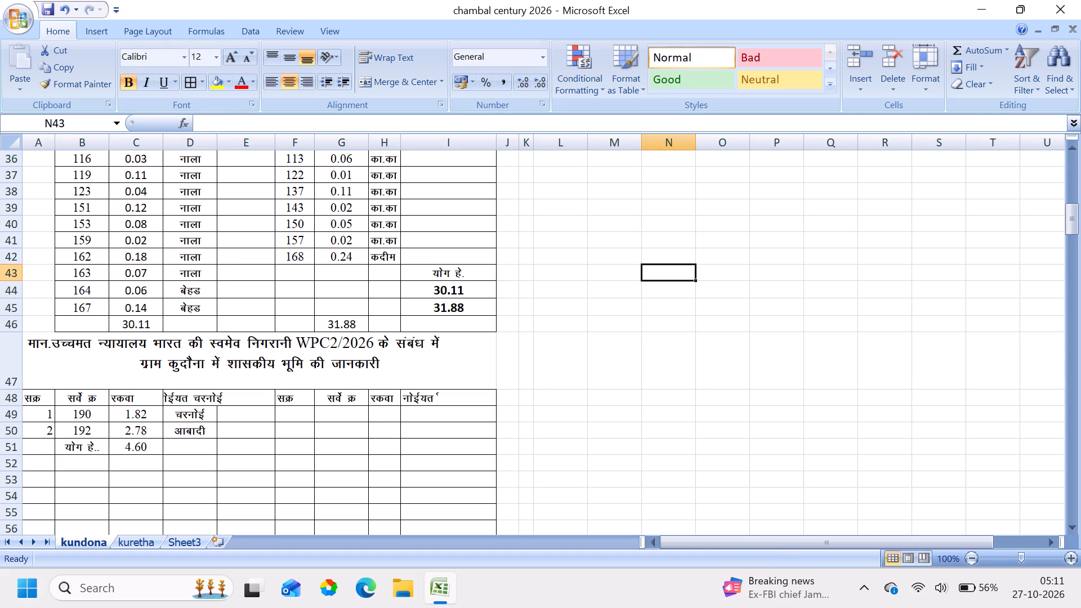
Make the area totals in cells C46, G46 and C51 bold.
drag(121, 325, 157, 325)
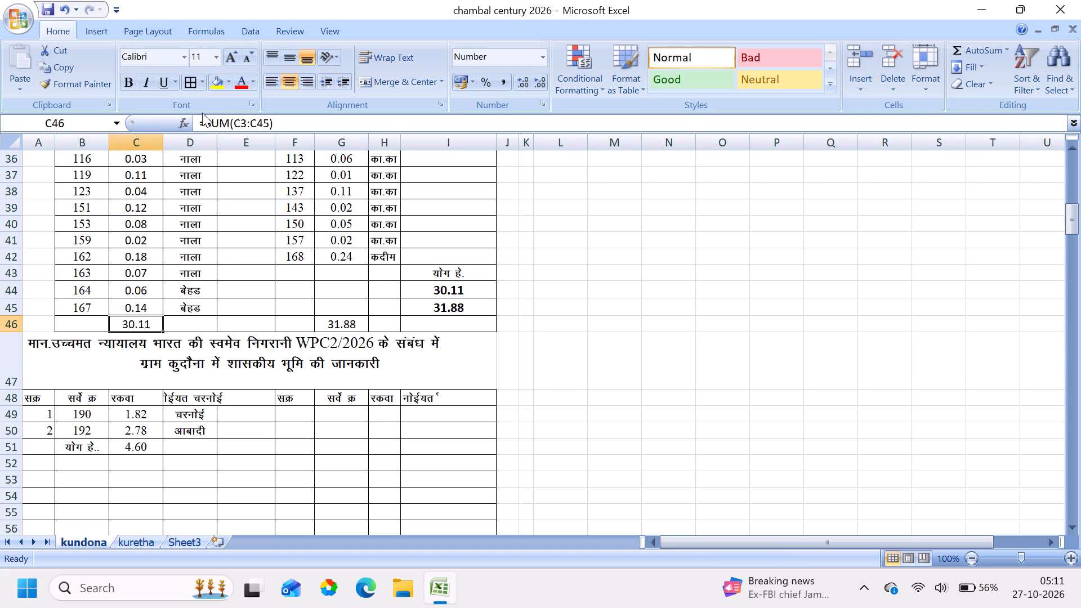
click(127, 82)
click(342, 324)
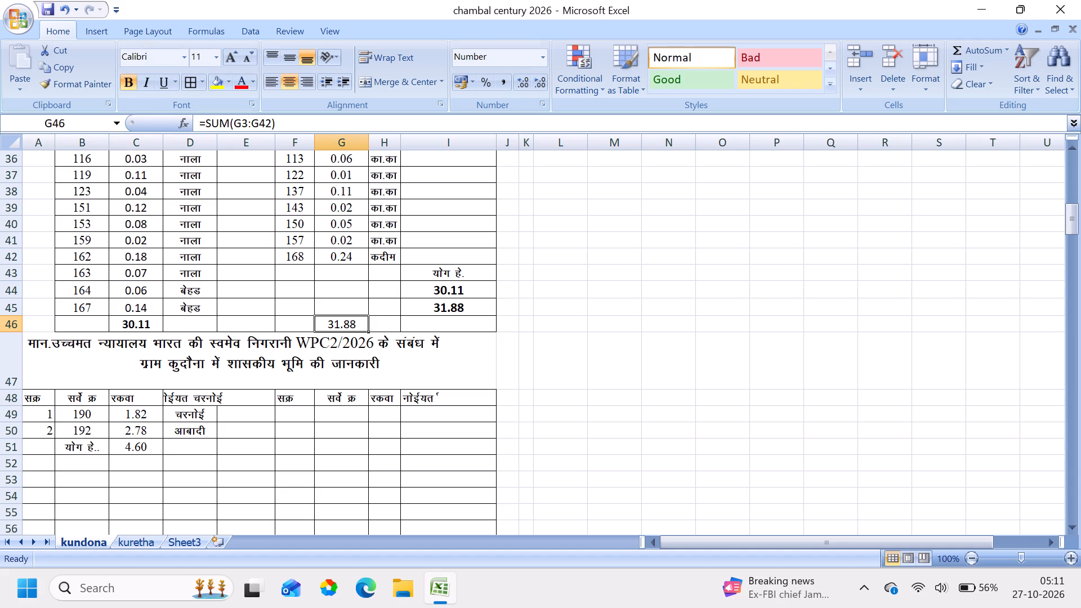
click(126, 84)
click(728, 320)
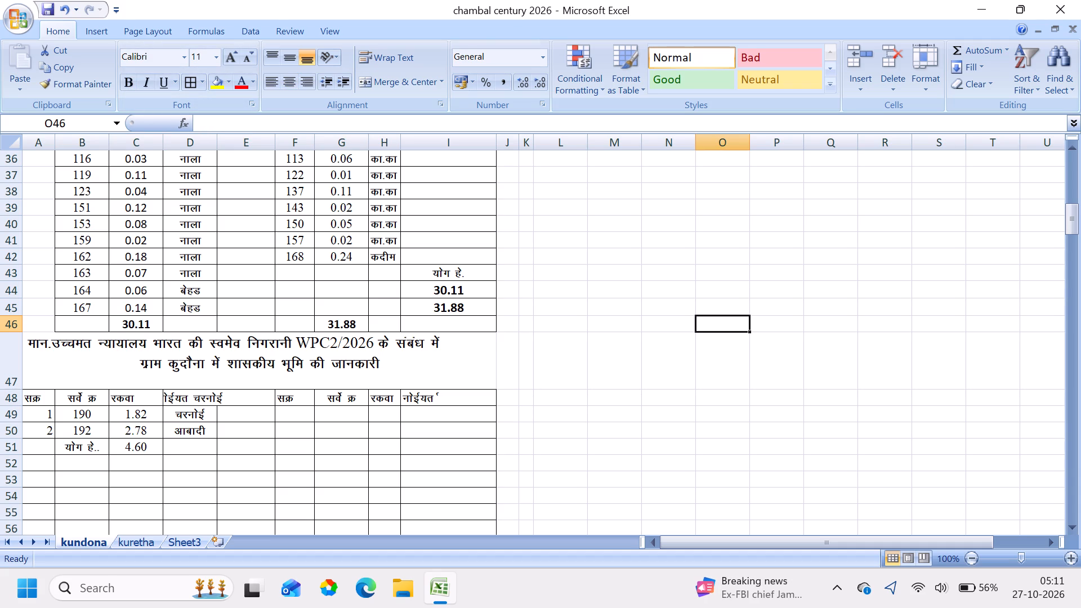
click(124, 450)
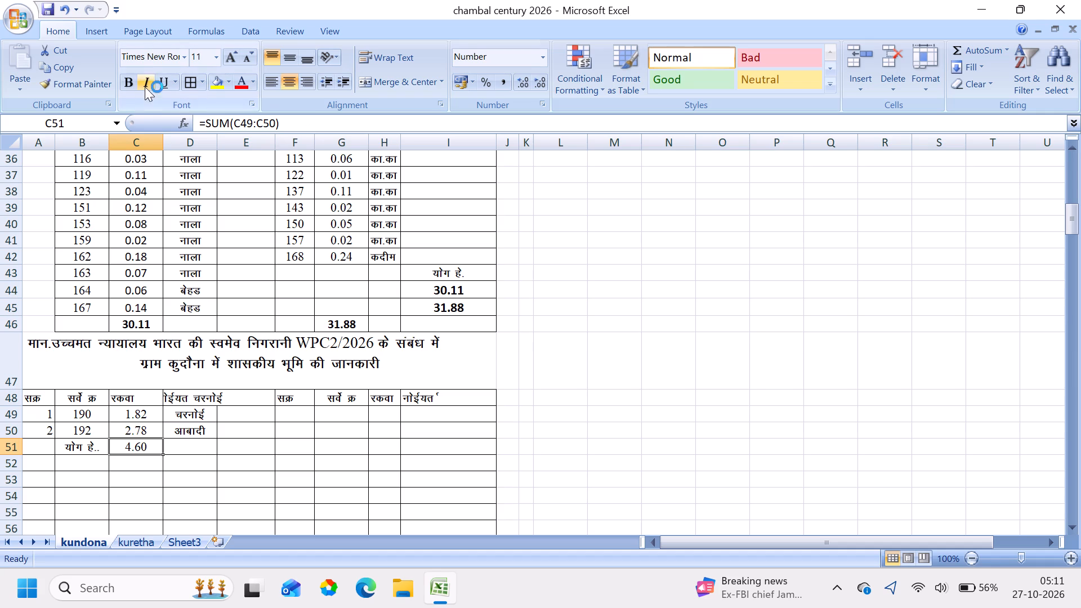
click(126, 81)
click(676, 406)
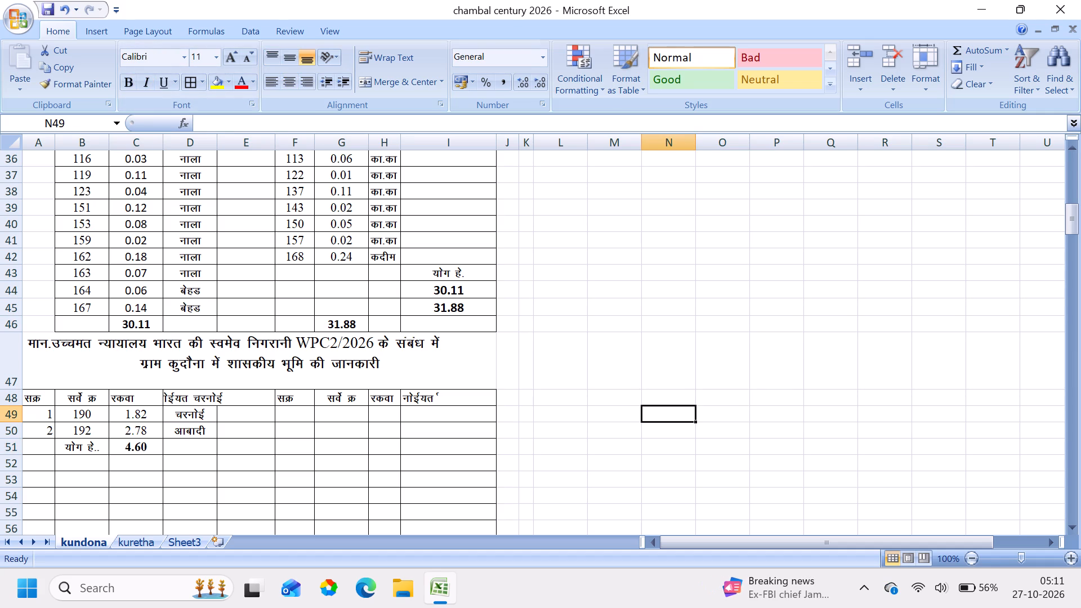
Set the font of the two total values in I44:I45 to Times New Roman.
drag(442, 287, 446, 309)
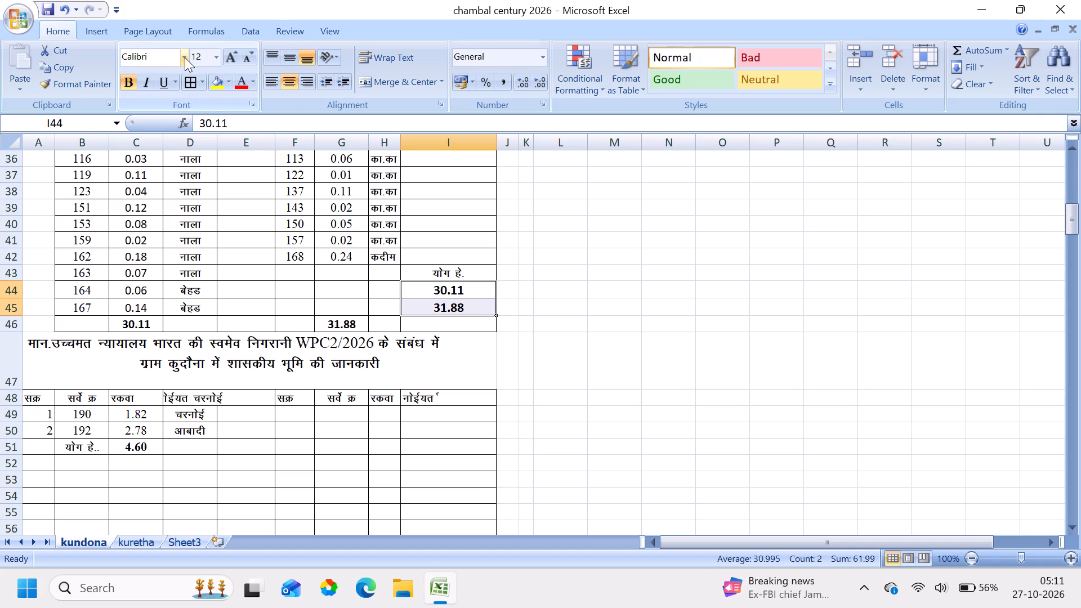
click(185, 57)
text(time)
key(Return)
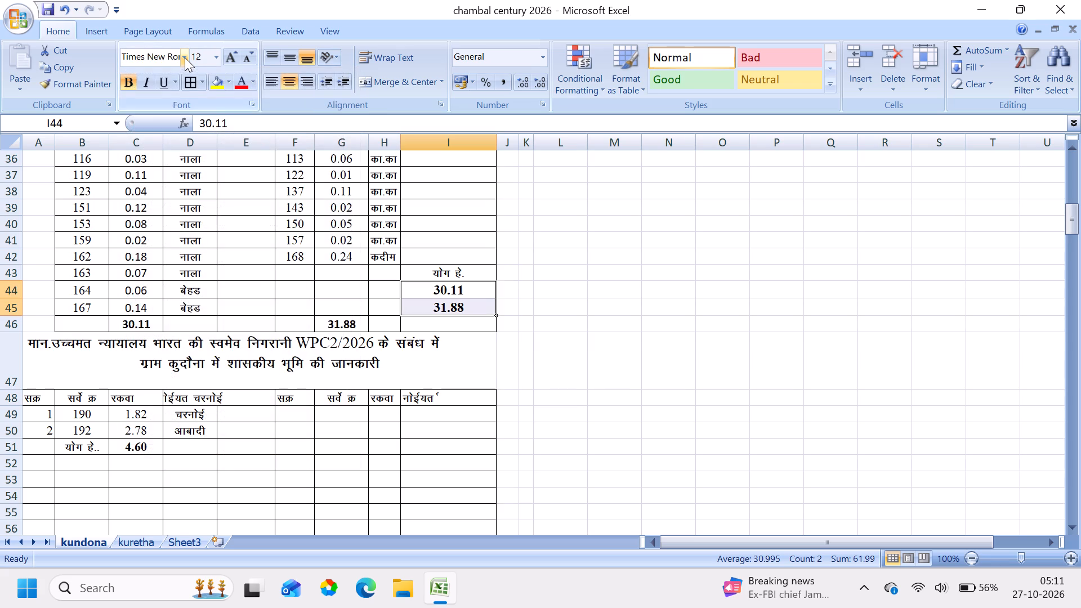
Change the font of the totals row range C46:G46 to Times New Roman.
click(338, 325)
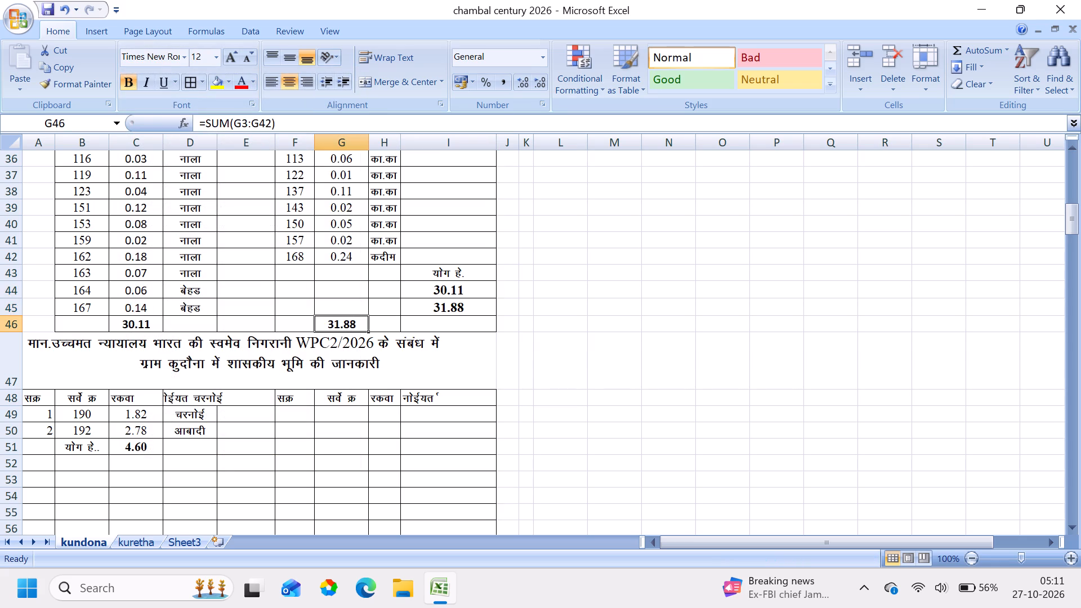
drag(116, 328, 334, 325)
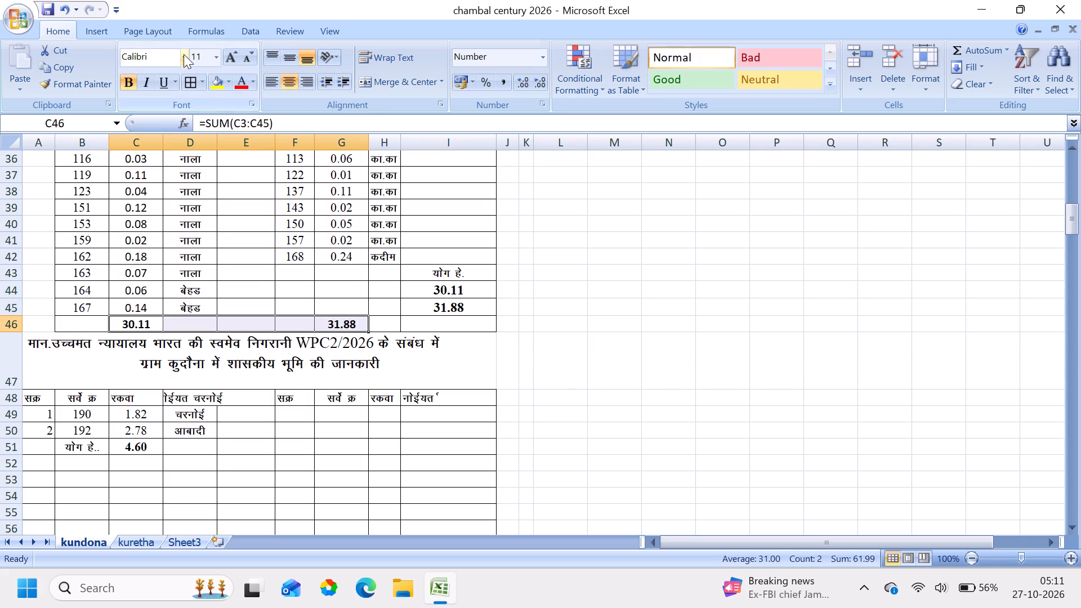
click(185, 57)
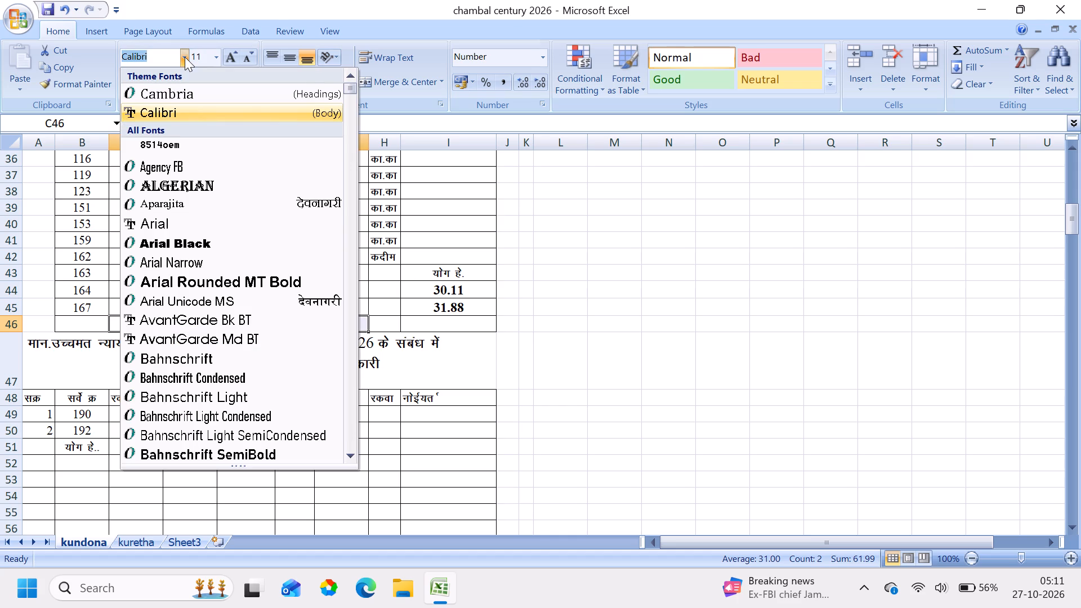
key(t)
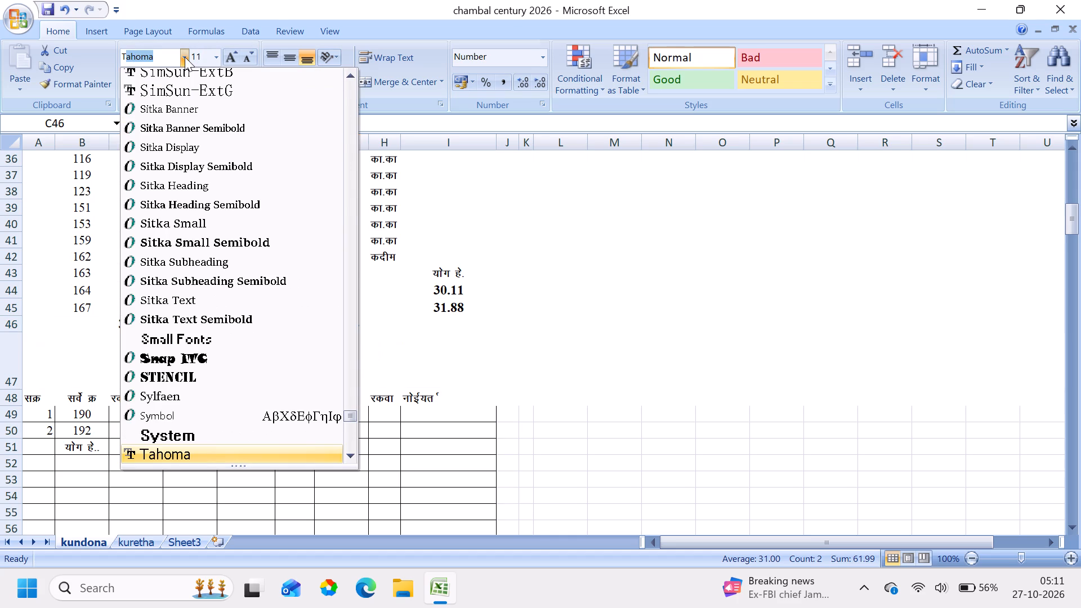
key(i)
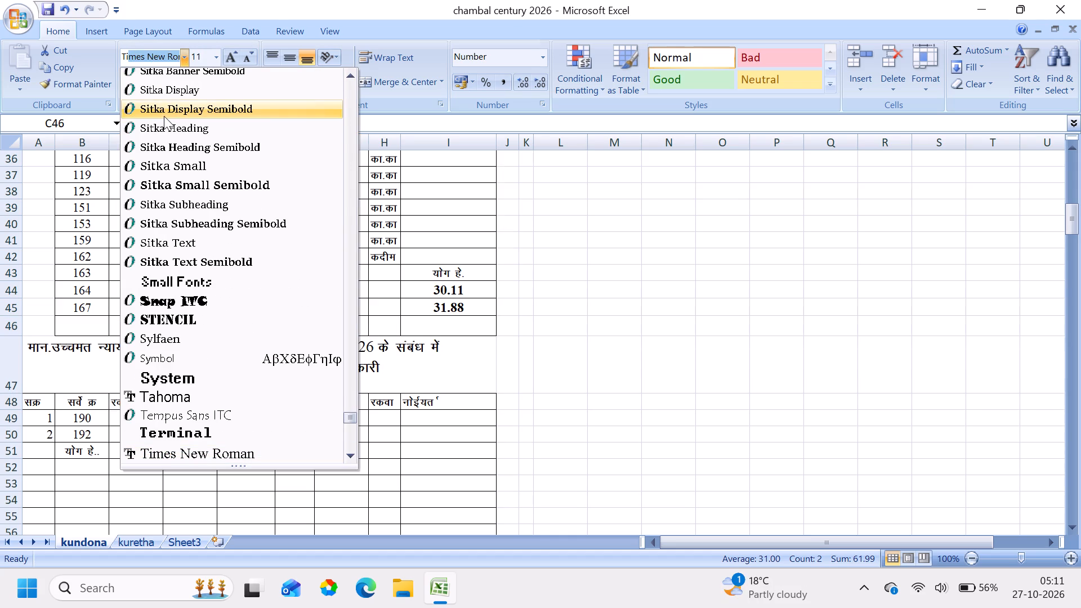
click(155, 453)
click(573, 415)
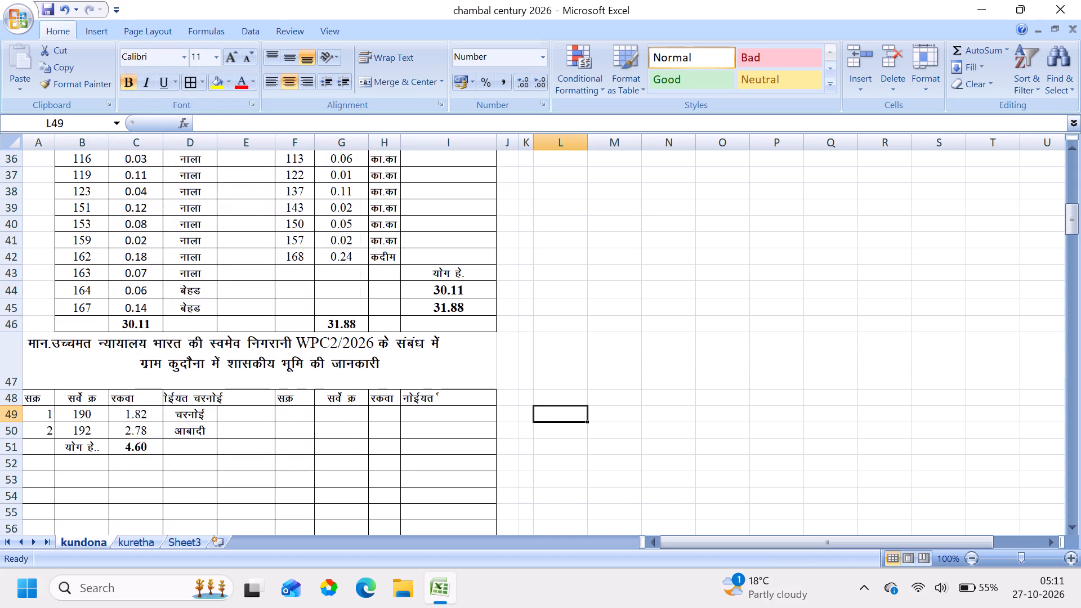
Look through the kundona land records from the top of the sheet down to the private land tables around row 145.
scroll(426, 424, up, 1)
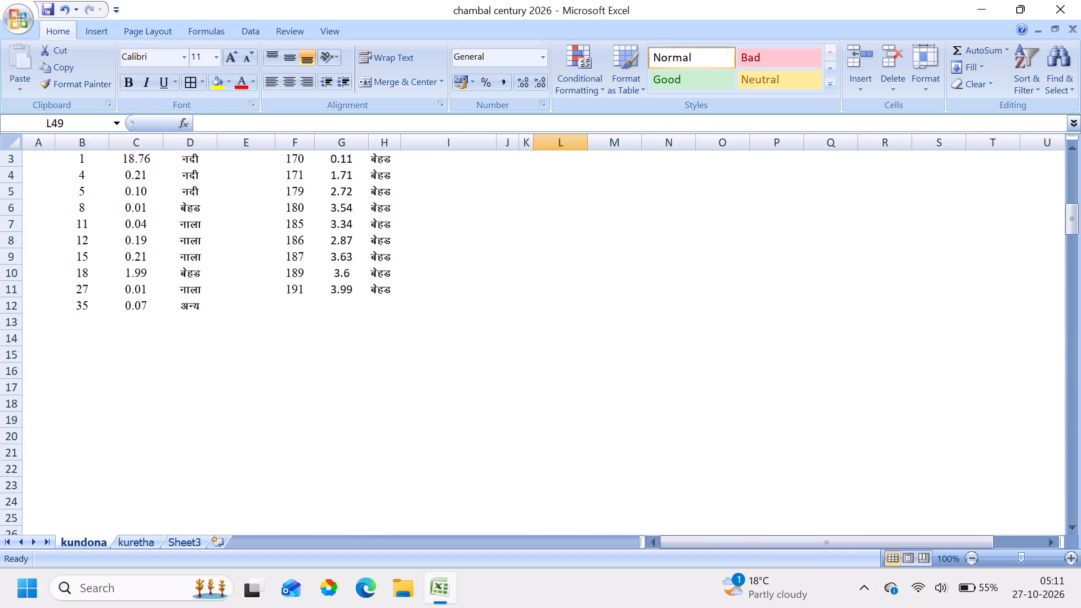
scroll(426, 424, up, 3)
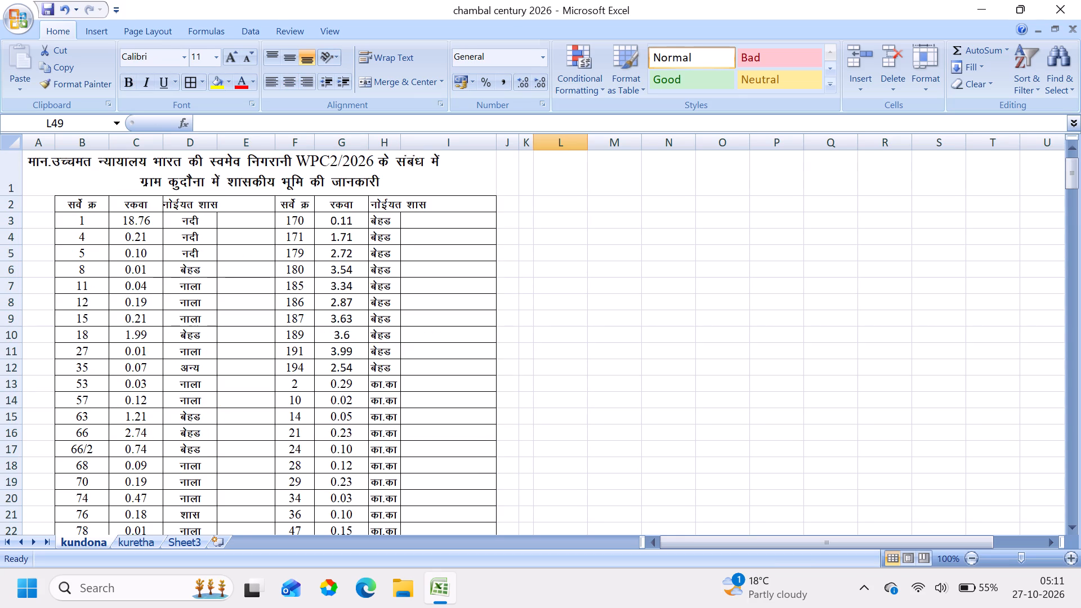
click(322, 470)
key(Down)
key(Down)
key(Down)
key(Down)
key(Down)
key(Down)
key(Down)
key(Down)
key(Down)
key(Down)
key(Down)
key(Down)
key(Down)
key(Down)
key(Down)
key(Down)
key(Down)
key(Down)
key(Down)
key(Down)
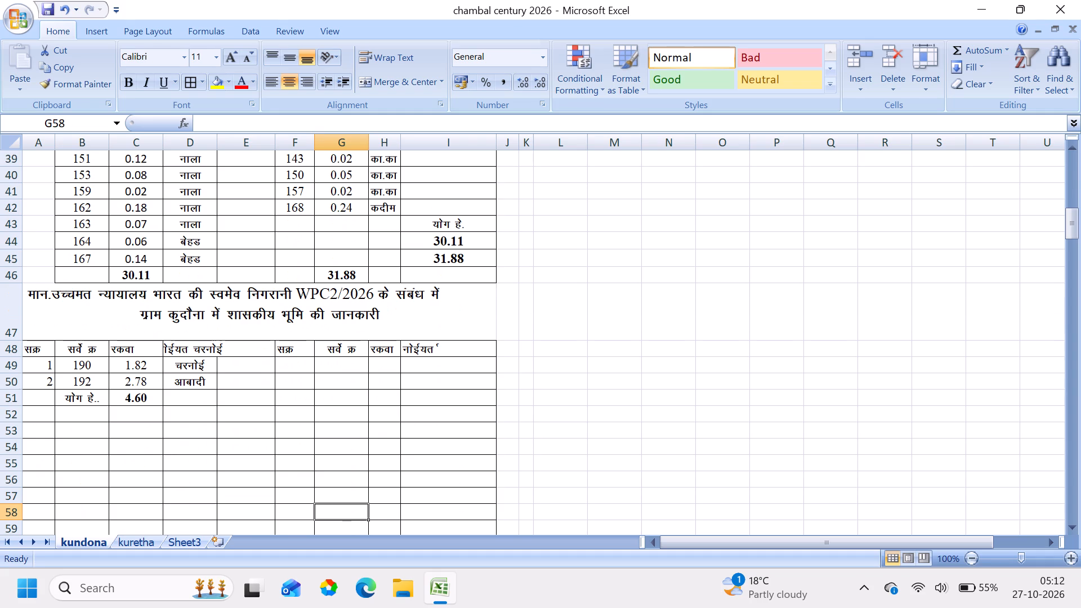
key(Down)
key(Down)
key(Down)
key(Down)
key(Down)
key(Down)
key(Down)
key(Down)
key(Down)
key(Down)
key(Down)
key(Down)
key(Down)
key(Down)
key(Down)
key(Down)
key(Down)
key(Down)
key(Down)
key(Down)
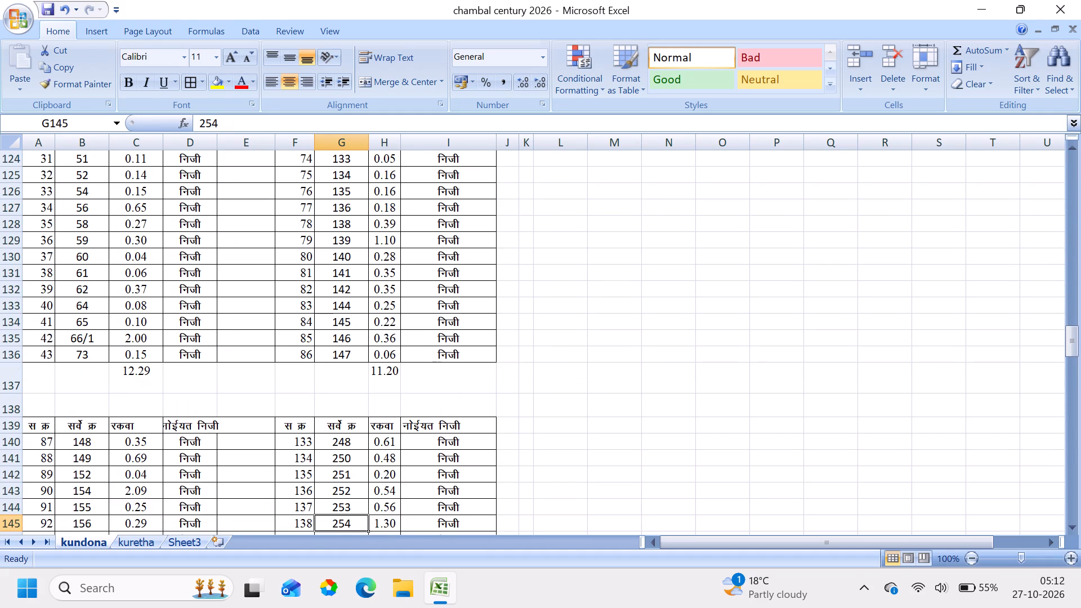
Make the area totals in row 137, range A137:I137, bold.
drag(30, 373, 458, 389)
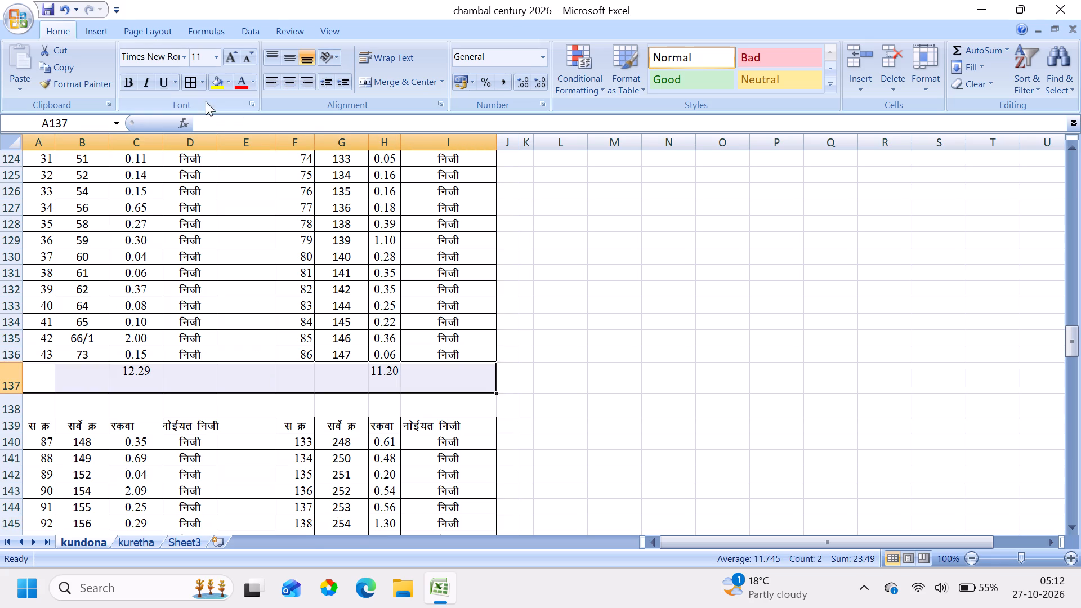
click(127, 81)
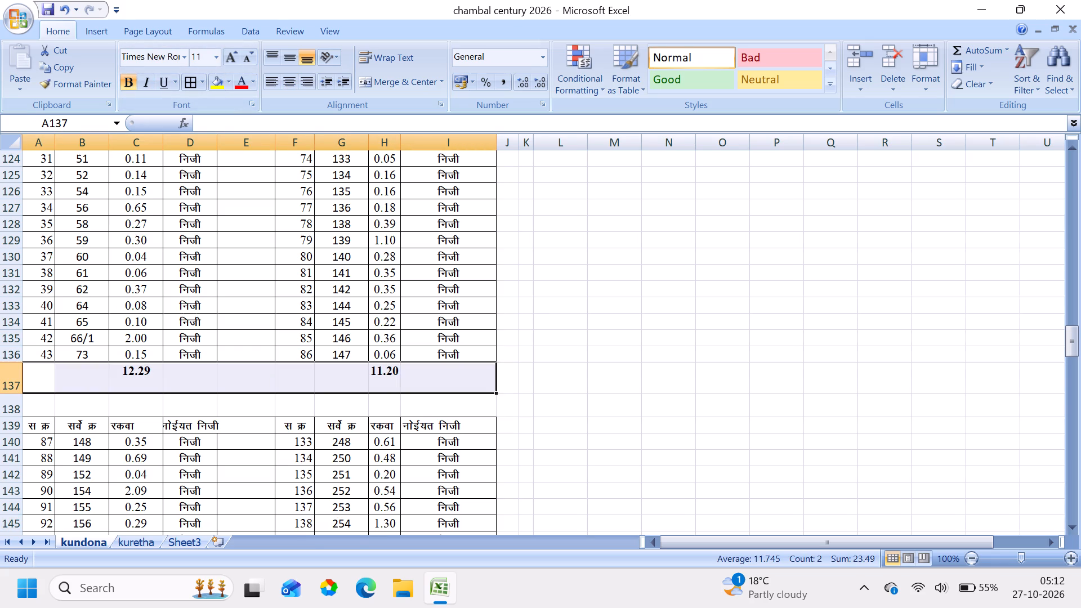
Apply all borders to the totals row range A137:I137.
click(193, 88)
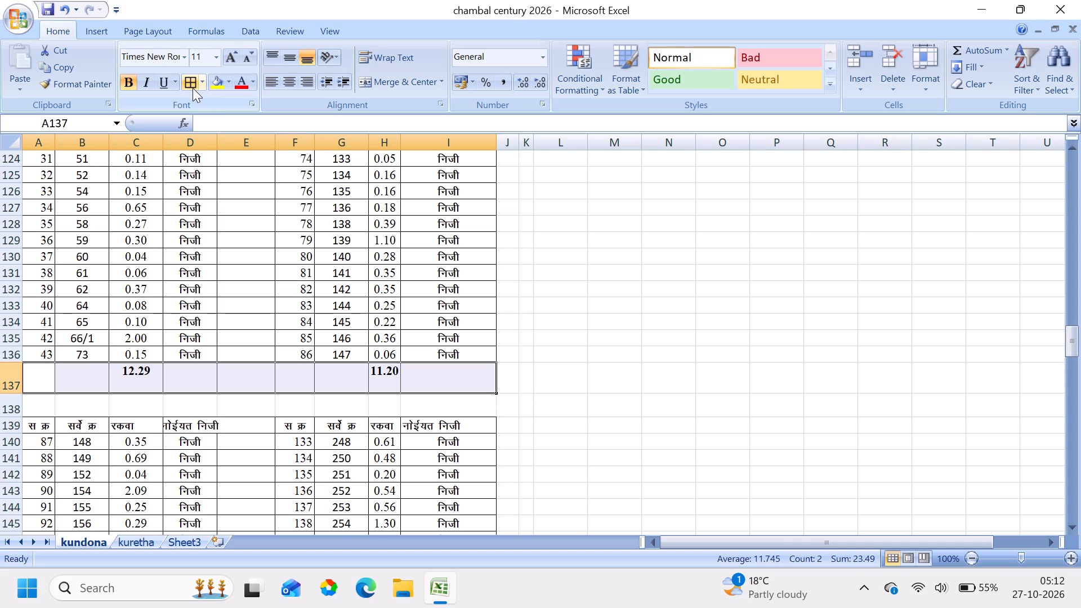
click(672, 346)
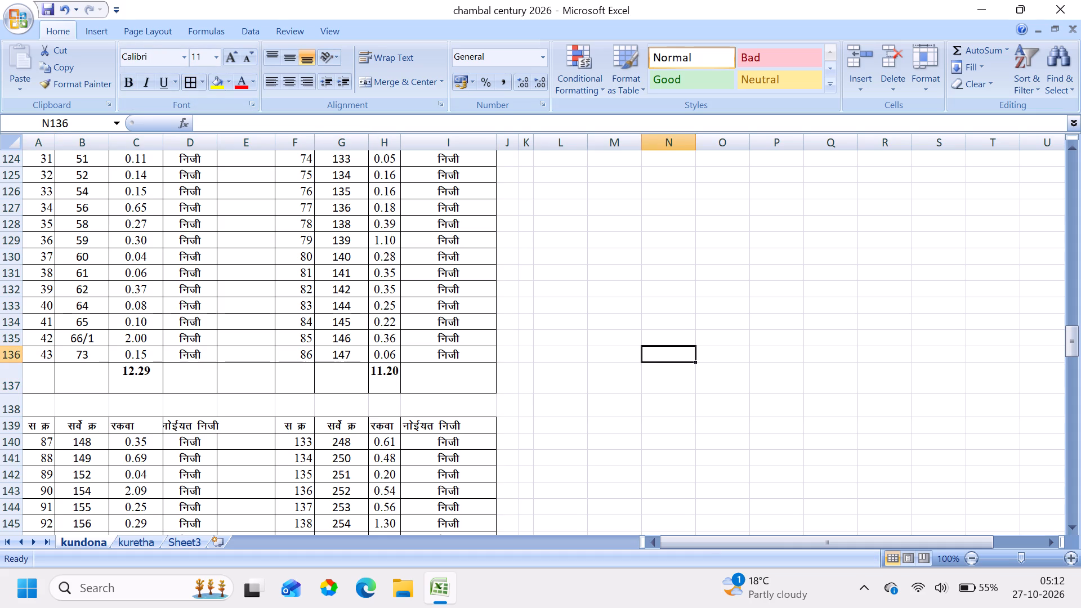
Copy the formatted निजी cell D136 into B137 and replace its text with the label योग (";ksx" in Kruti Dev 011).
click(206, 355)
key(ctrl+c)
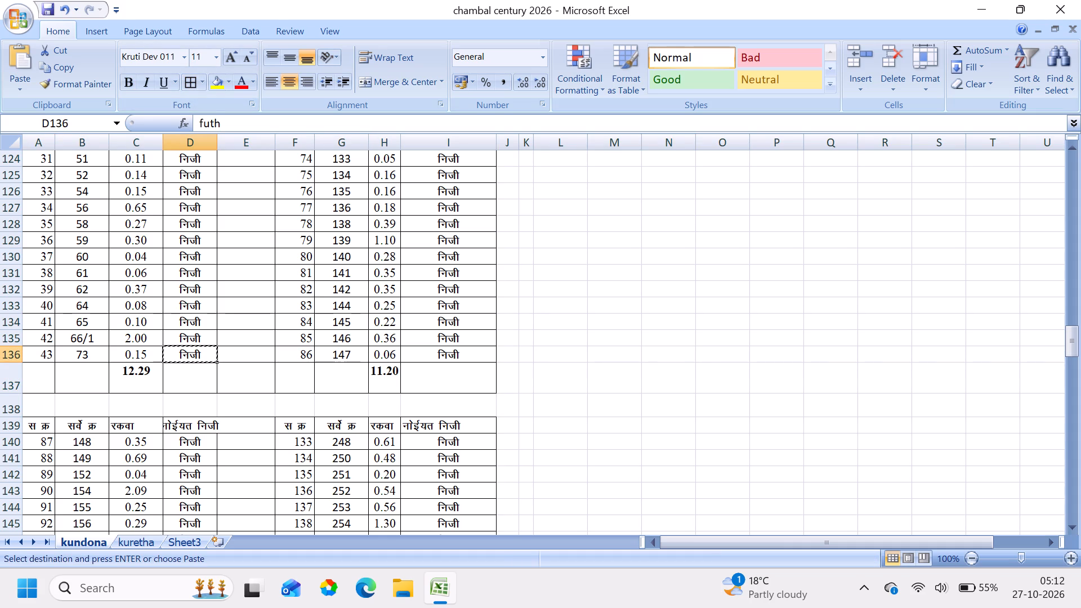
click(95, 374)
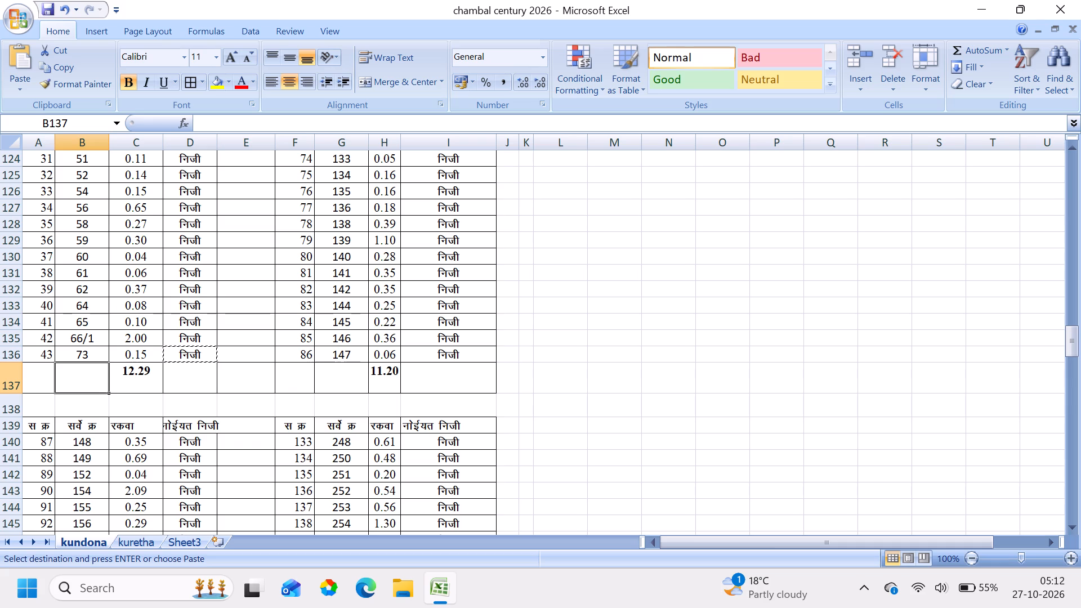
key(ctrl+v)
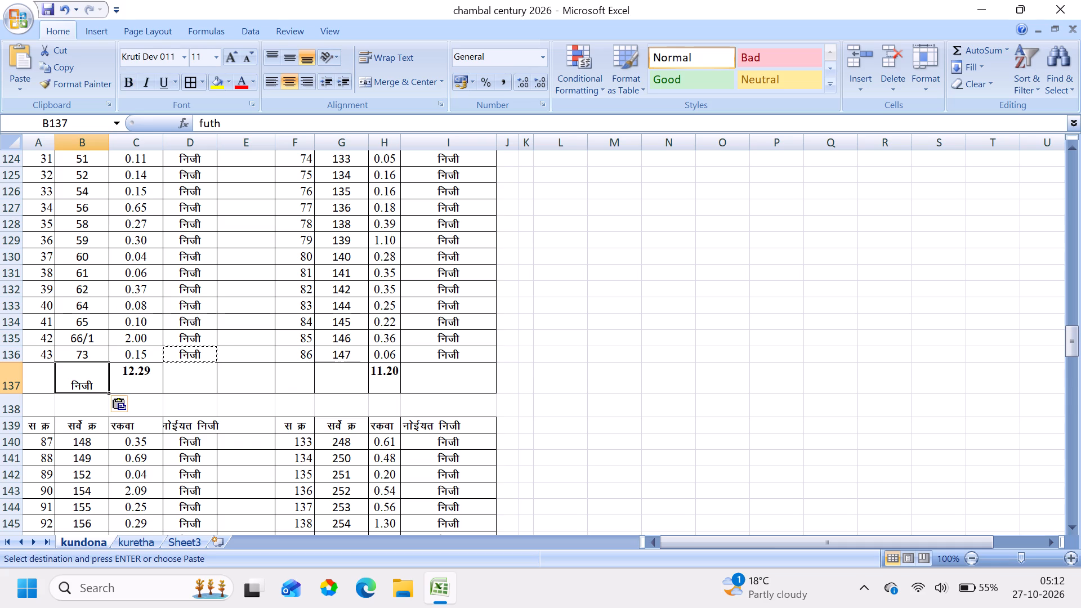
text(;ksx)
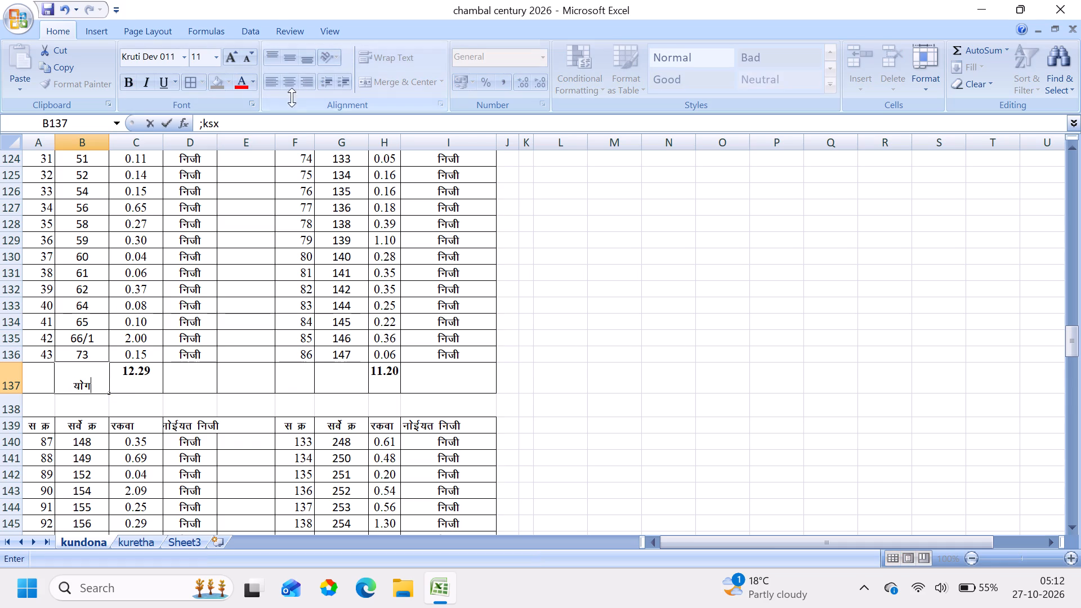
click(682, 394)
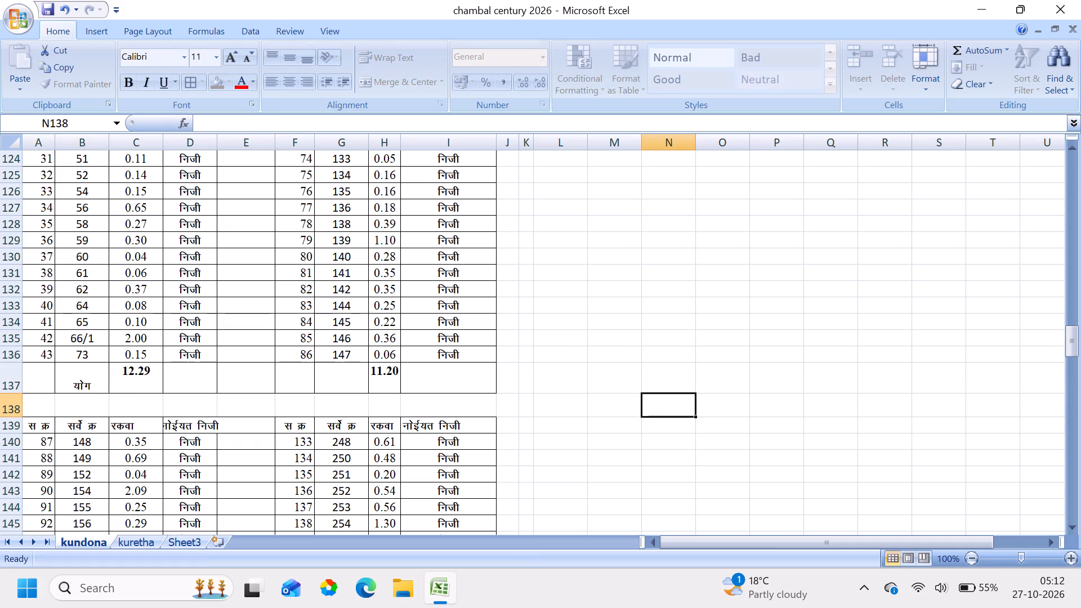
Copy the योग label from B137 into G137 and save the workbook.
click(102, 385)
key(ctrl+c)
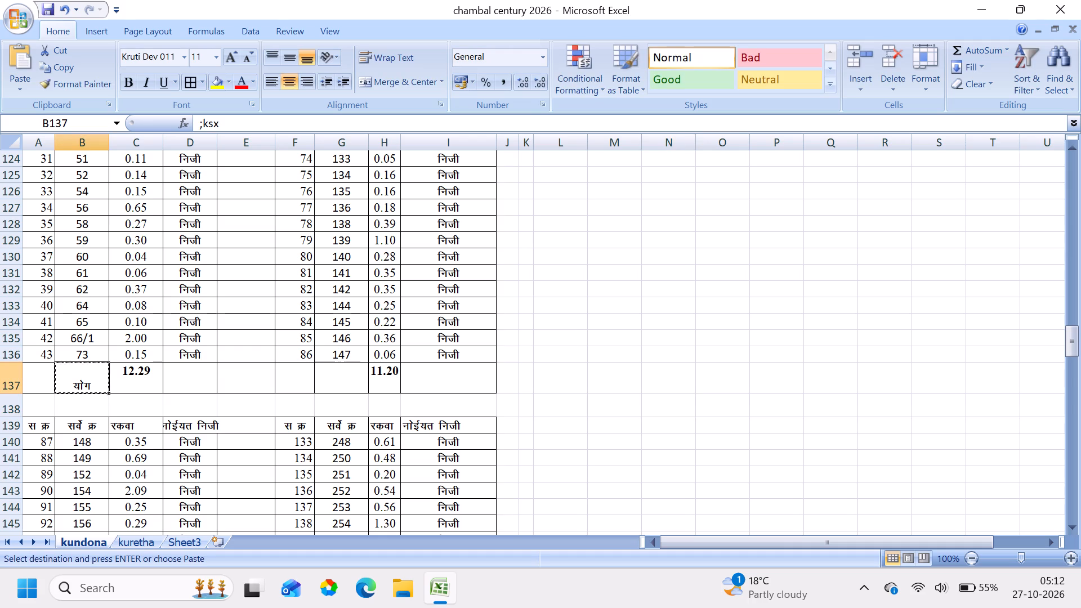
click(347, 386)
key(ctrl+v)
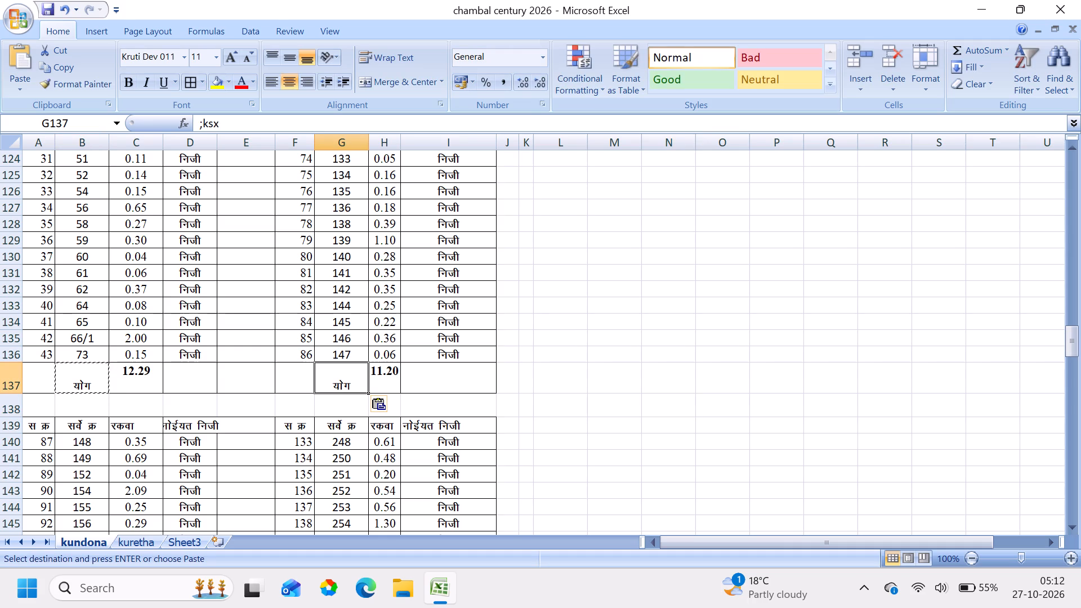
click(669, 400)
key(ctrl+s)
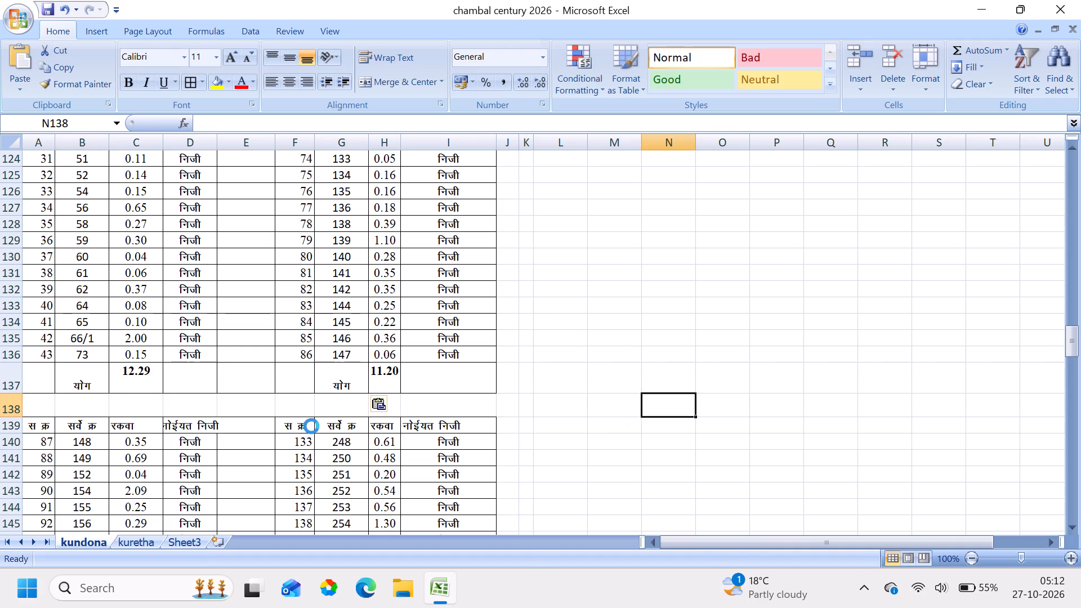
Set the योग labels in B137 and G137 to centered horizontal and top vertical alignment.
click(79, 388)
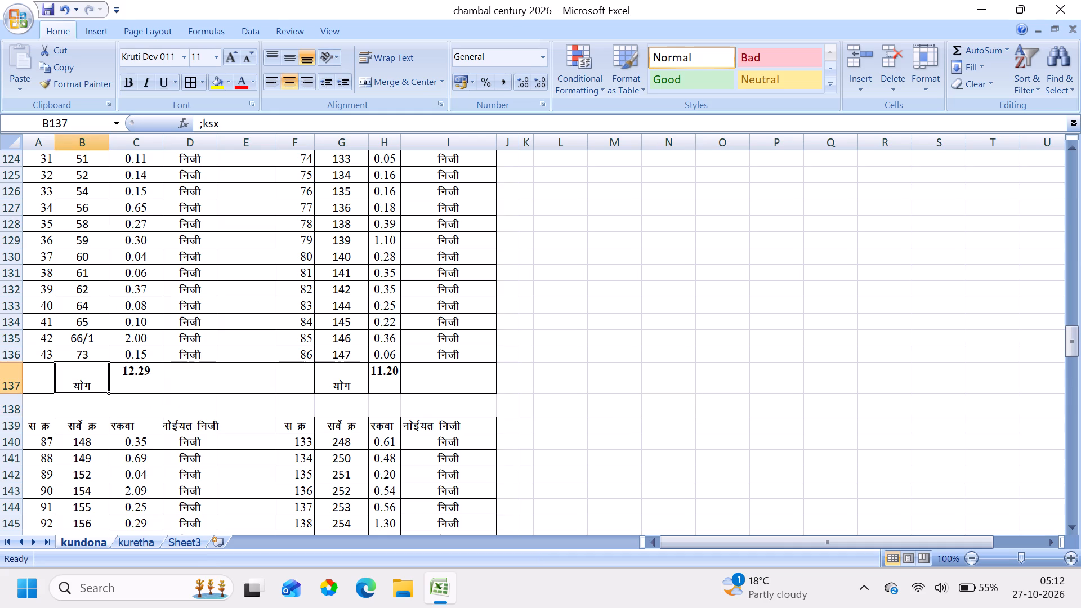
ctrl+click(354, 385)
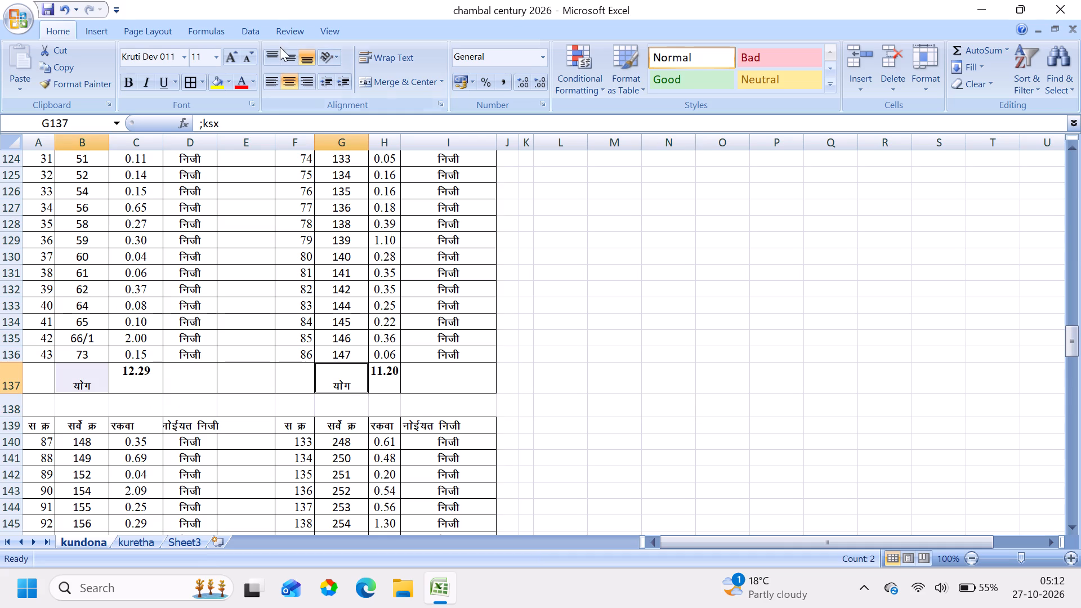
click(288, 87)
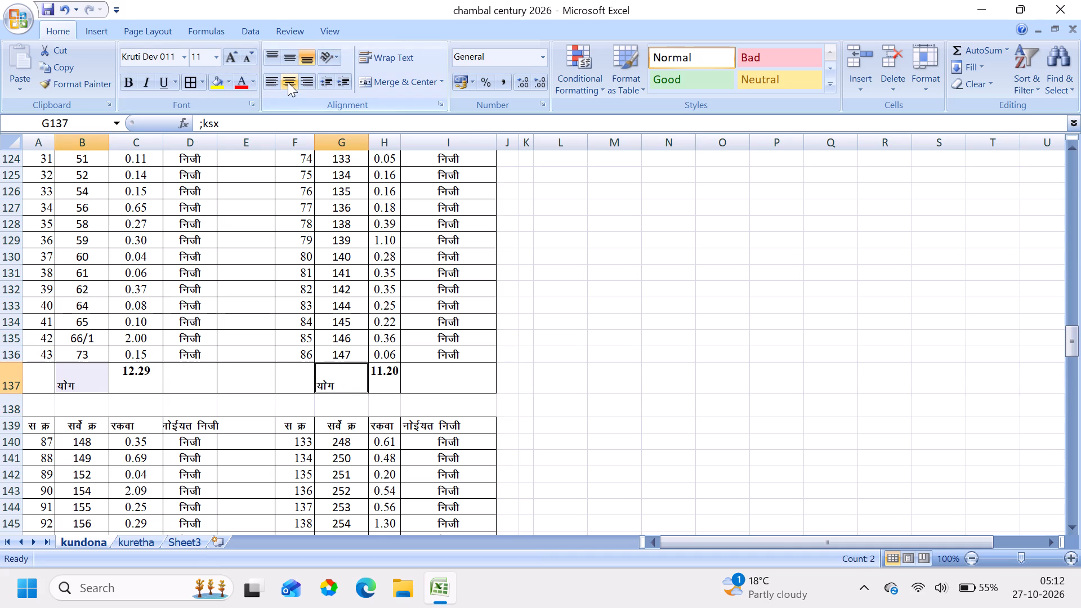
click(288, 82)
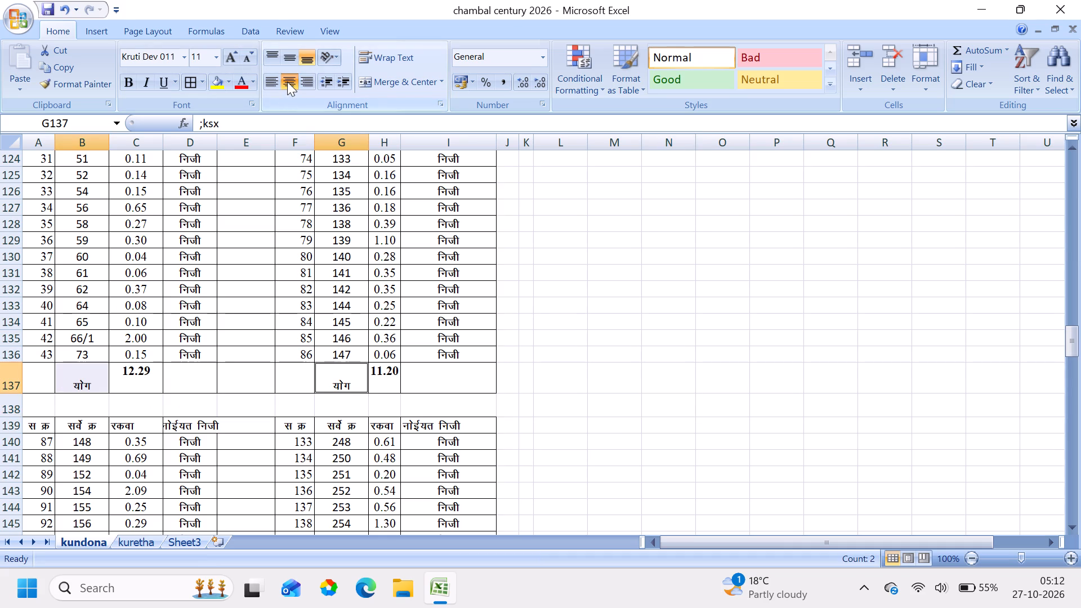
click(287, 82)
click(287, 82)
right_click(75, 379)
right_click(75, 379)
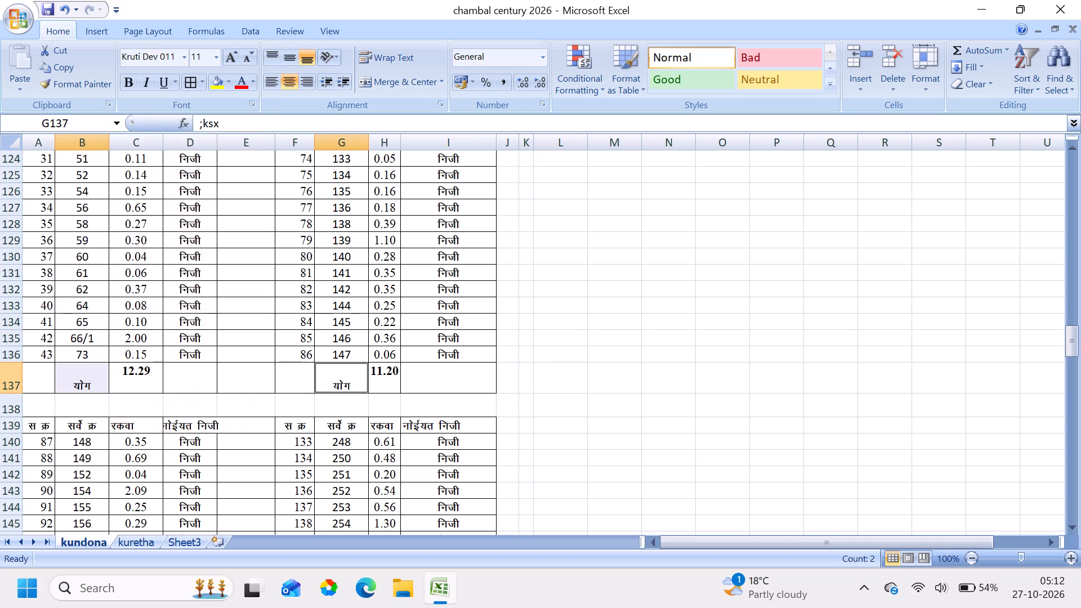
right_click(93, 382)
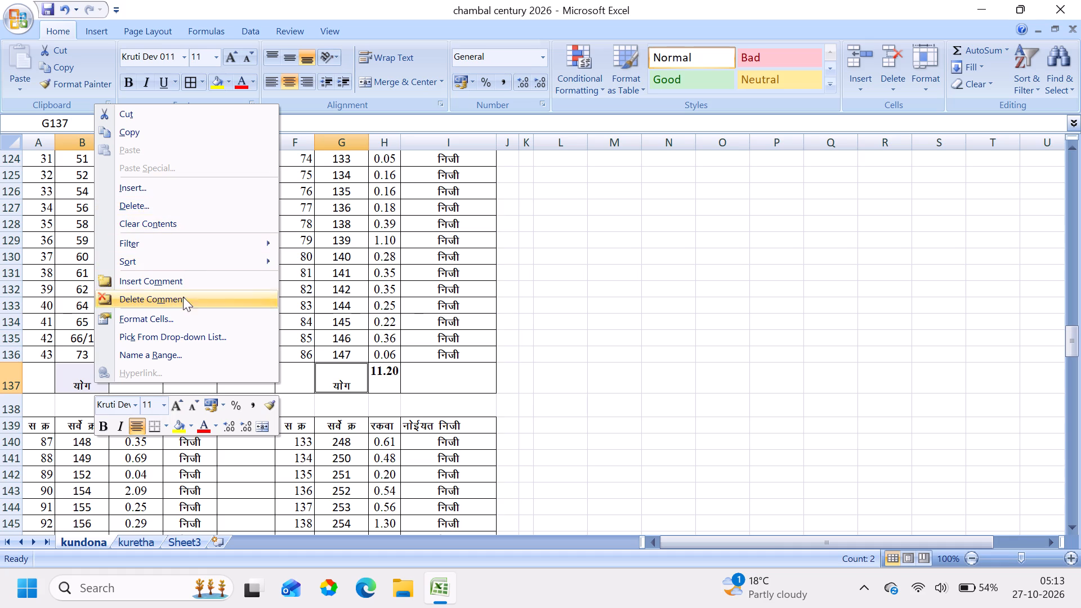
click(180, 321)
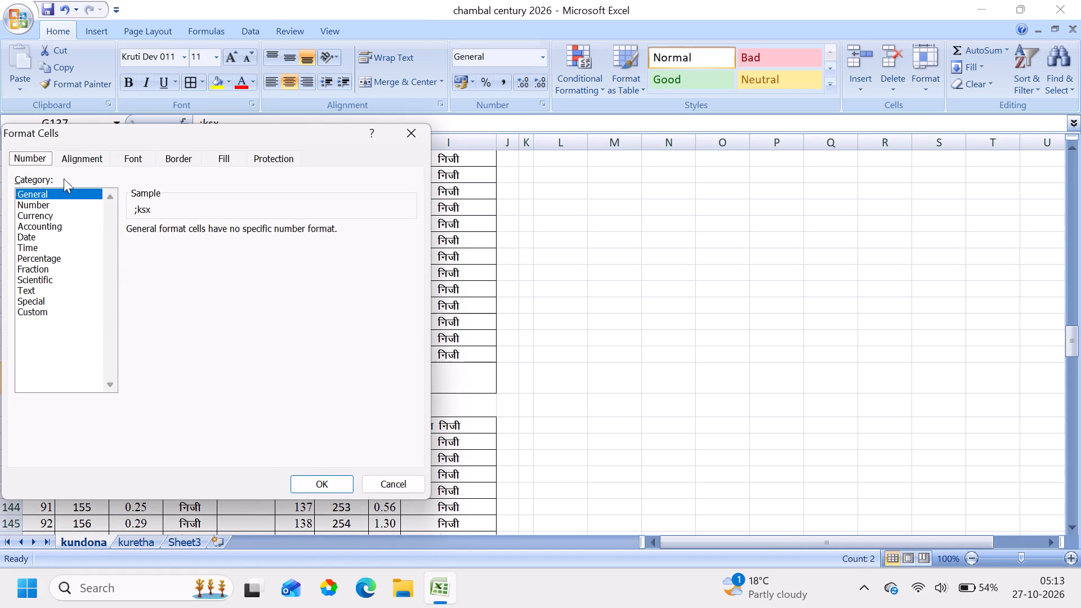
click(79, 167)
click(75, 151)
click(47, 214)
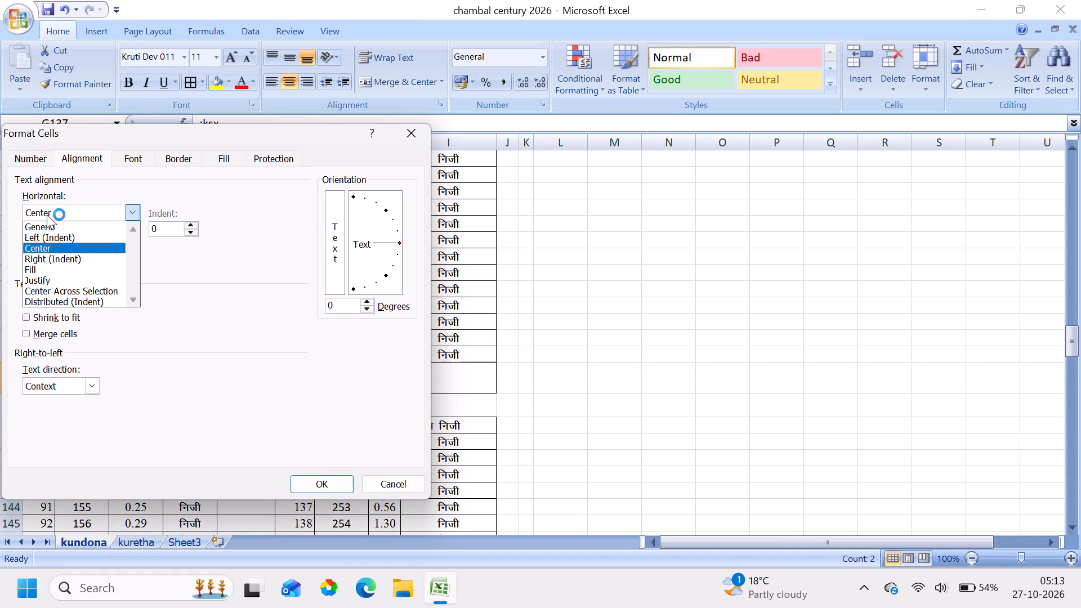
click(48, 213)
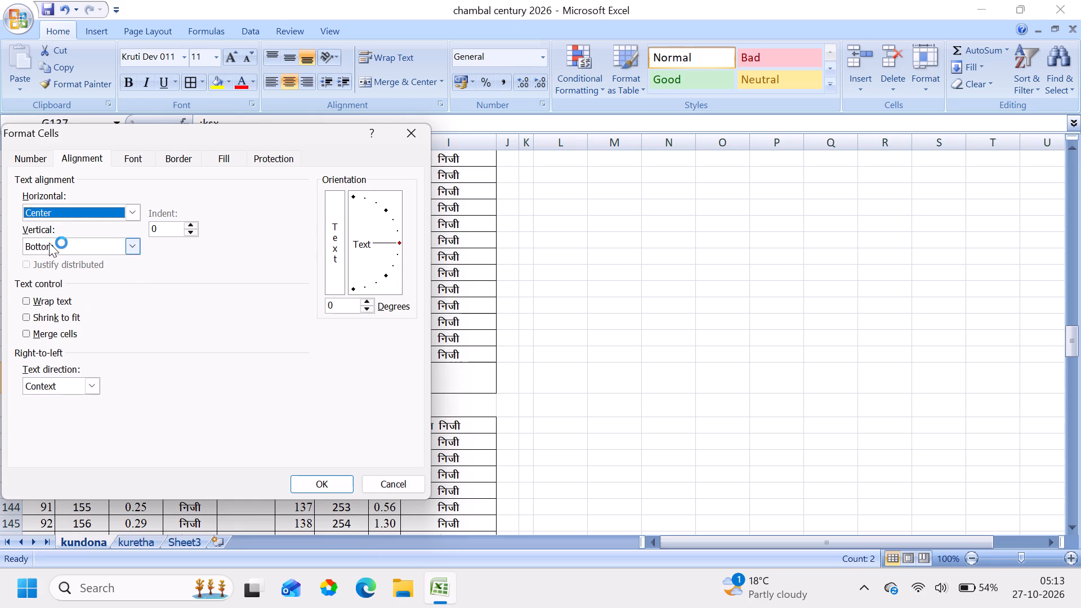
click(49, 243)
click(46, 258)
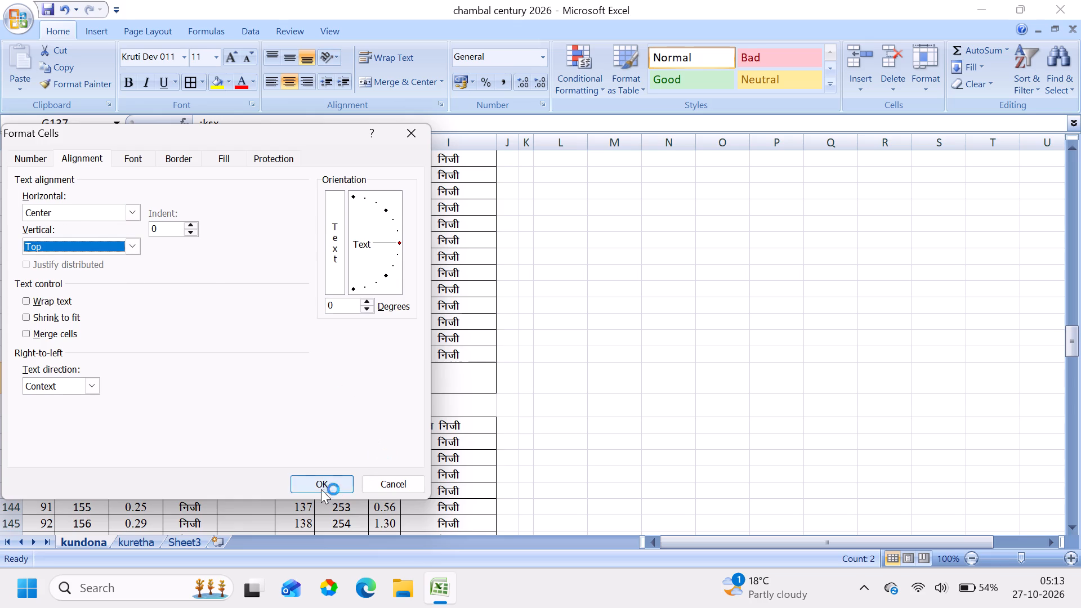
click(321, 489)
click(664, 394)
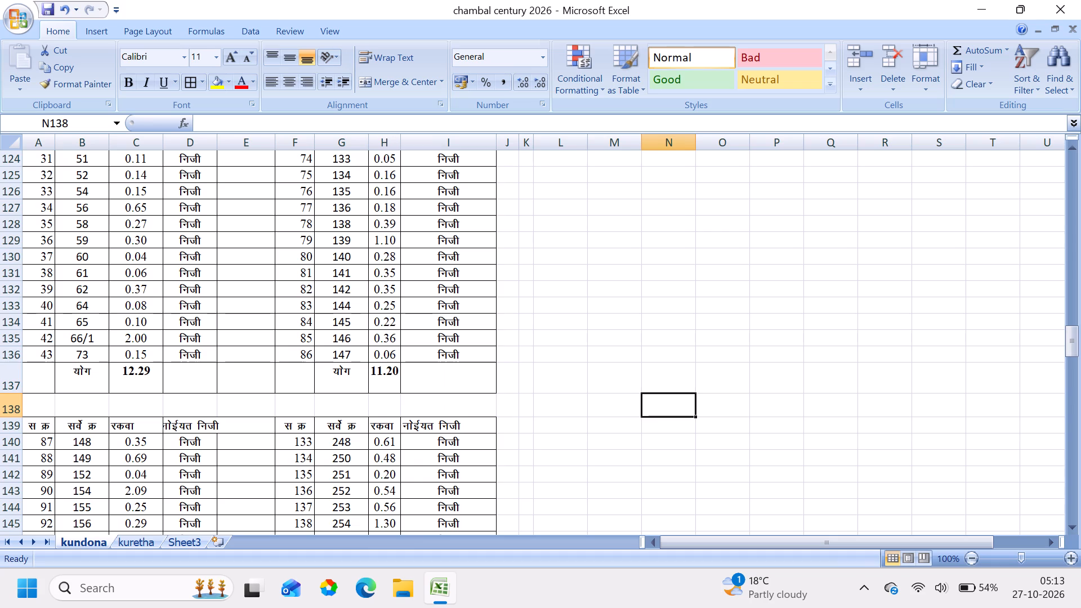
Copy the निजी cell D160 into B161 and G161, beside the area totals of the last private land table.
click(352, 485)
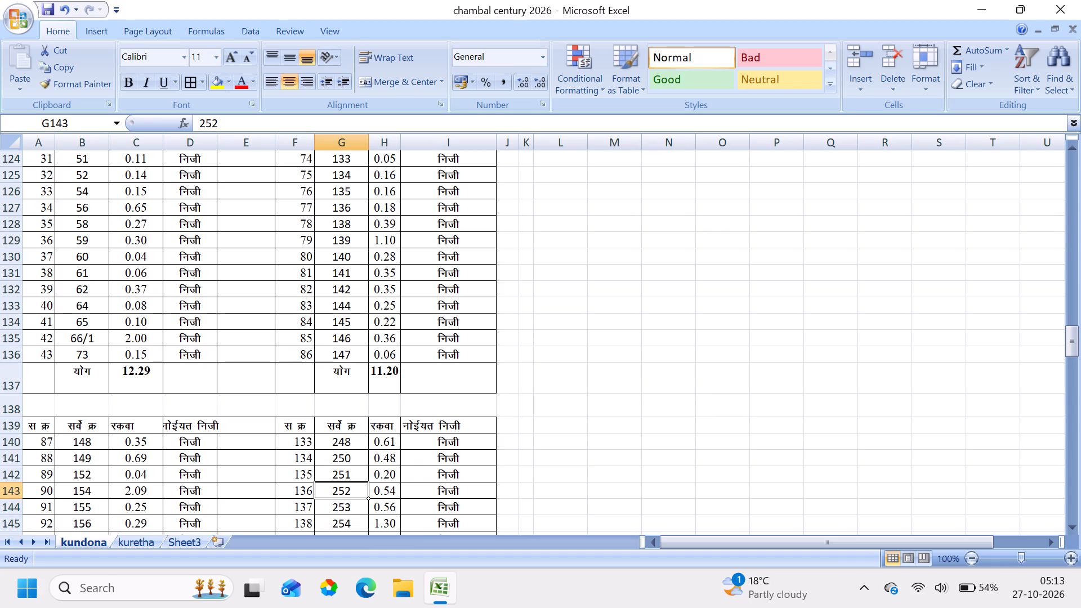
key(Down)
key(Down)
key(Down)
key(Down)
key(Down)
key(Down)
key(Down)
key(Down)
key(Down)
key(Down)
key(Down)
key(Down)
key(Down)
key(Down)
key(Down)
key(Down)
key(Down)
key(Down)
key(Down)
key(Down)
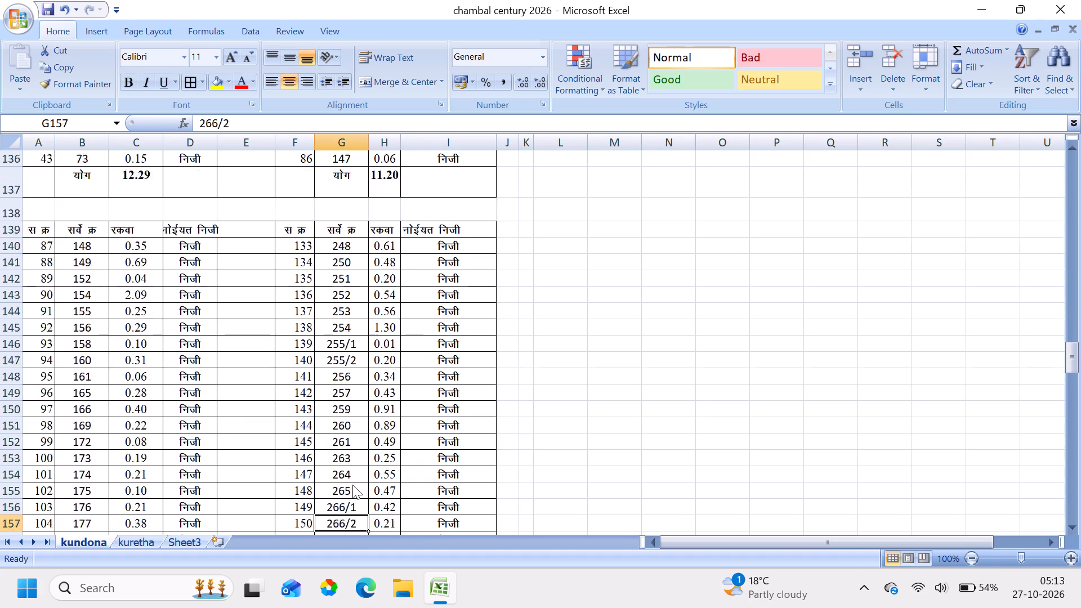
click(128, 275)
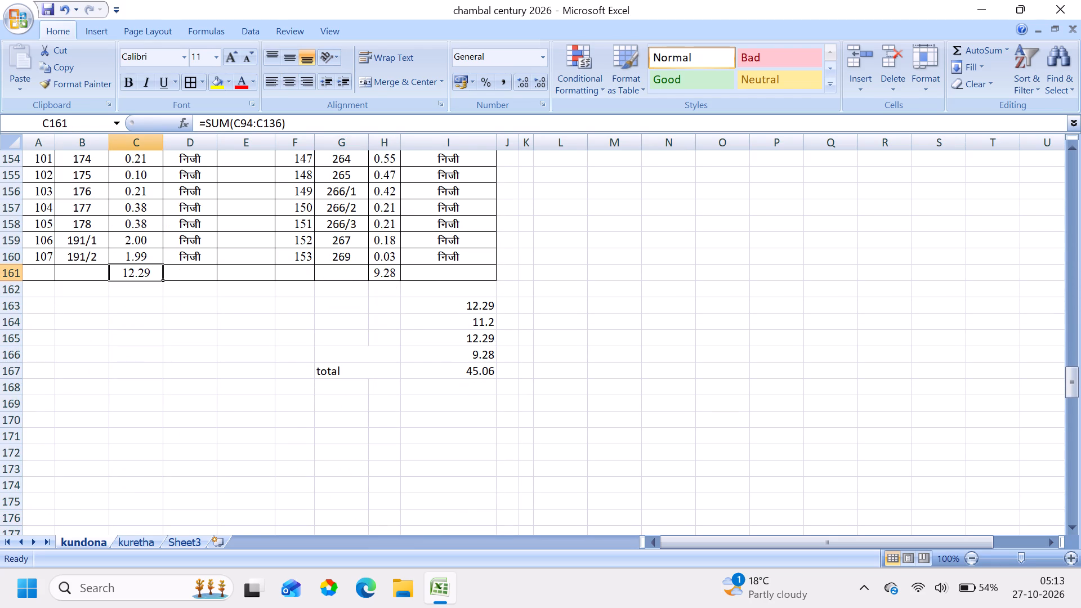
click(206, 258)
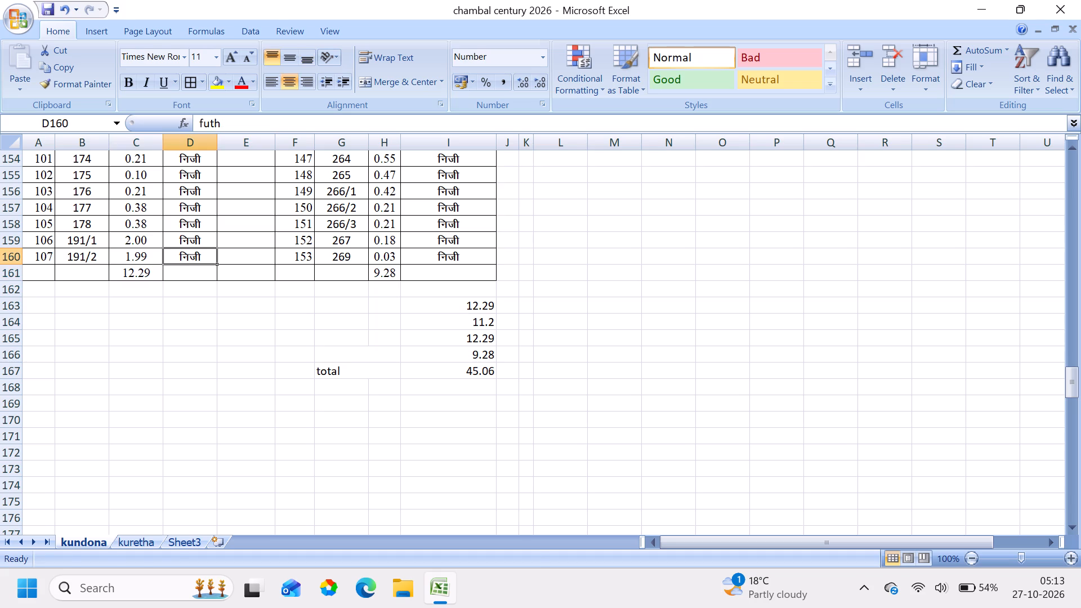
key(ctrl+c)
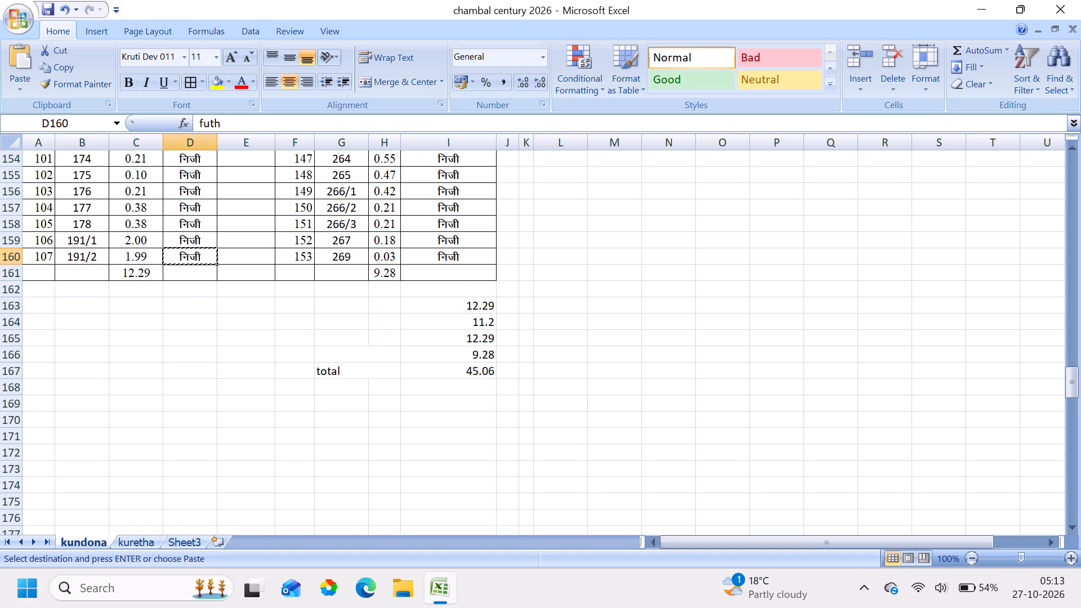
click(90, 274)
key(ctrl+v)
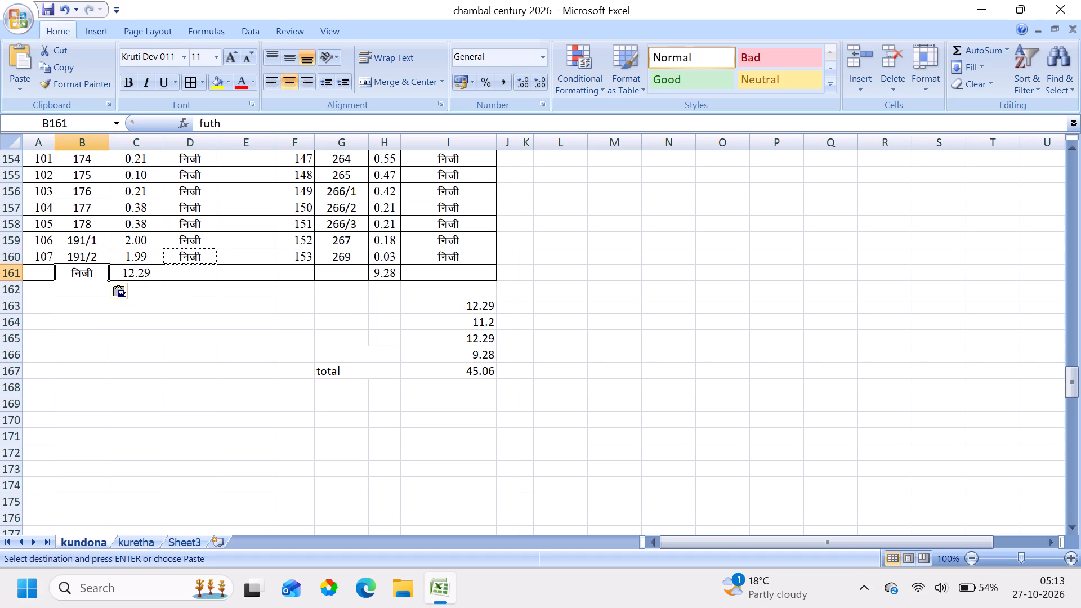
click(340, 274)
key(ctrl+v)
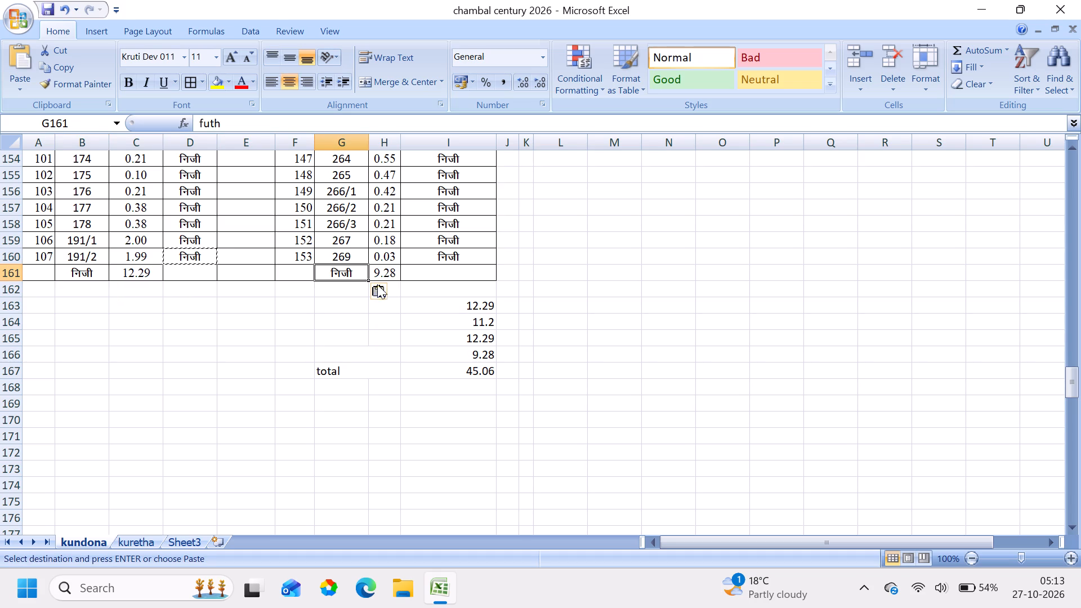
Make the totals row range B161:I161 bold.
drag(75, 275, 315, 275)
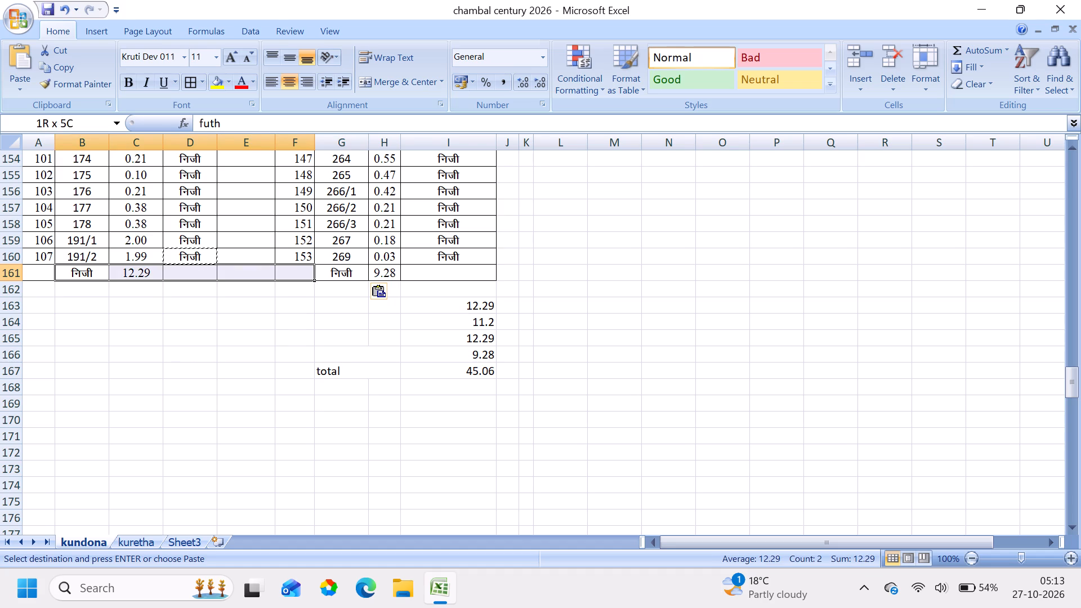
drag(315, 275, 419, 279)
click(125, 82)
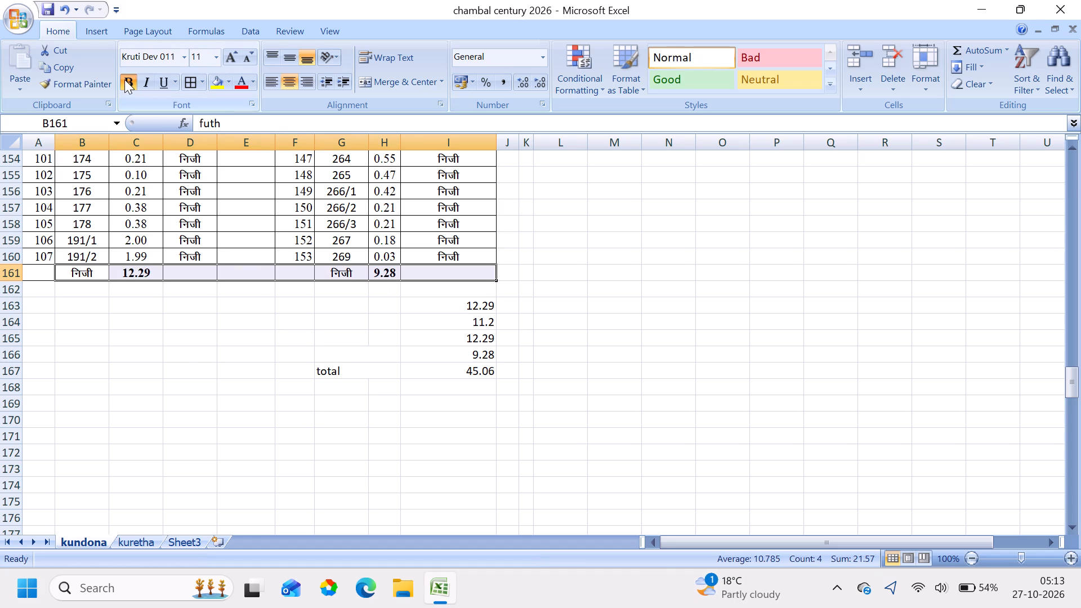
click(658, 252)
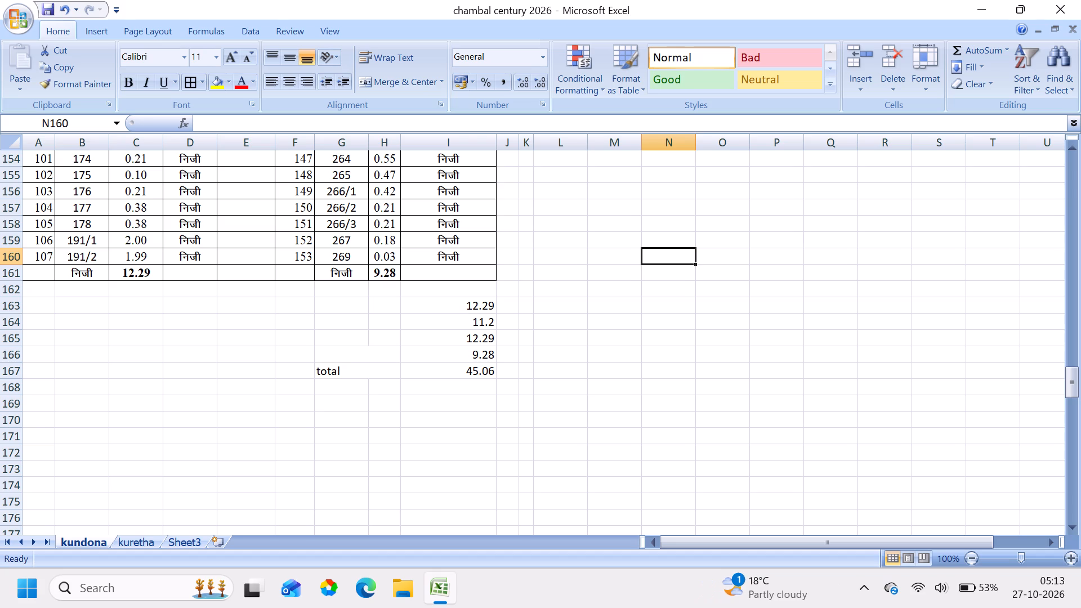
Delete the "total" label from the merged cell G167 below the last table.
click(336, 376)
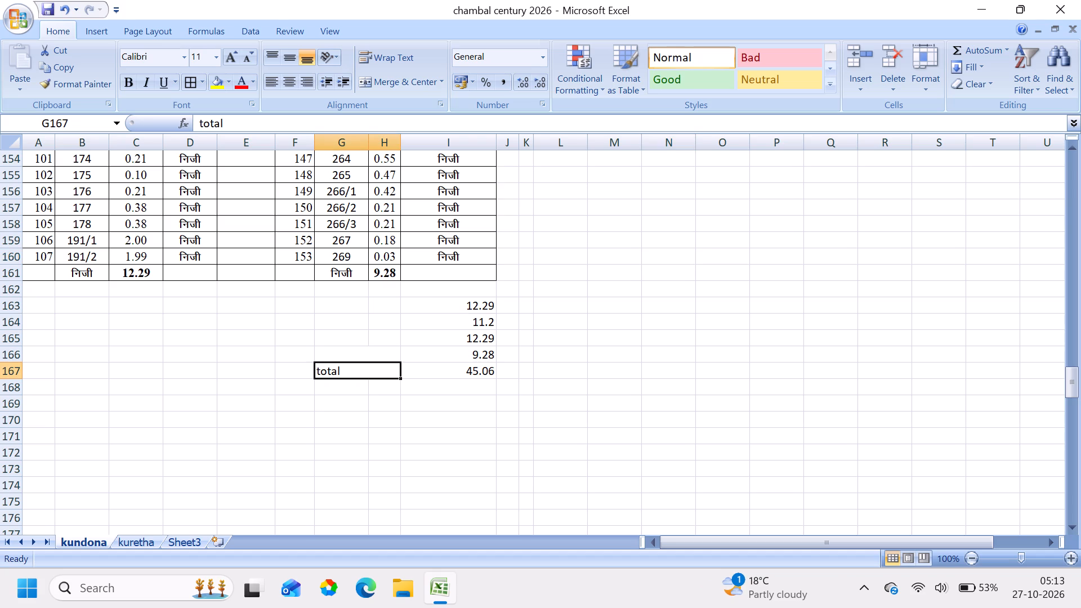
key(Delete)
Copy the निजी cell G161 to I162, above the area list, and replace its text with महायोग.
click(352, 269)
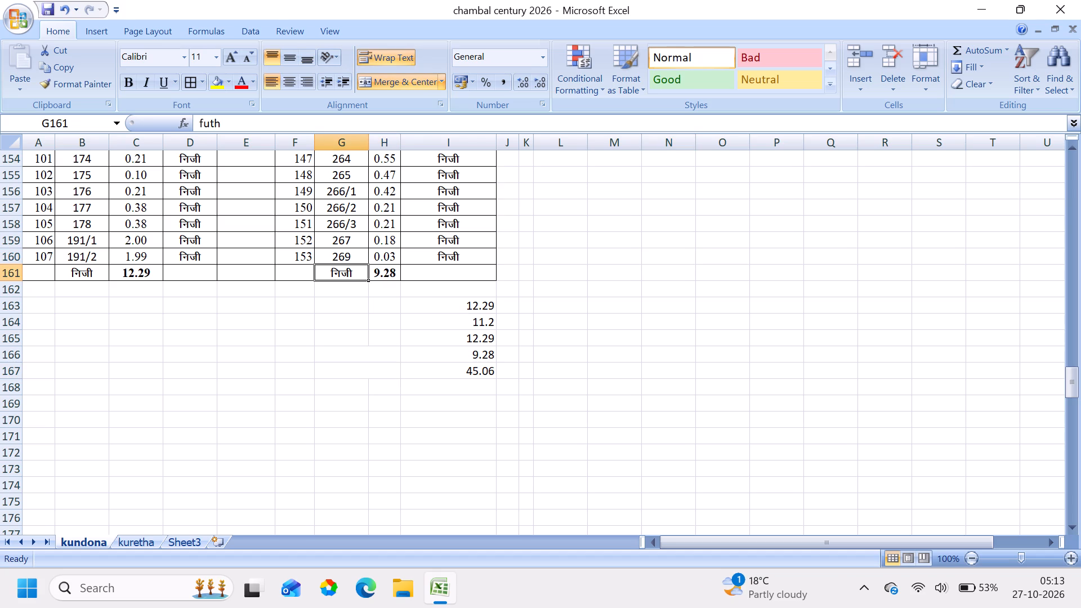
key(ctrl+c)
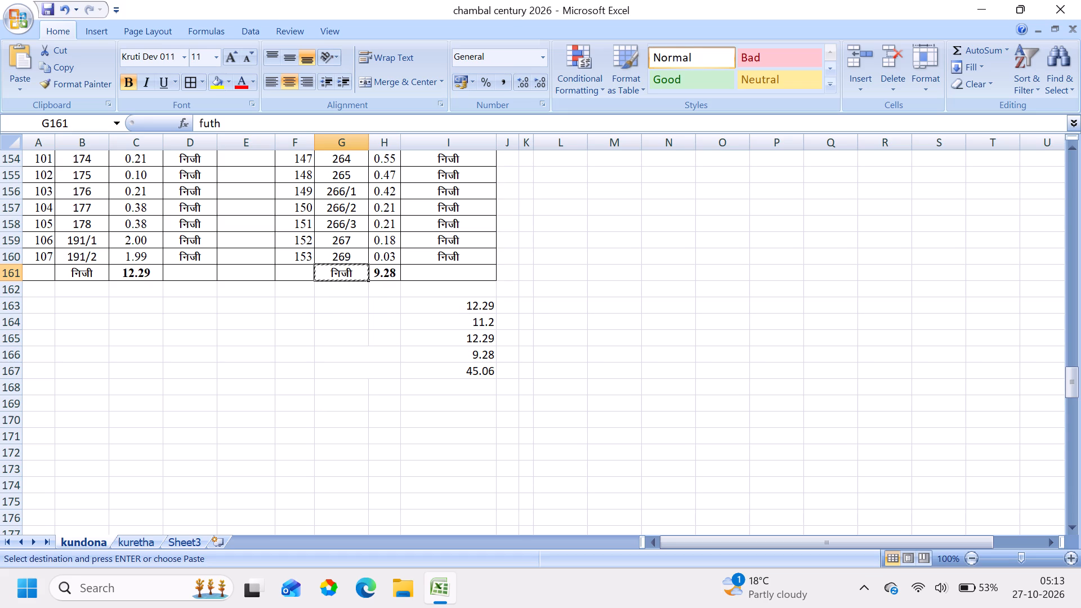
click(443, 288)
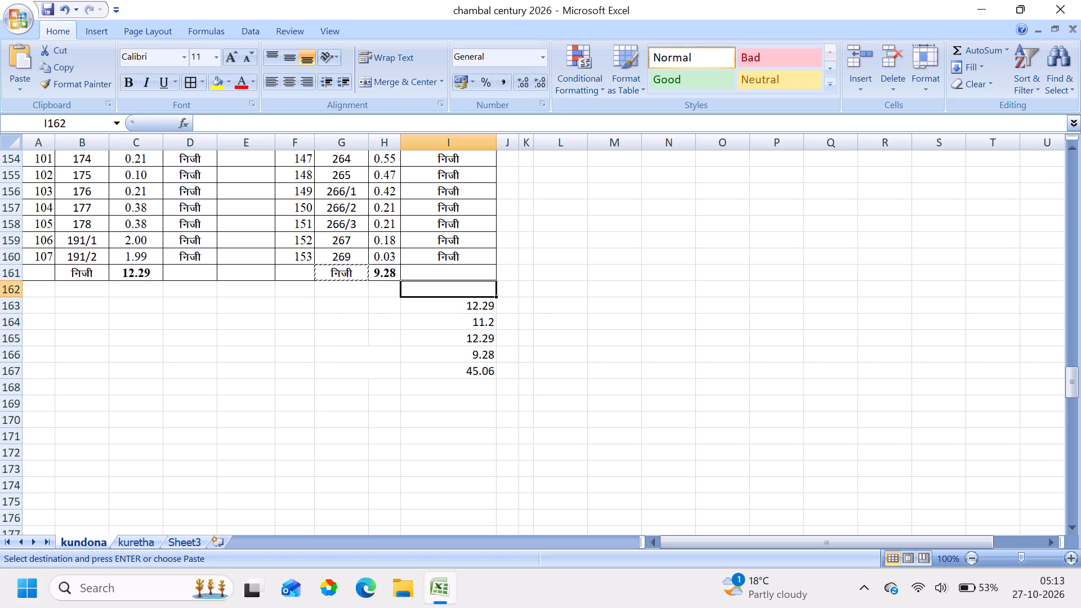
key(ctrl+v)
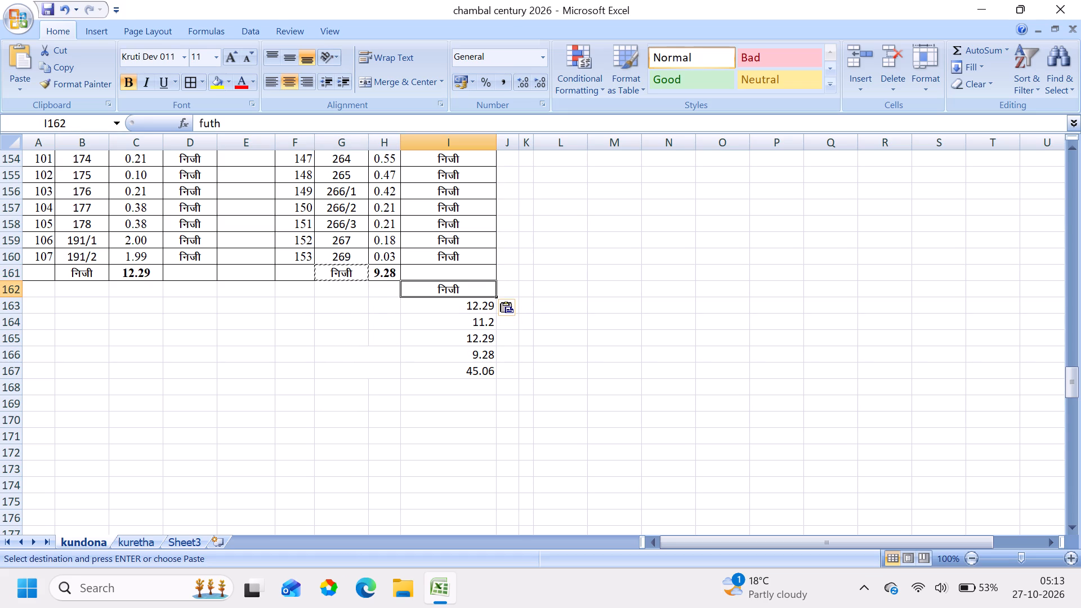
text(egk)
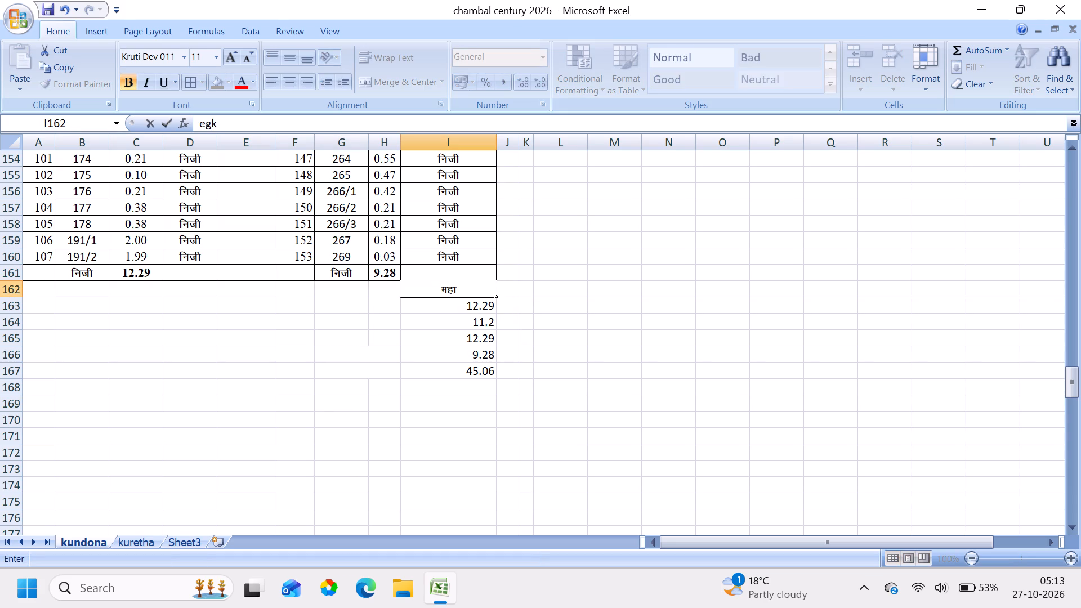
text(;ksx)
click(584, 397)
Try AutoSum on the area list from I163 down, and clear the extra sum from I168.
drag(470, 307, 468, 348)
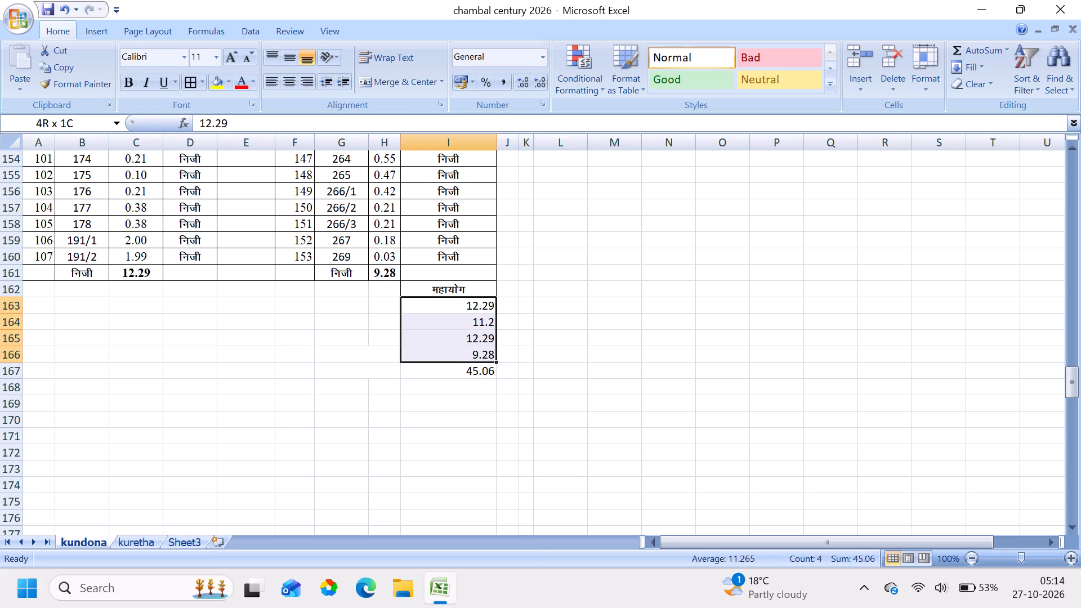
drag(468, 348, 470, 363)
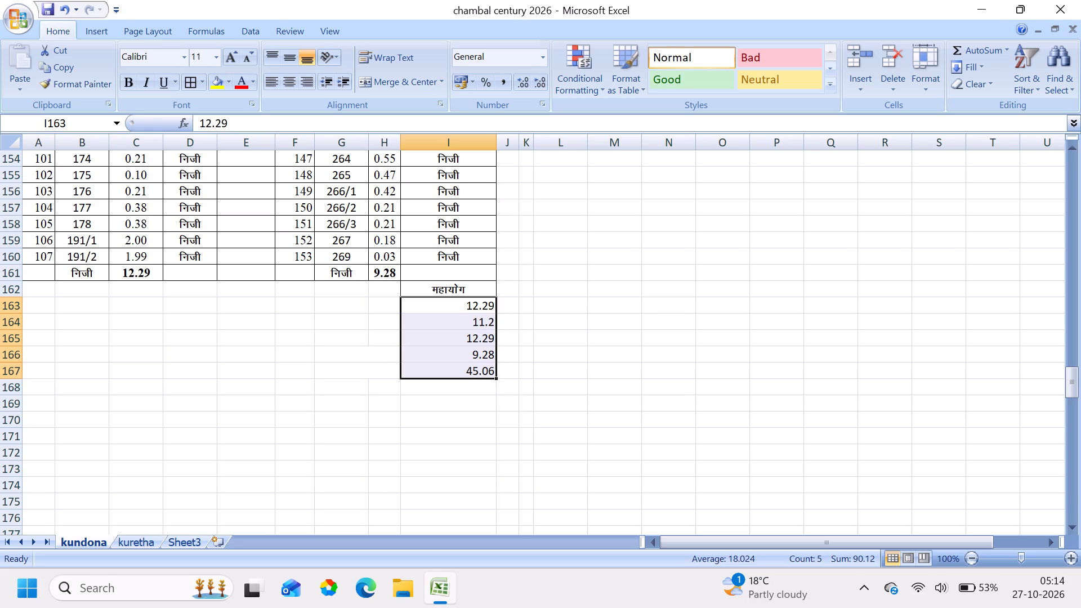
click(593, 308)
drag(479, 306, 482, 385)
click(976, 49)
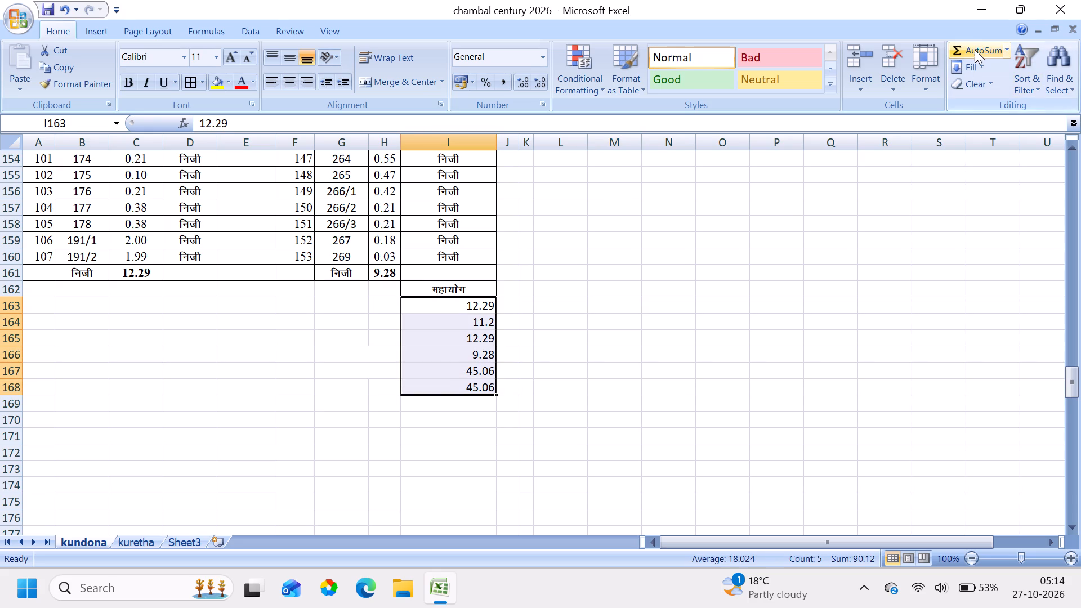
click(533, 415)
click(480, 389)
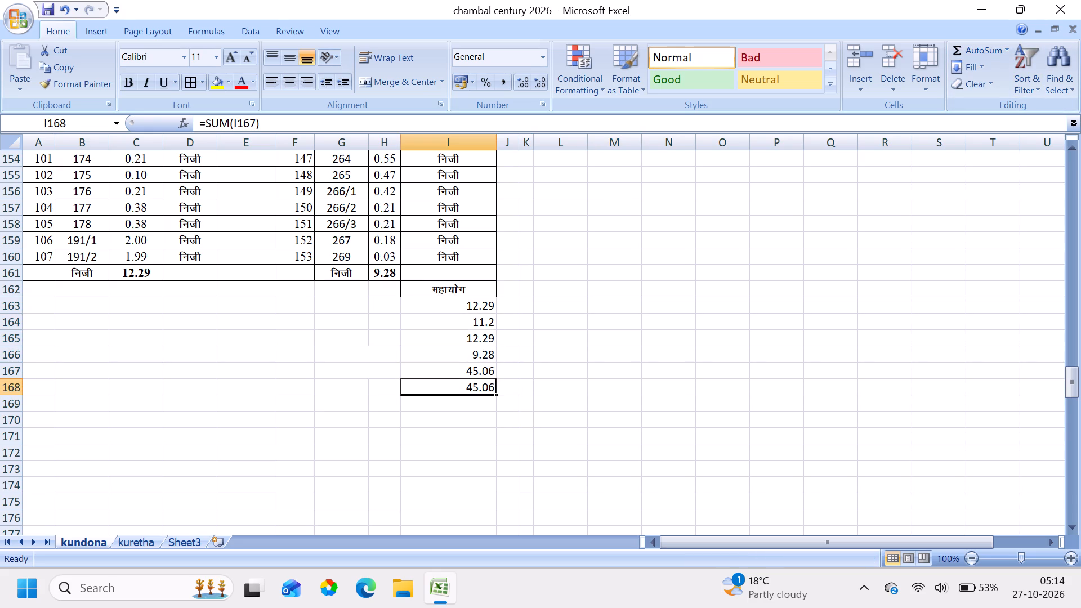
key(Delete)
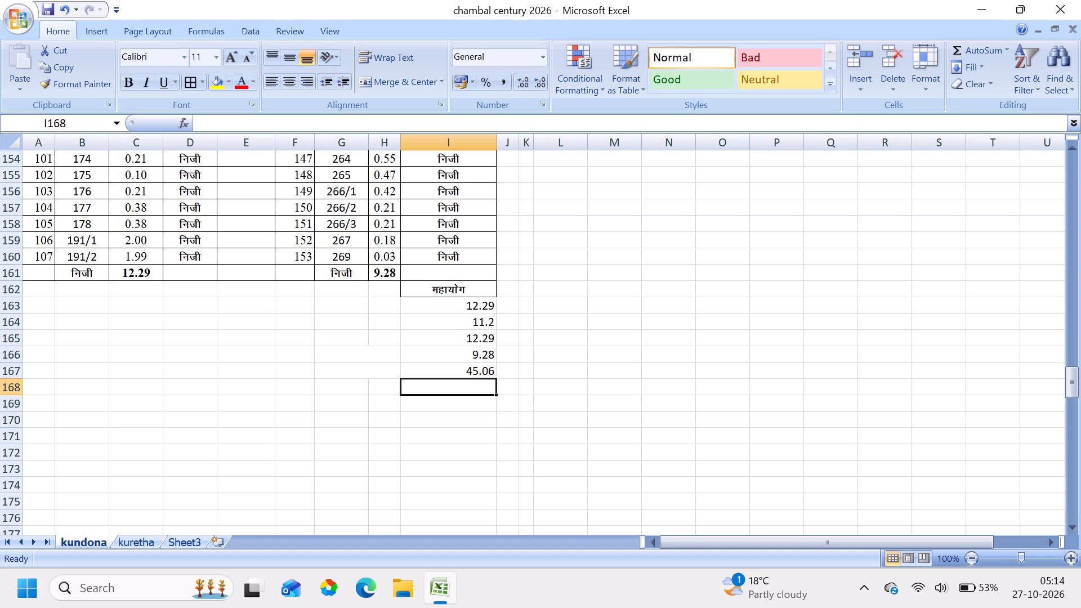
Set the font size of the grand total in I167 to 12.
click(467, 372)
click(217, 60)
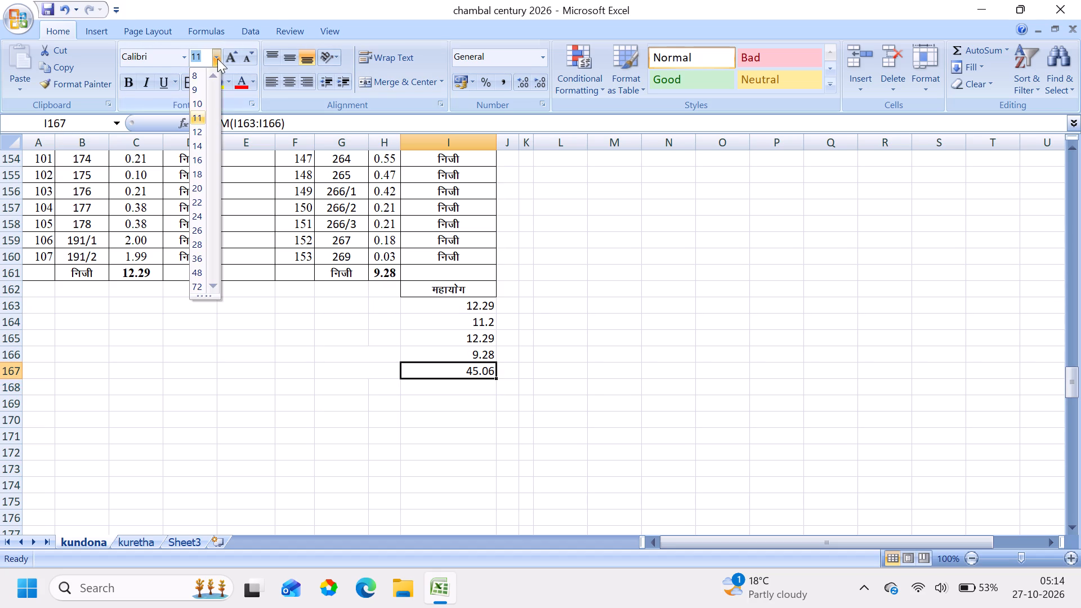
click(198, 132)
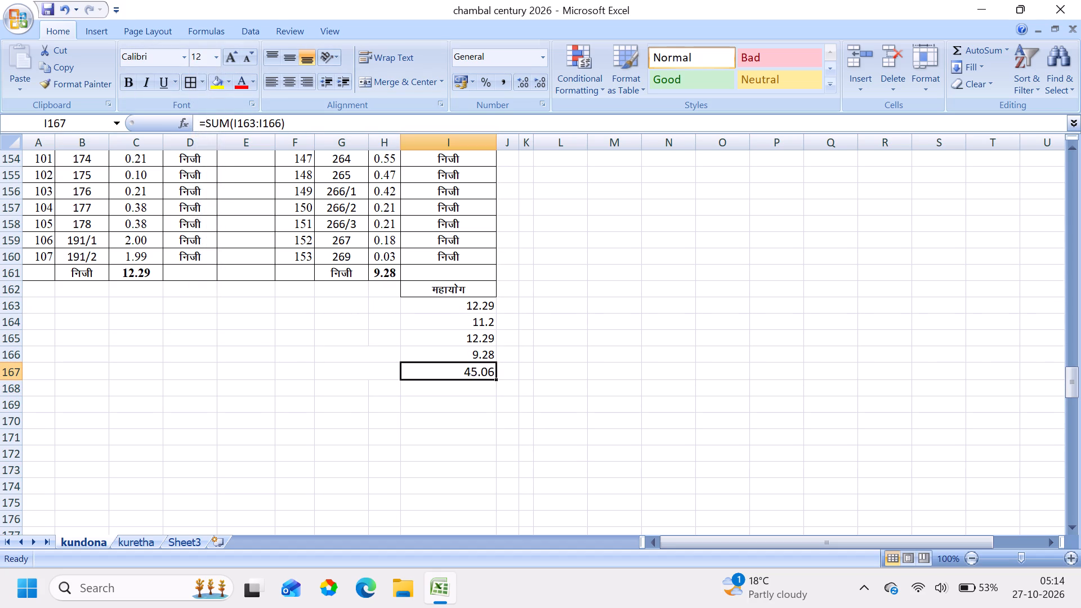
Change the font of the area list and its grand total, I163:I167, to Times New Roman.
drag(457, 307, 467, 375)
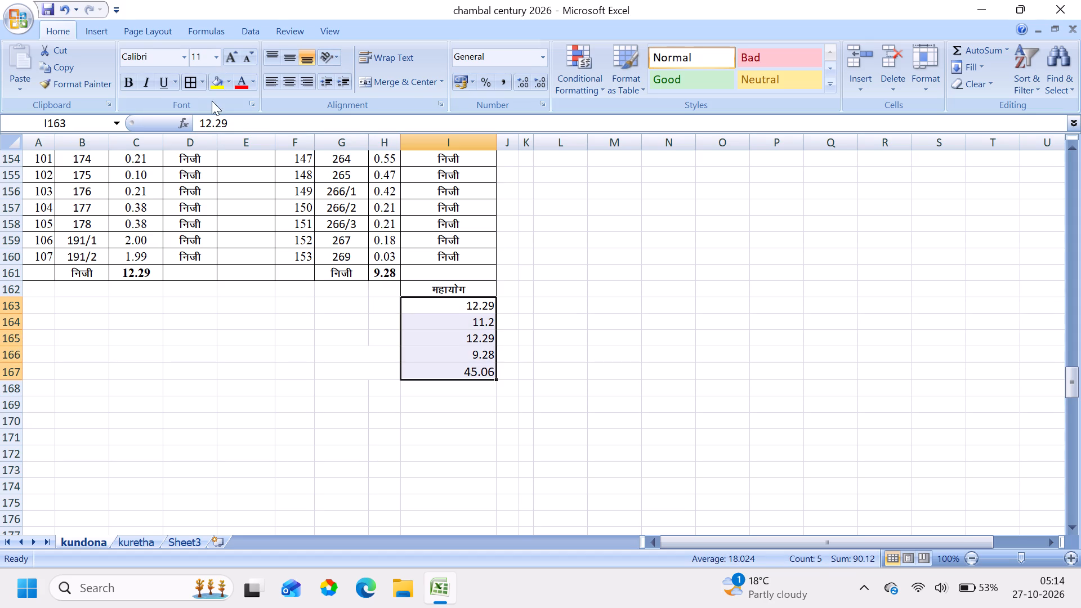
click(154, 58)
key(t)
key(i)
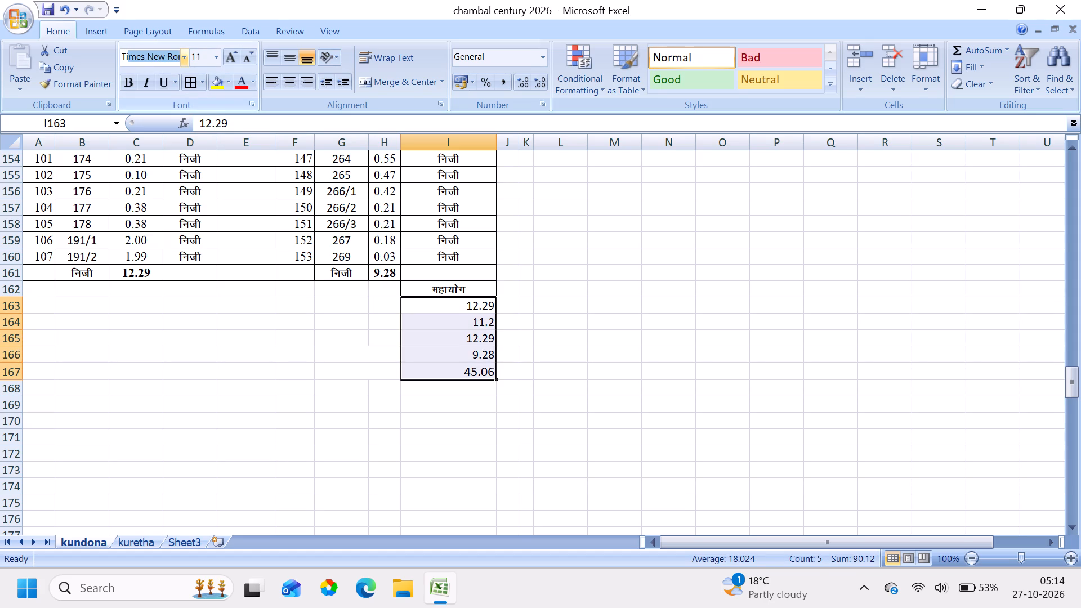
text(me)
key(Return)
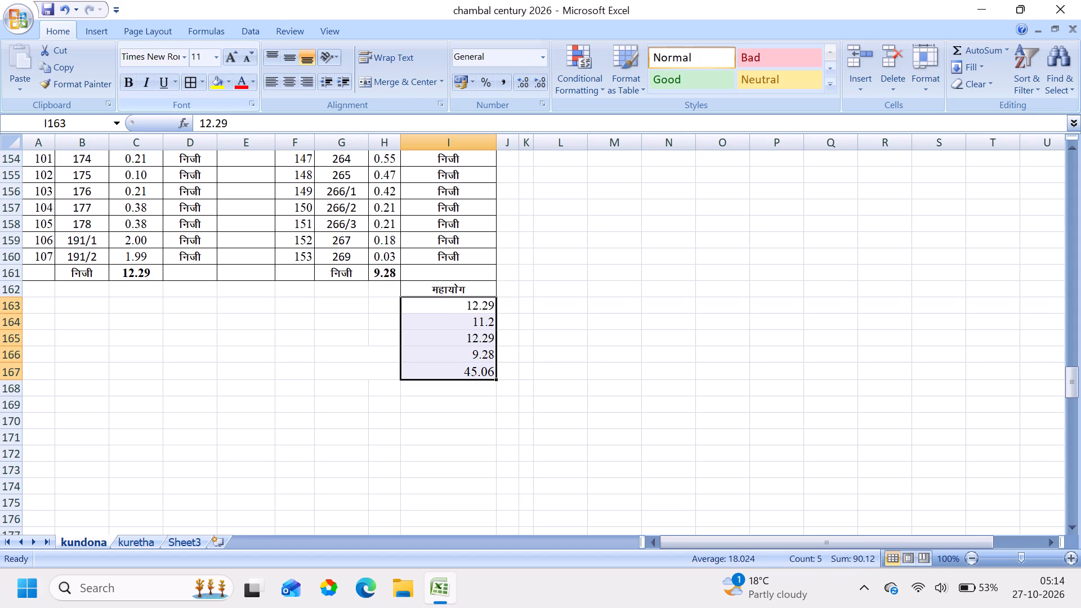
click(528, 369)
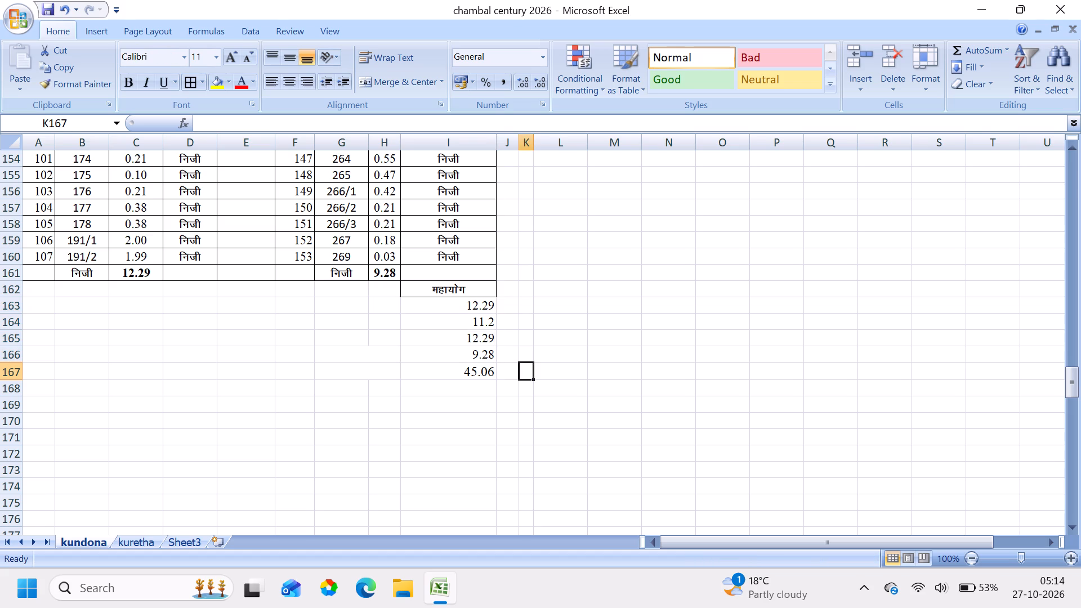
Make the grand total in I167 bold.
click(446, 375)
click(129, 83)
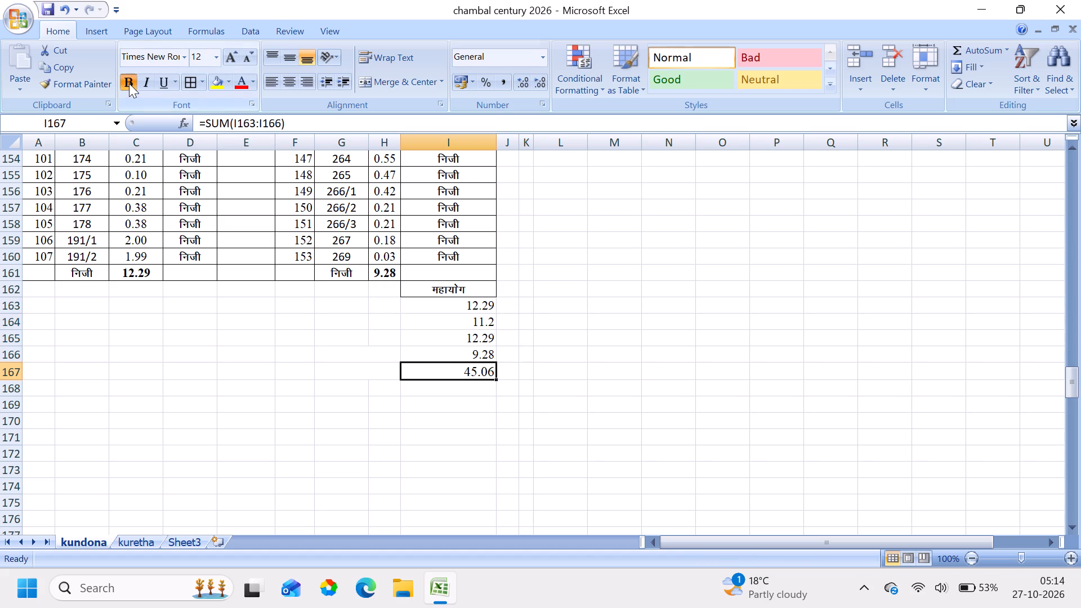
click(675, 329)
drag(475, 306, 467, 372)
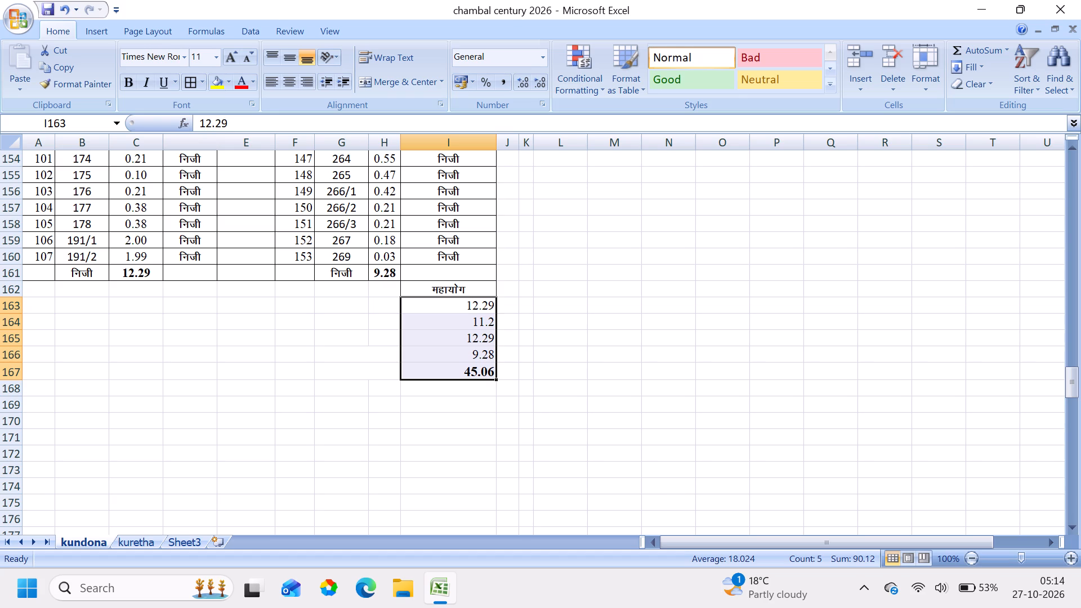
click(664, 374)
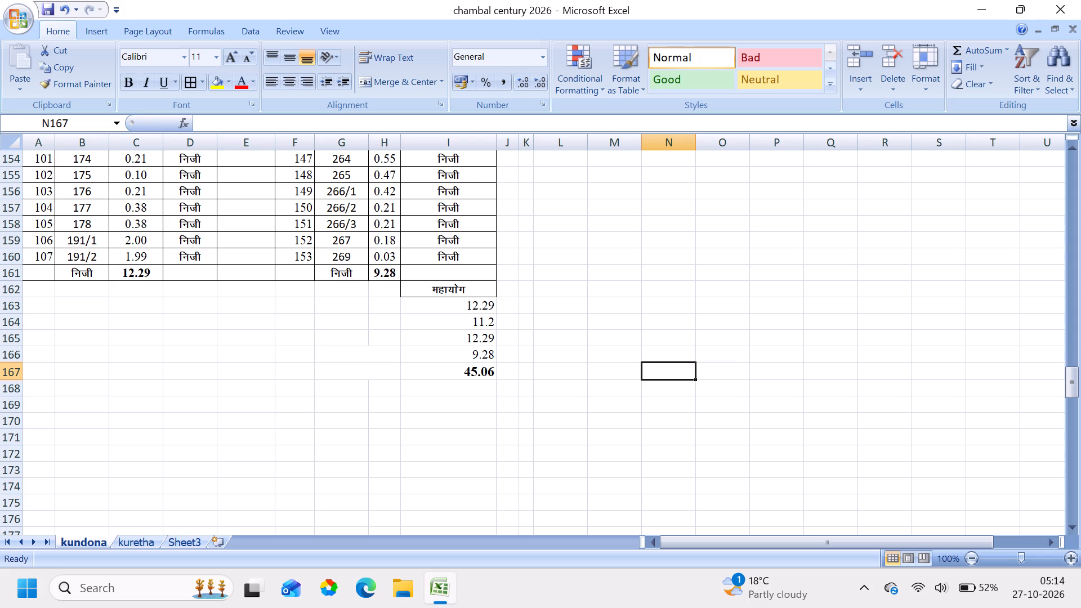
Right-align the महायोग label in I162 above the area list.
click(467, 291)
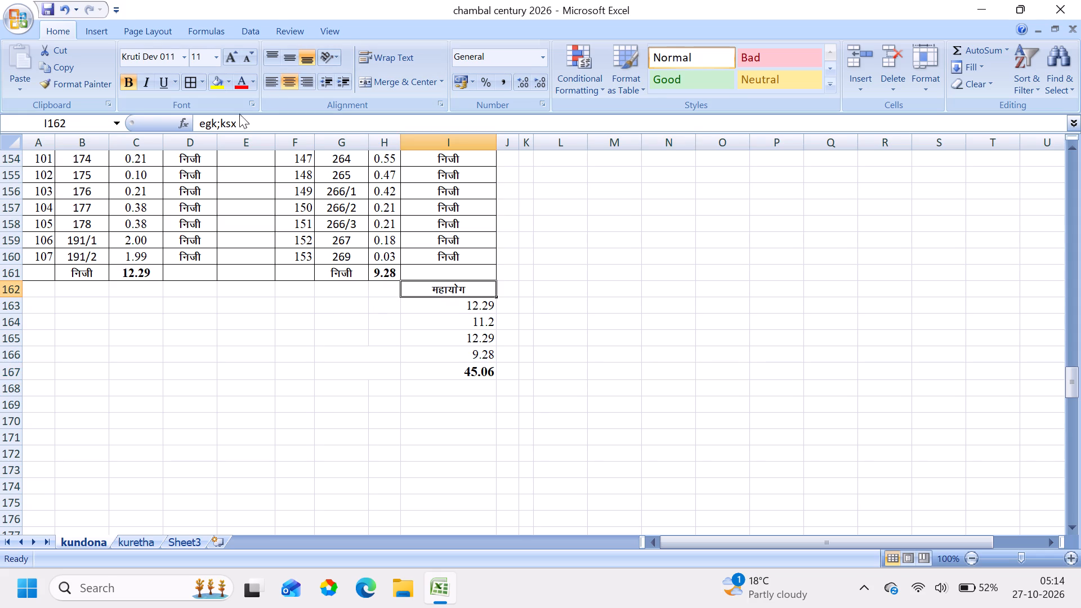
click(311, 80)
click(666, 278)
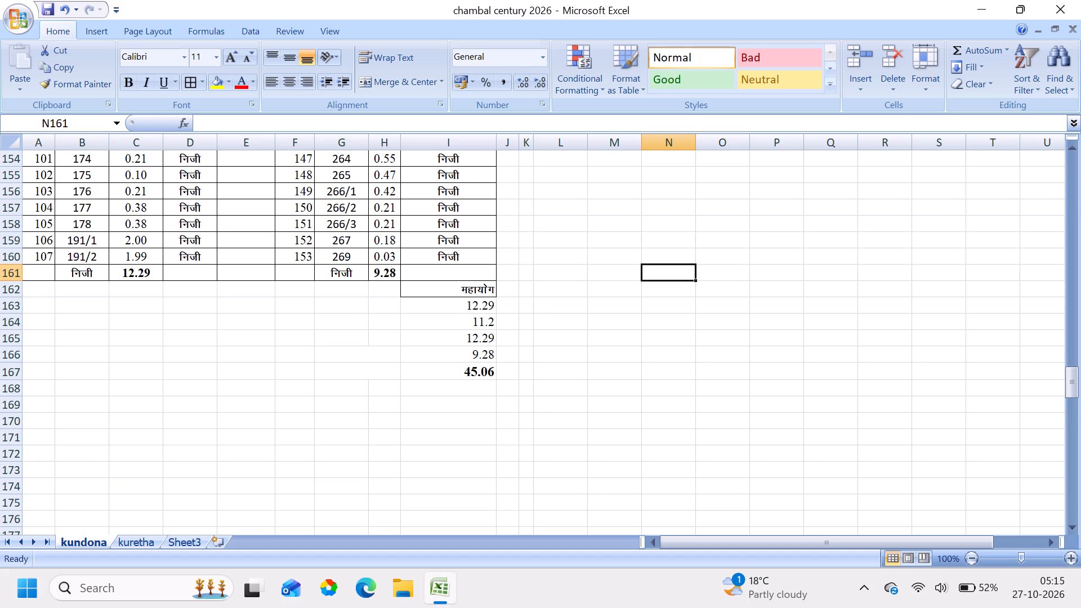
Extend the महायोग label in I162 with the abbreviated hectare unit so it reads महायोग हे.
double_click(494, 288)
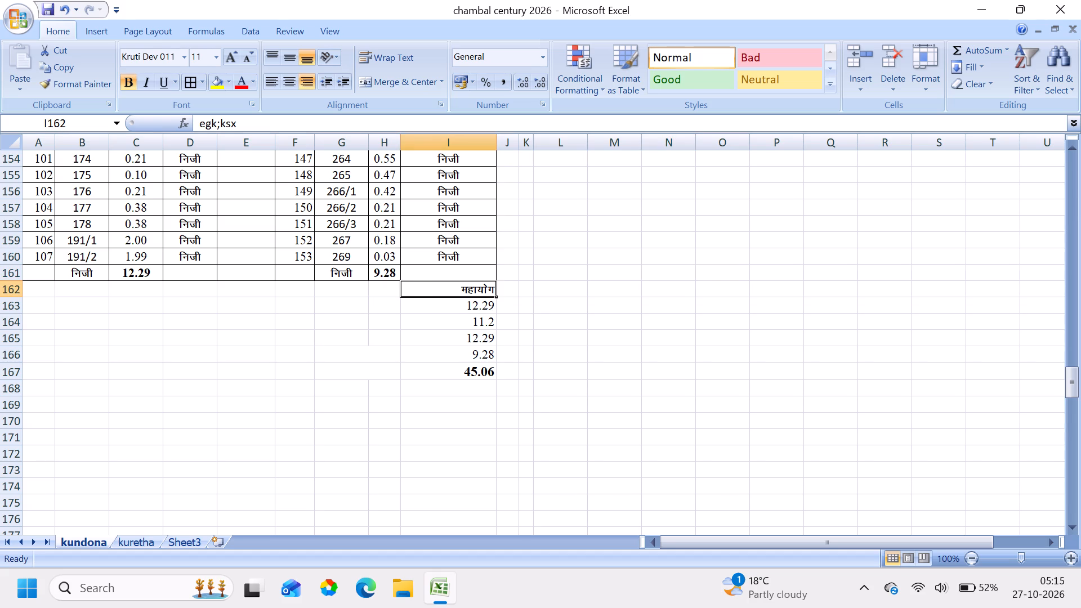
click(280, 121)
key(space)
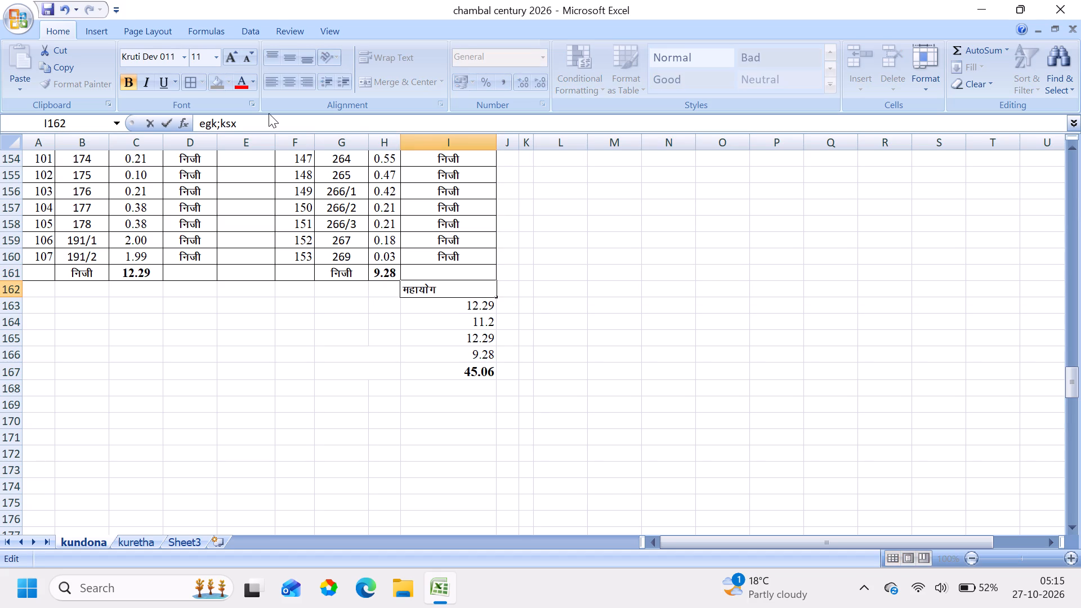
text(gs)
key(BackSpace)
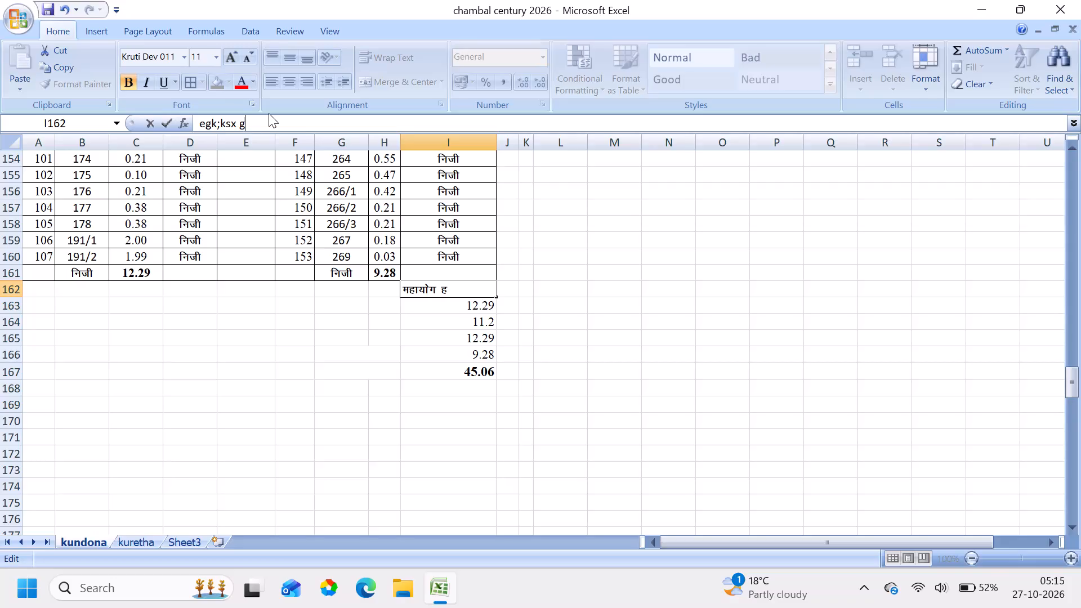
text(---)
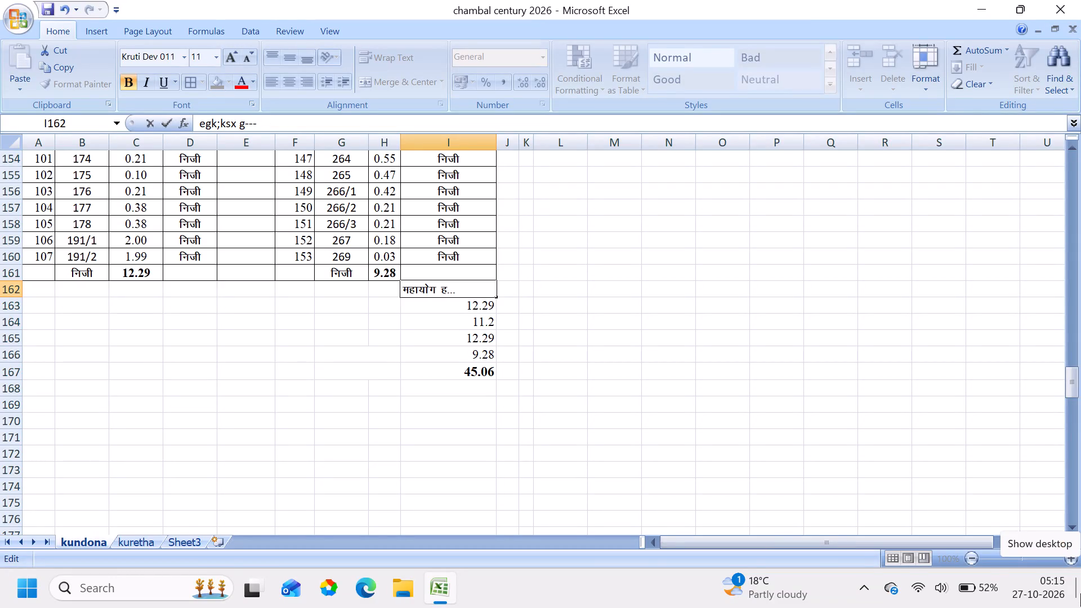
key(BackSpace)
key(Return)
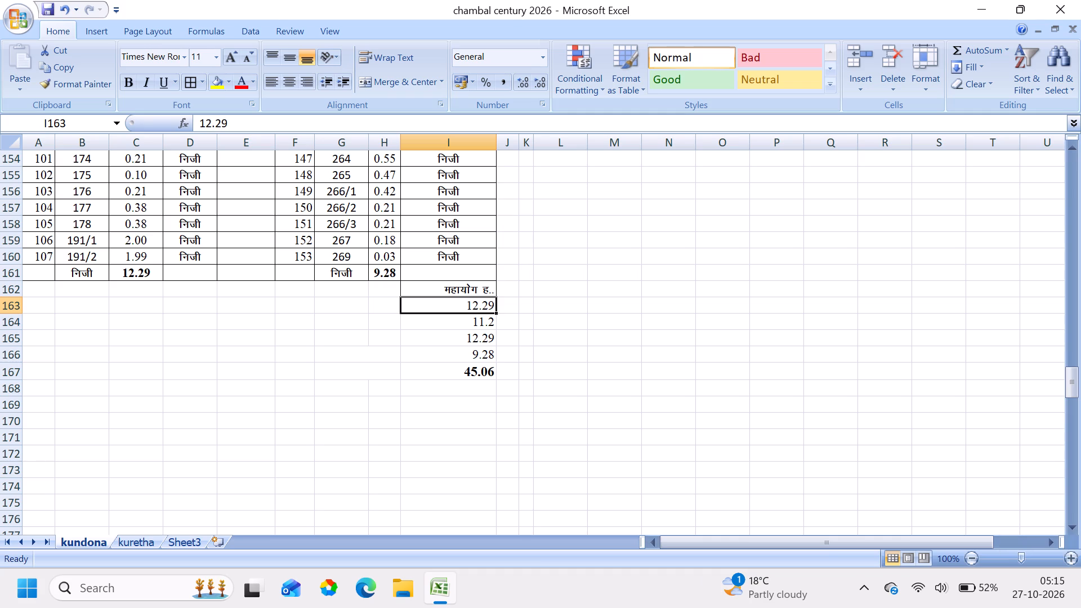
double_click(492, 289)
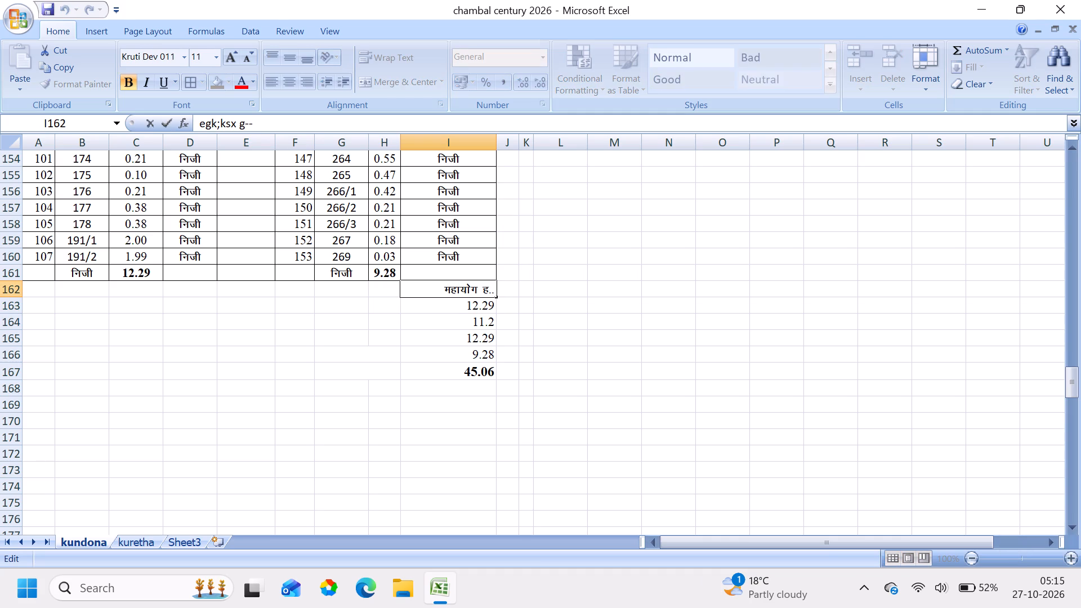
key(BackSpace)
key(s)
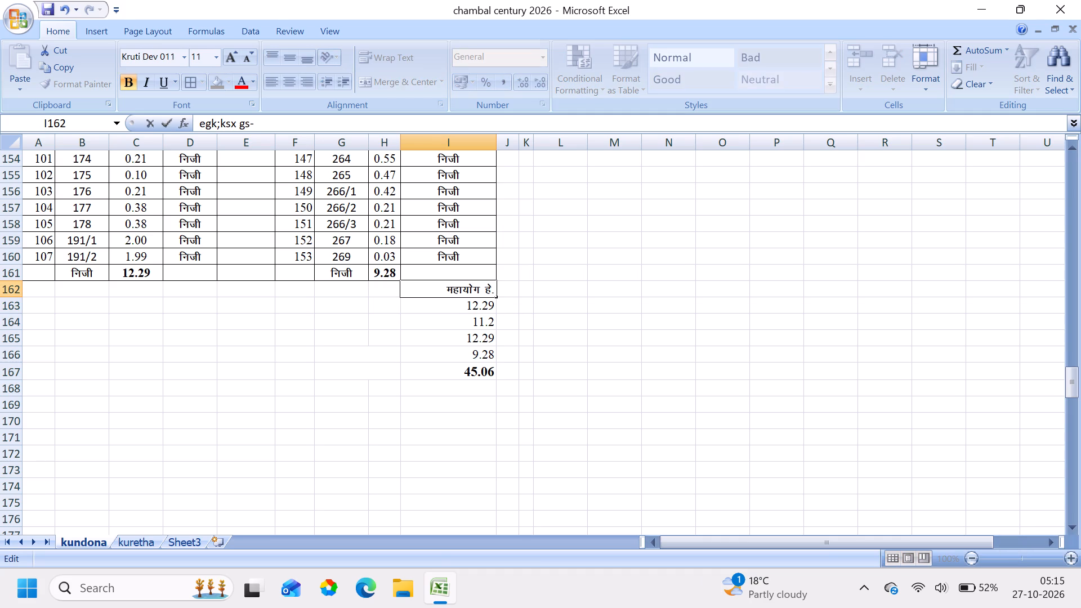
click(564, 400)
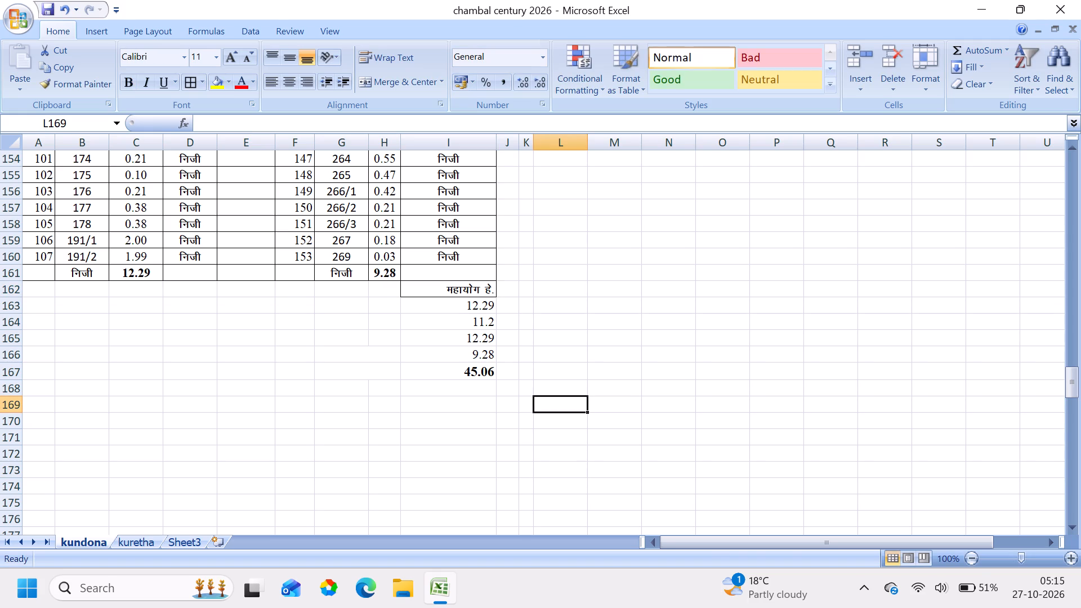
Save the workbook.
key(ctrl+s)
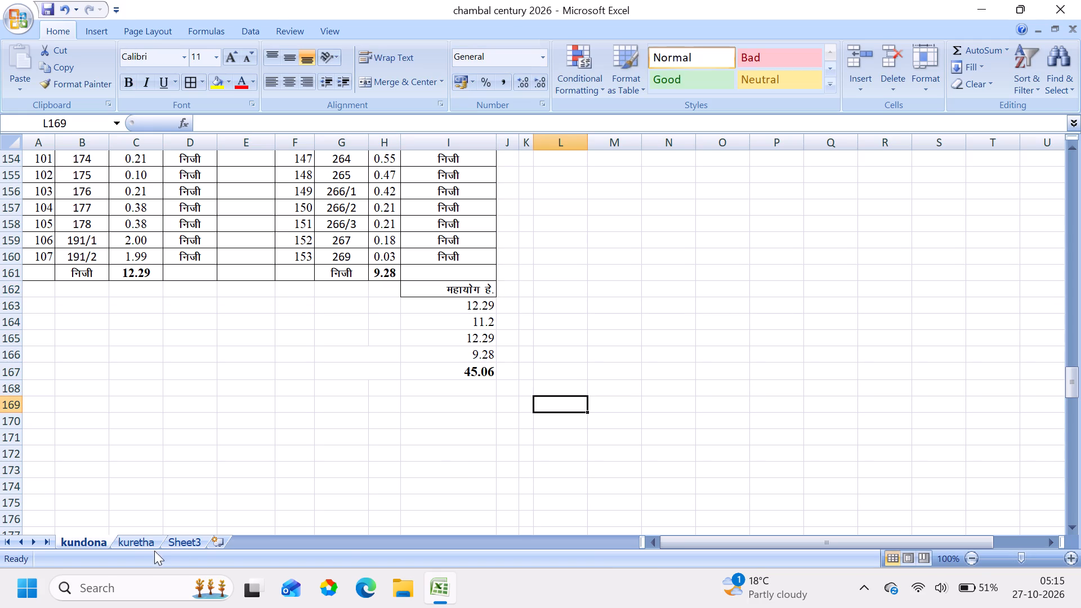
Switch to the kuretha sheet.
click(150, 543)
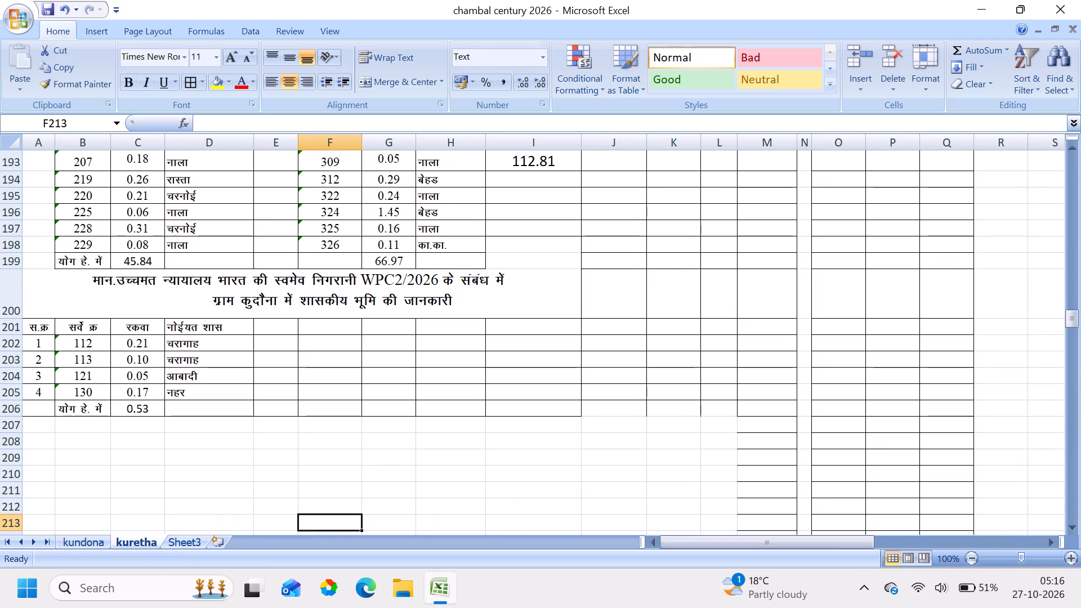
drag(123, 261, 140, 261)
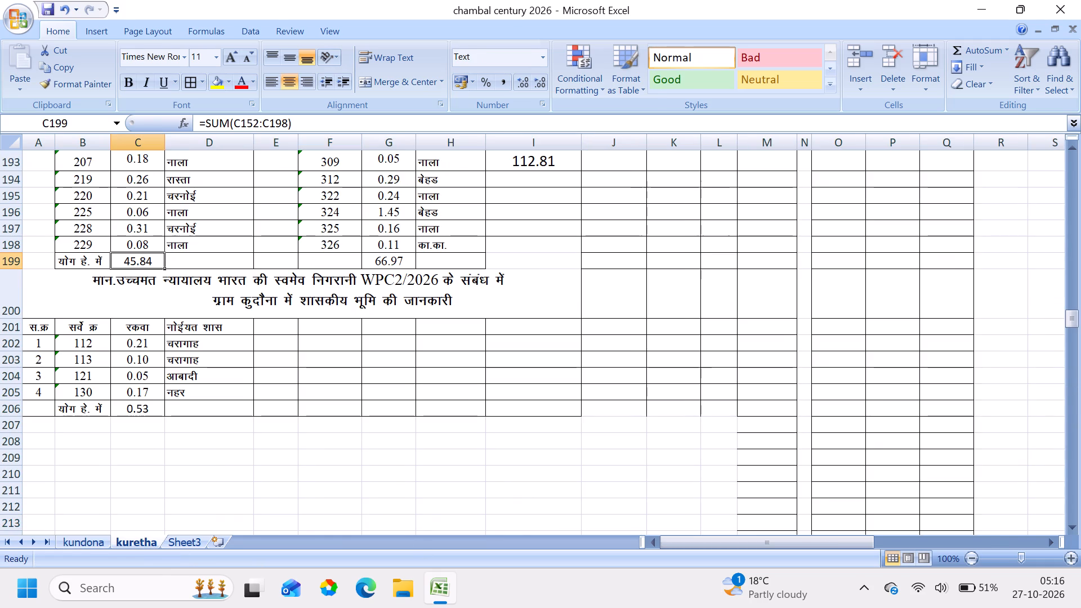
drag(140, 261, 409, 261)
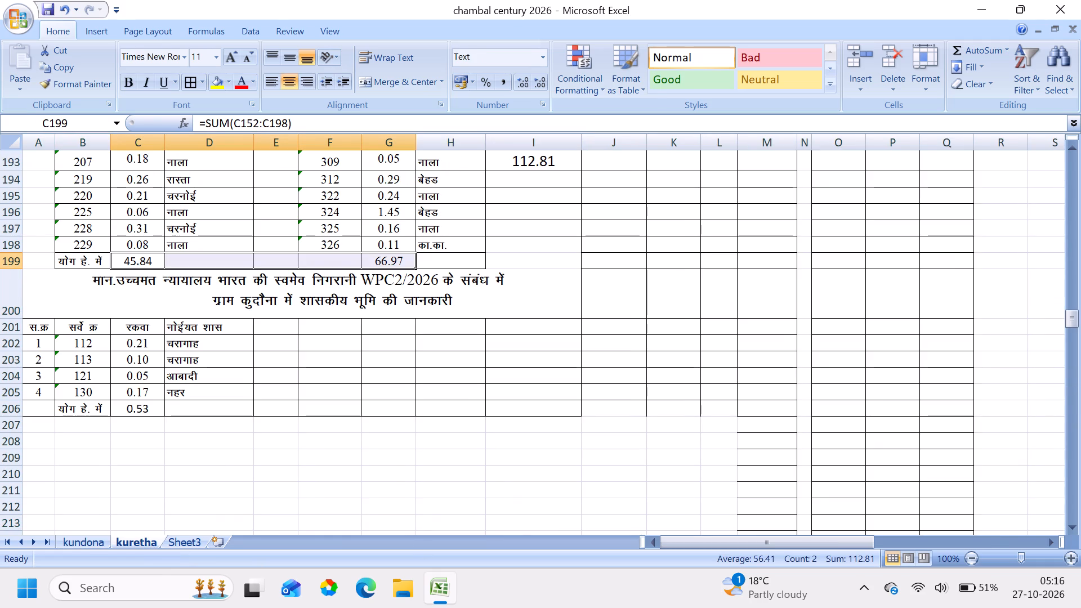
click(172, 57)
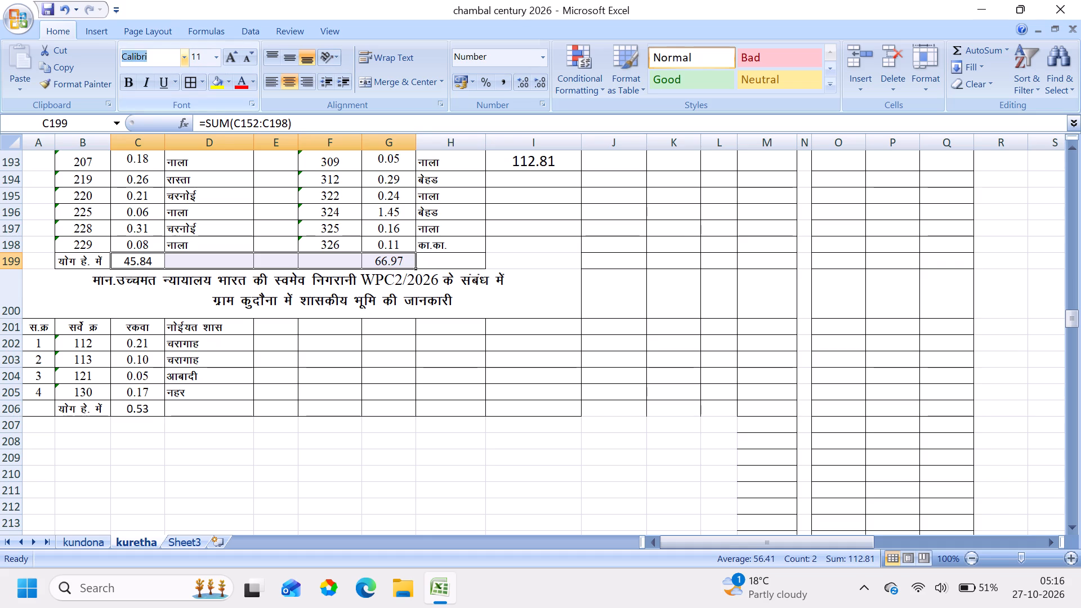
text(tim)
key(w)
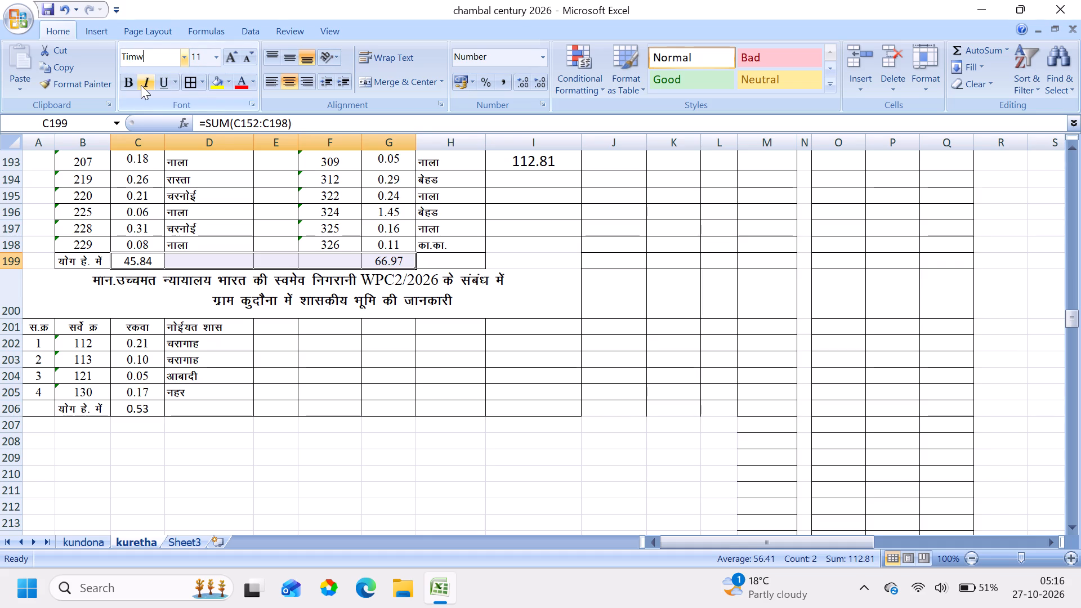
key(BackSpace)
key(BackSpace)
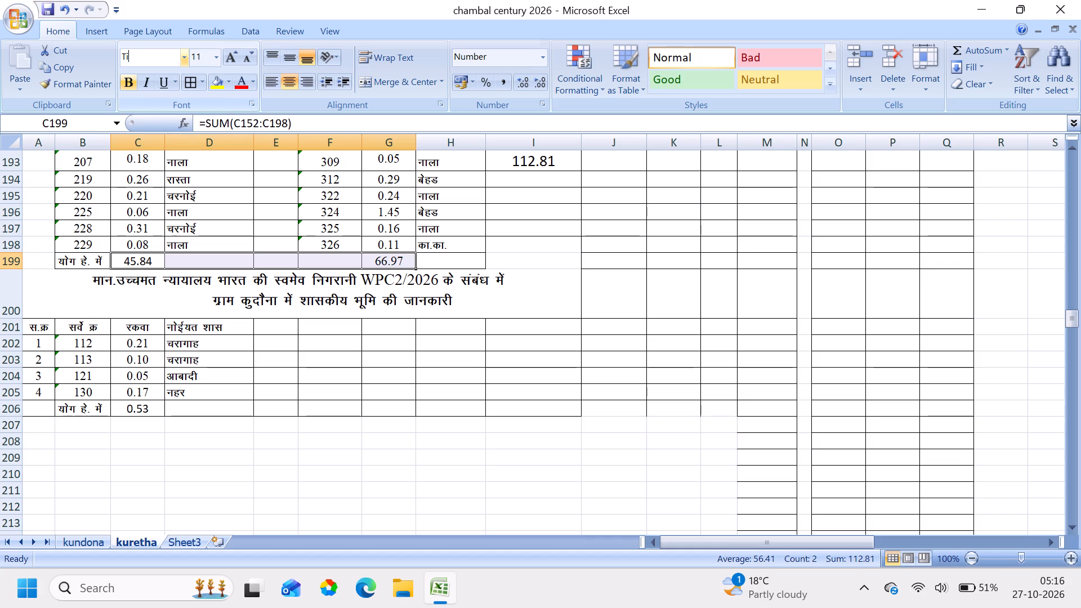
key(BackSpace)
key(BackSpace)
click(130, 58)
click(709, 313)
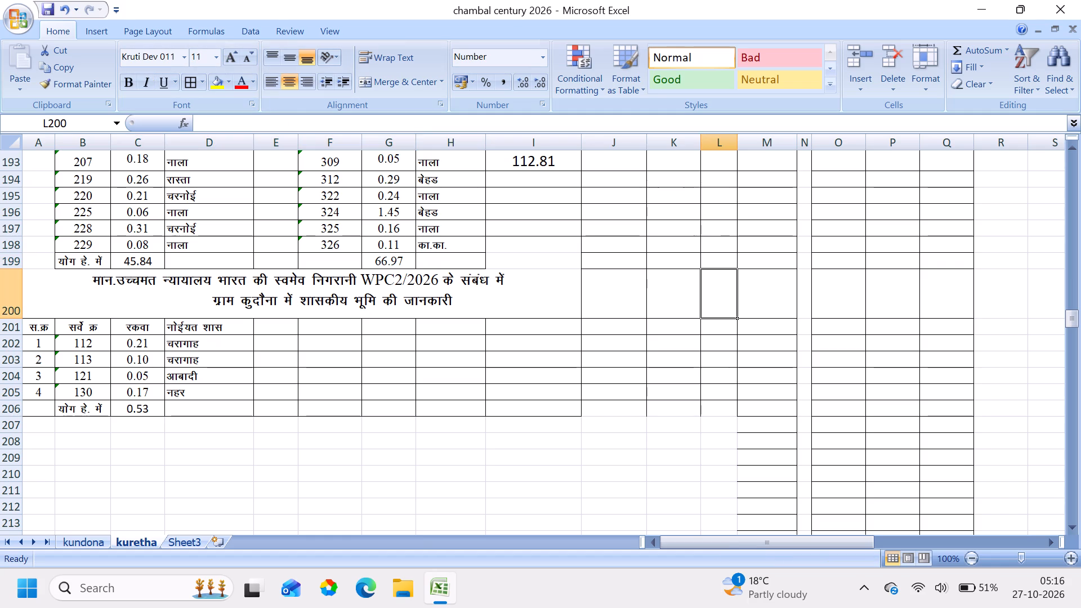
Set the font of the area total in C199 to Times New Roman.
click(140, 261)
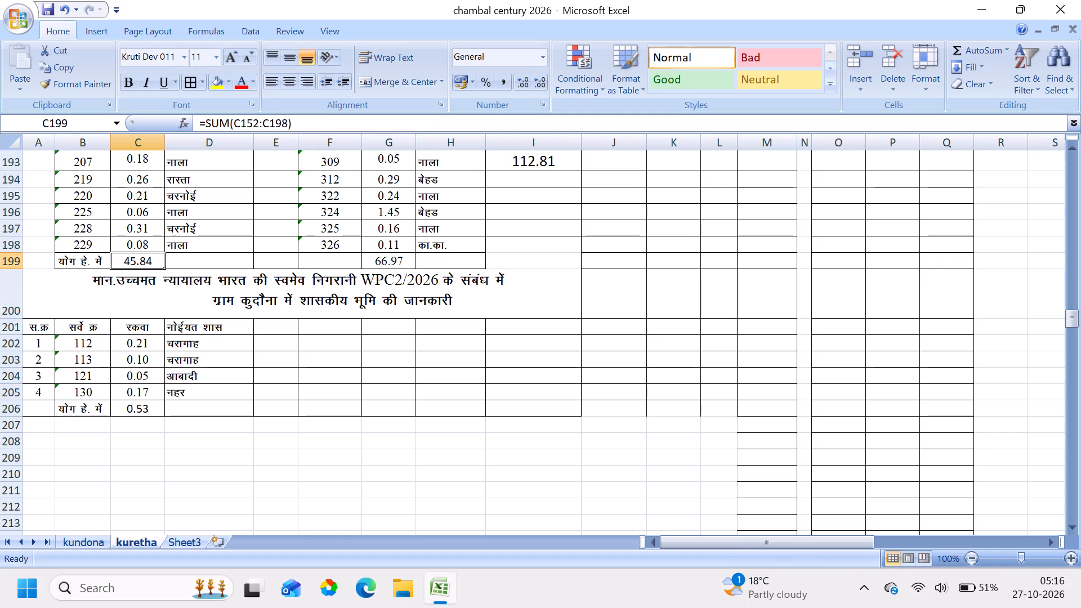
click(174, 61)
text(ti)
key(Return)
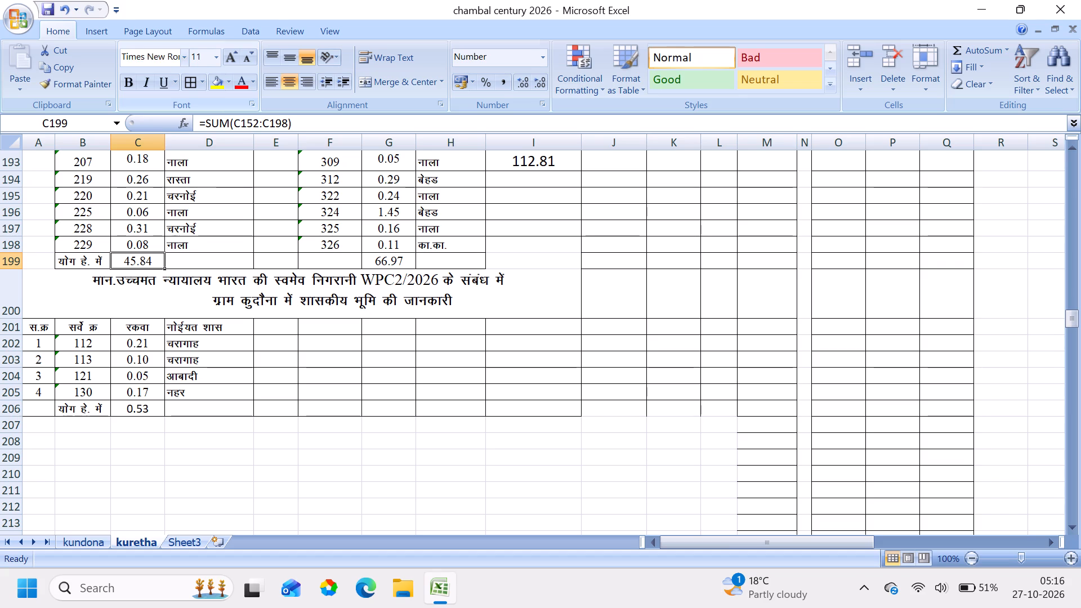
Make the total row B199:H199 above the कुदौना government land heading bold.
drag(81, 265, 270, 265)
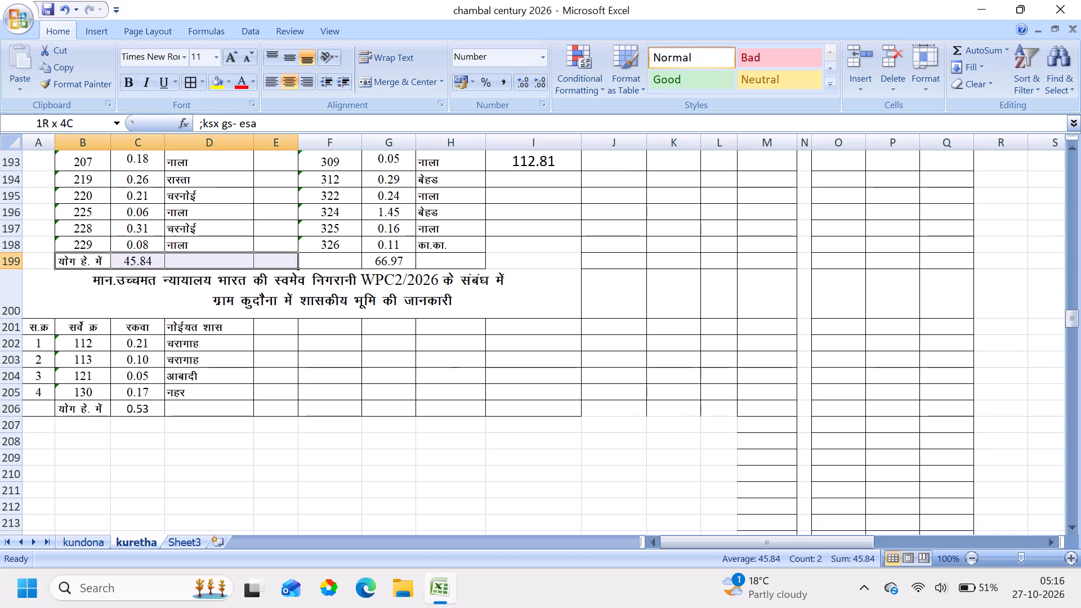
drag(270, 265, 416, 259)
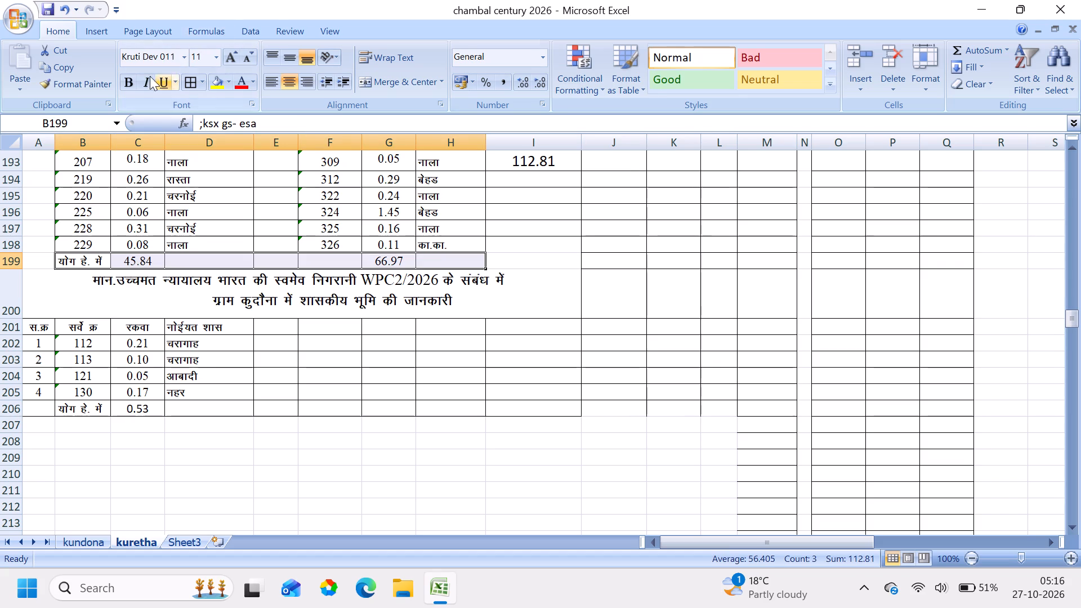
click(130, 83)
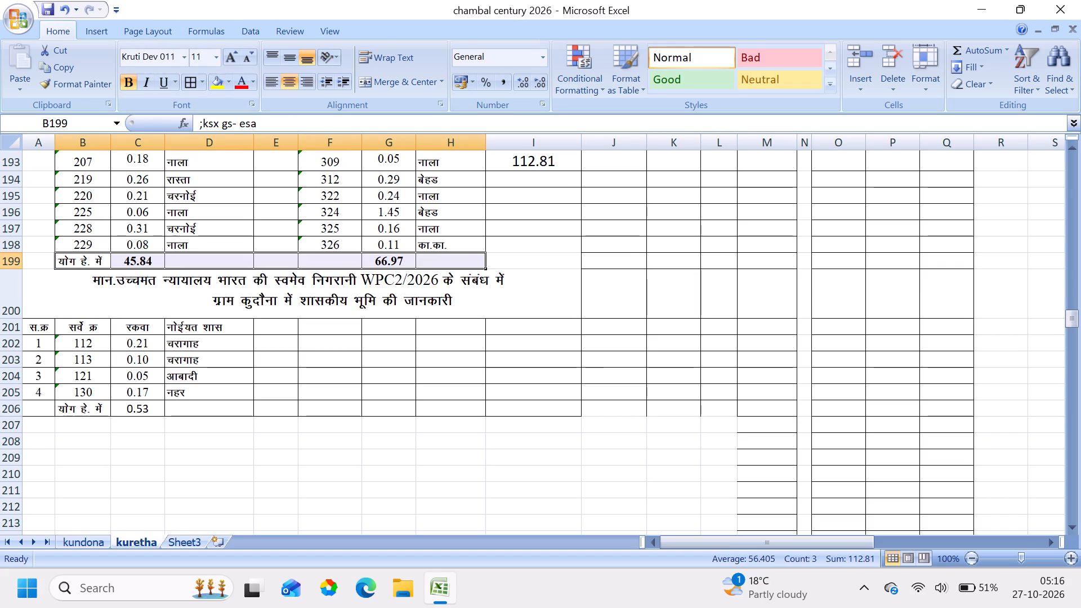
click(439, 465)
Make the योग हे. में label and its area total in B206:C206 bold.
drag(72, 409, 111, 409)
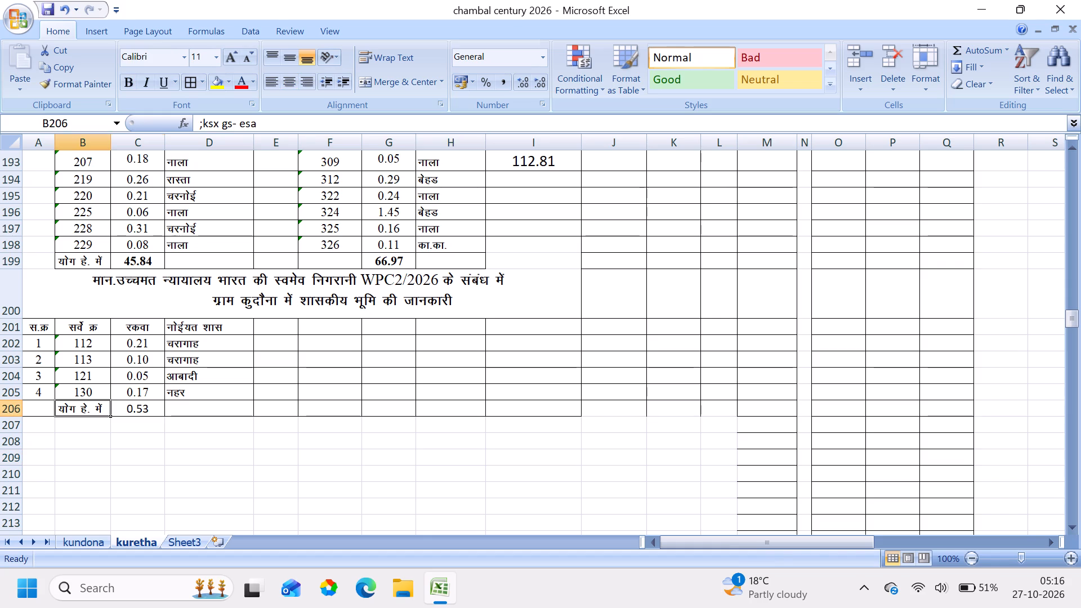
drag(111, 409, 132, 409)
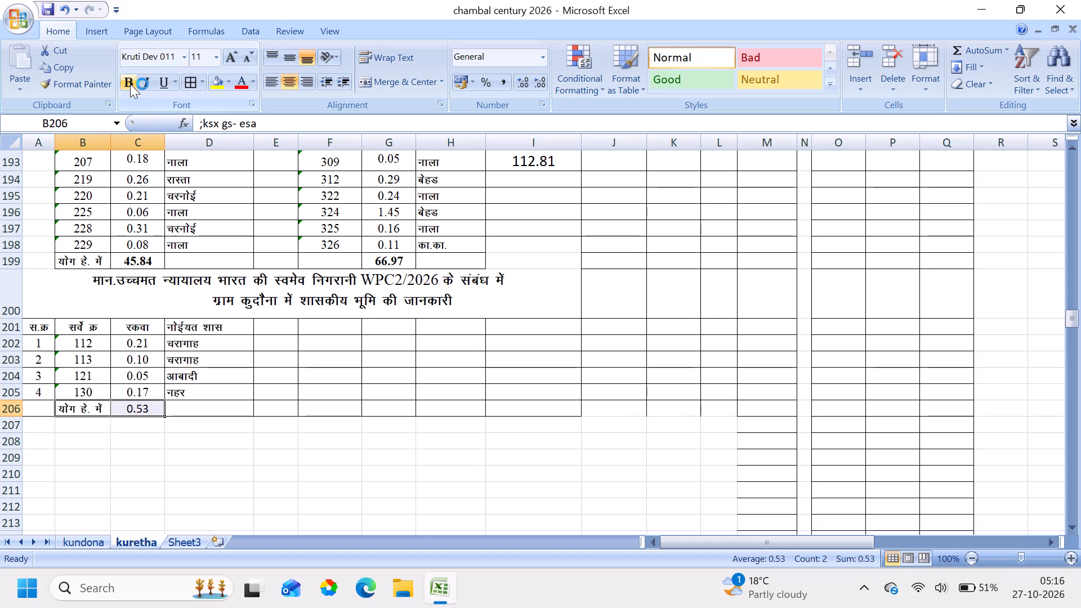
click(128, 84)
click(355, 478)
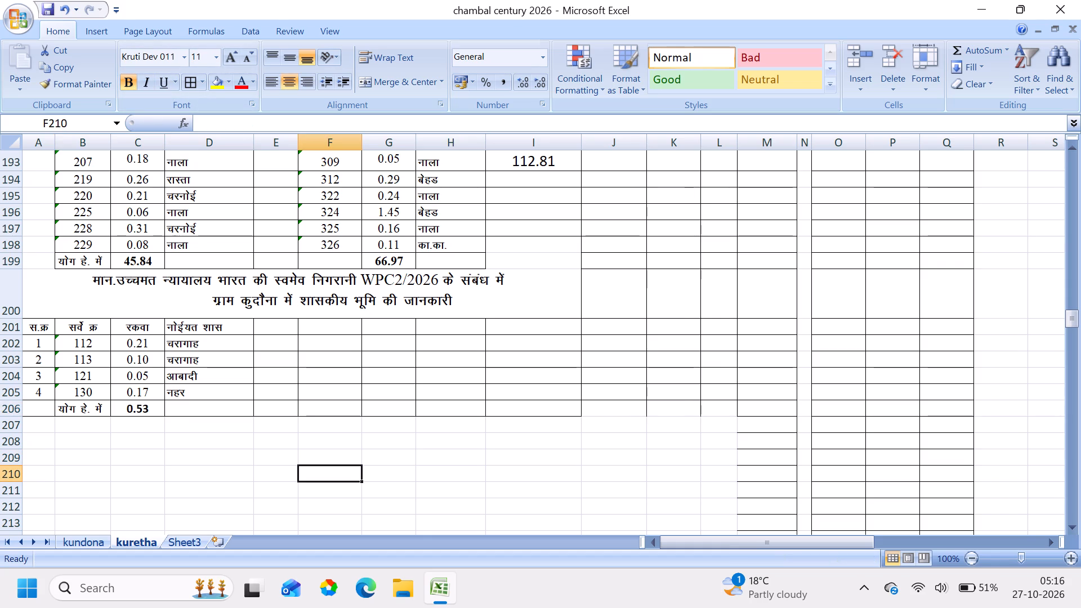
Save the workbook.
scroll(417, 453, up, 2)
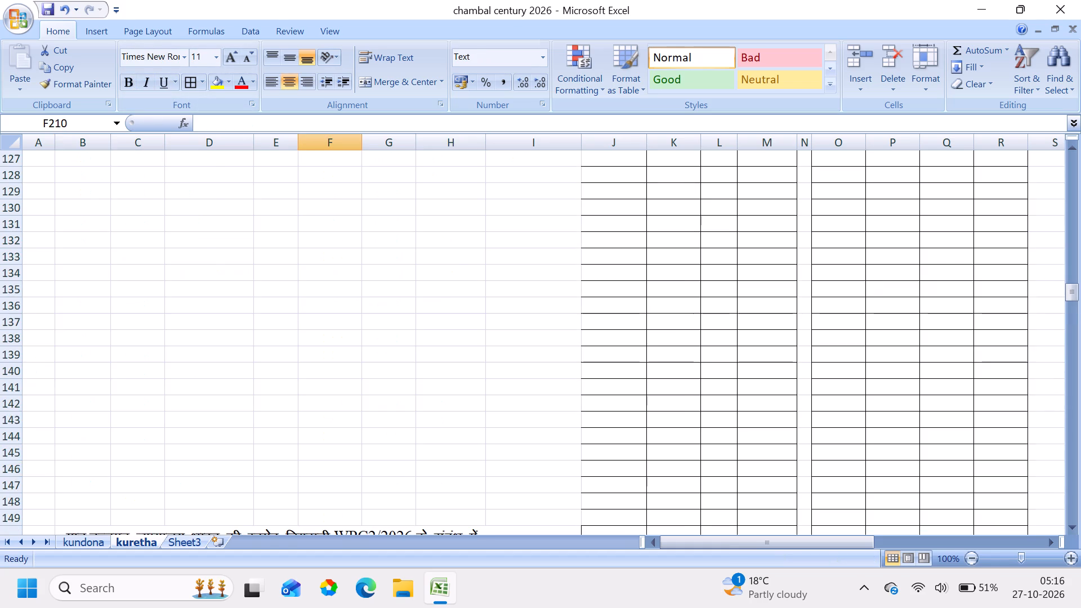
scroll(417, 453, up, 3)
scroll(423, 449, down, 1)
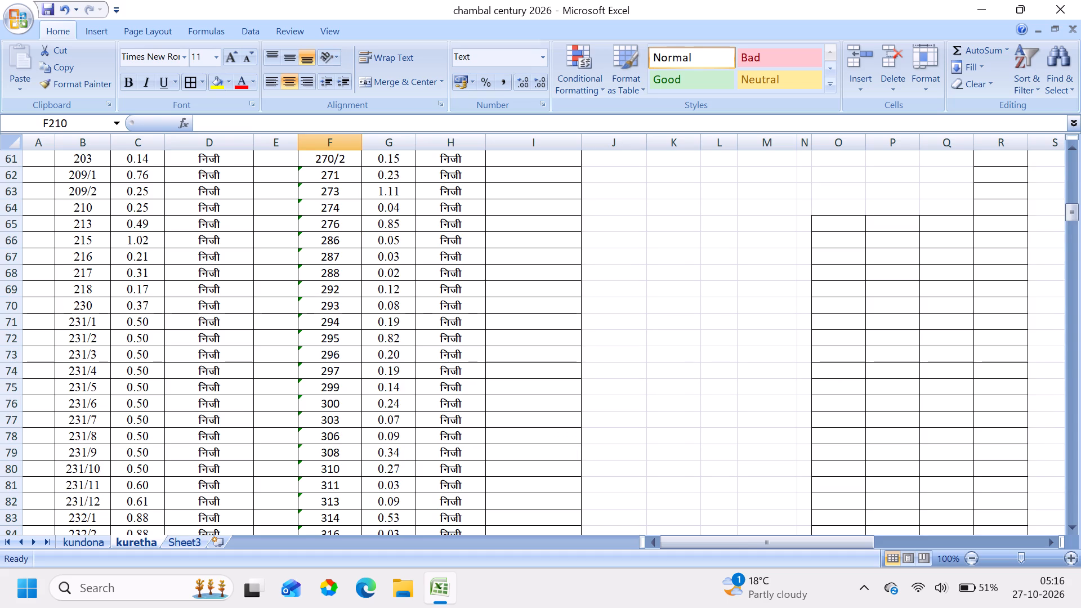
scroll(423, 449, up, 4)
click(361, 490)
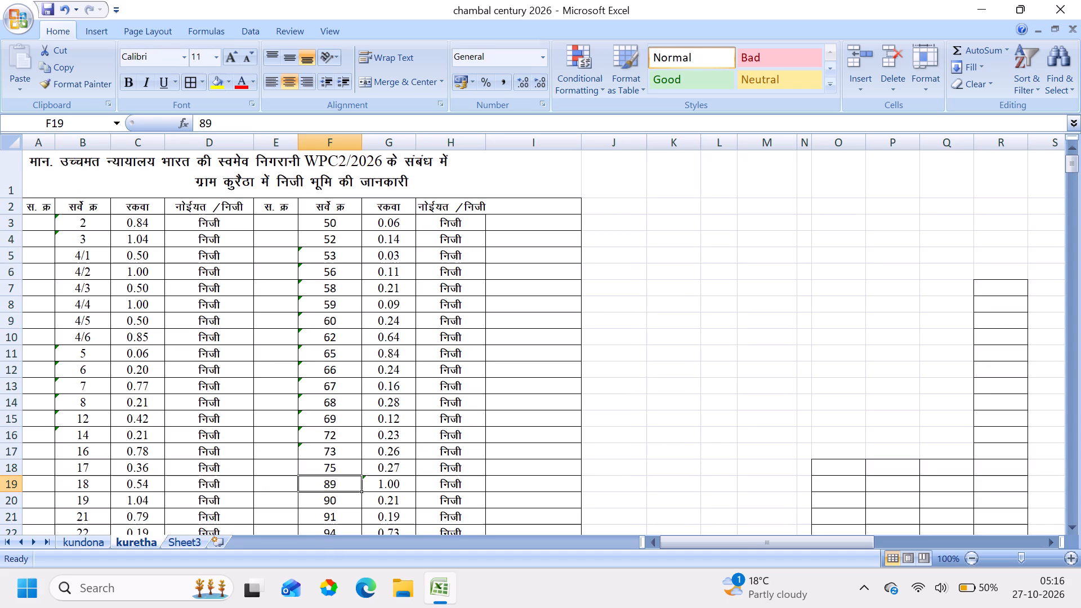
key(ctrl+s)
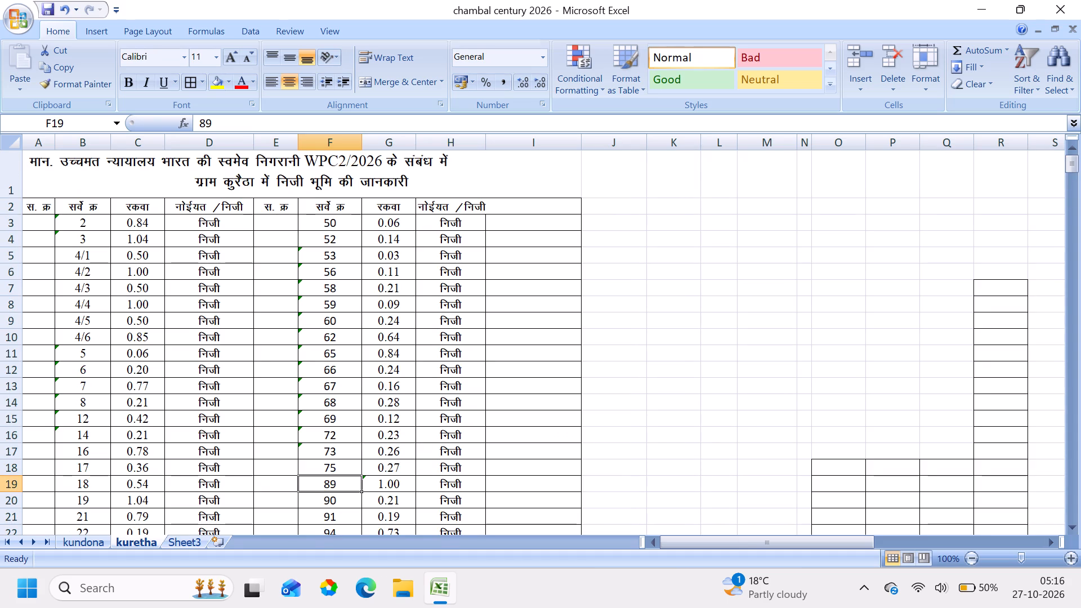
Move the second area column's total from G48 down to G50, level with the first column's total.
key(Down)
key(Down)
key(Down)
key(Down)
key(Down)
key(Down)
key(Down)
key(Down)
key(Down)
key(Down)
key(Down)
key(Down)
key(Down)
key(Down)
key(Down)
key(Down)
key(Down)
key(Down)
key(Down)
key(Down)
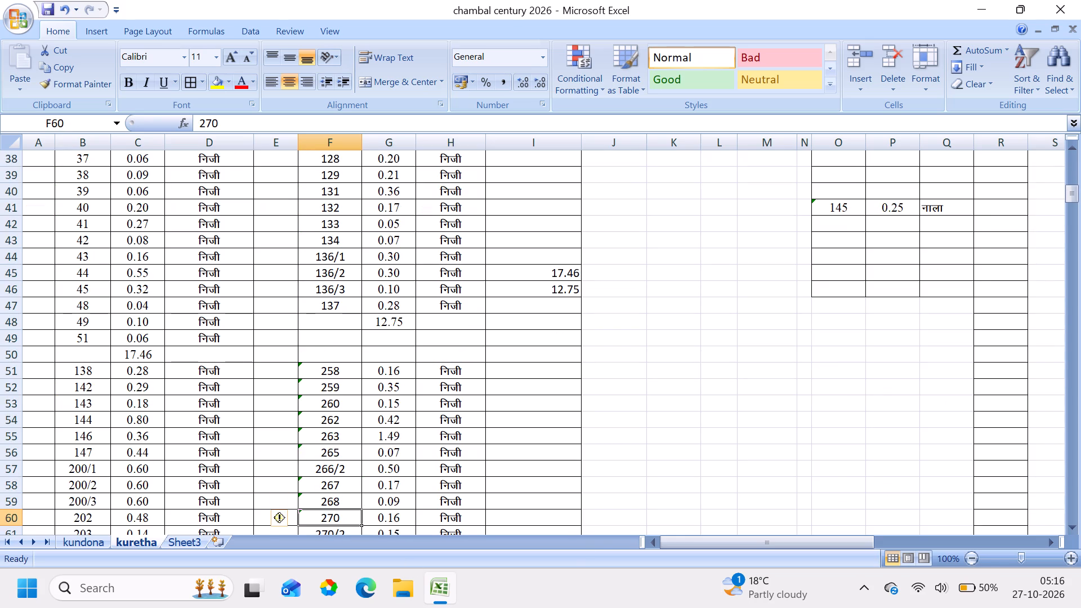
click(400, 323)
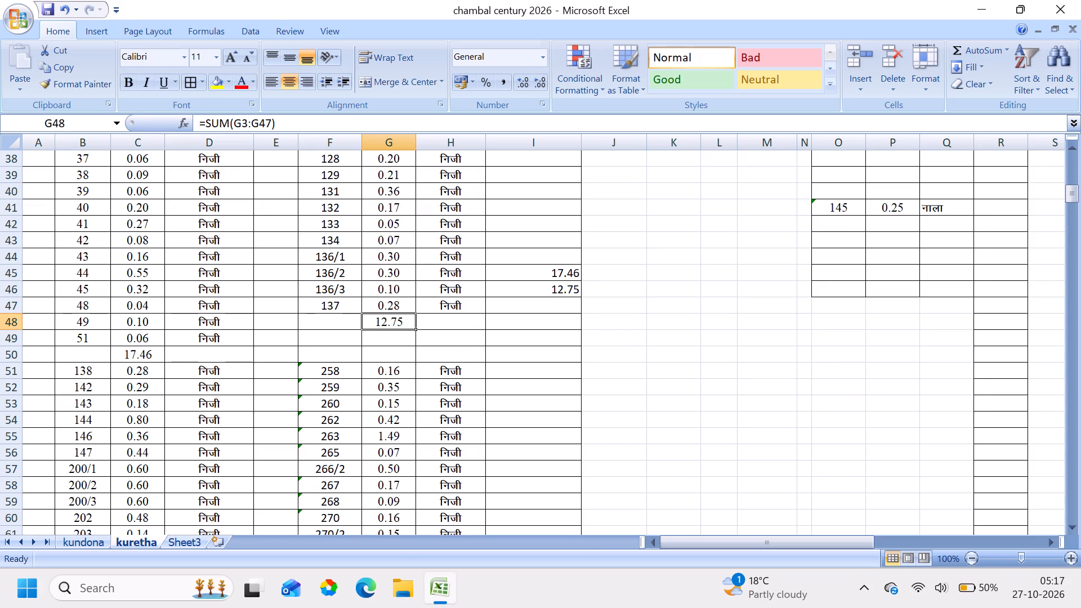
key(ctrl+x)
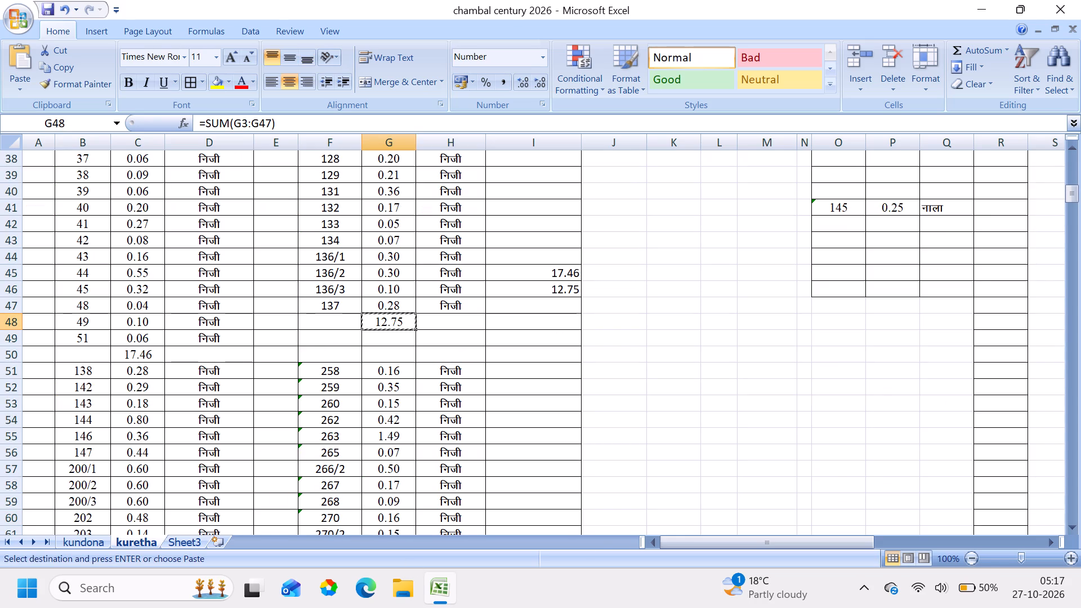
click(387, 356)
key(ctrl+v)
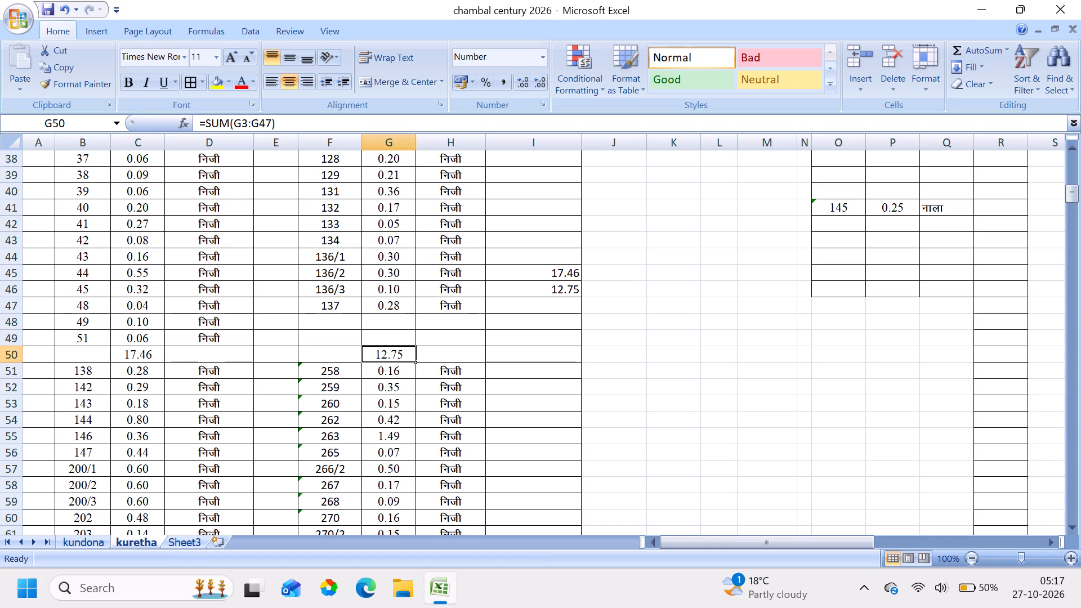
click(674, 377)
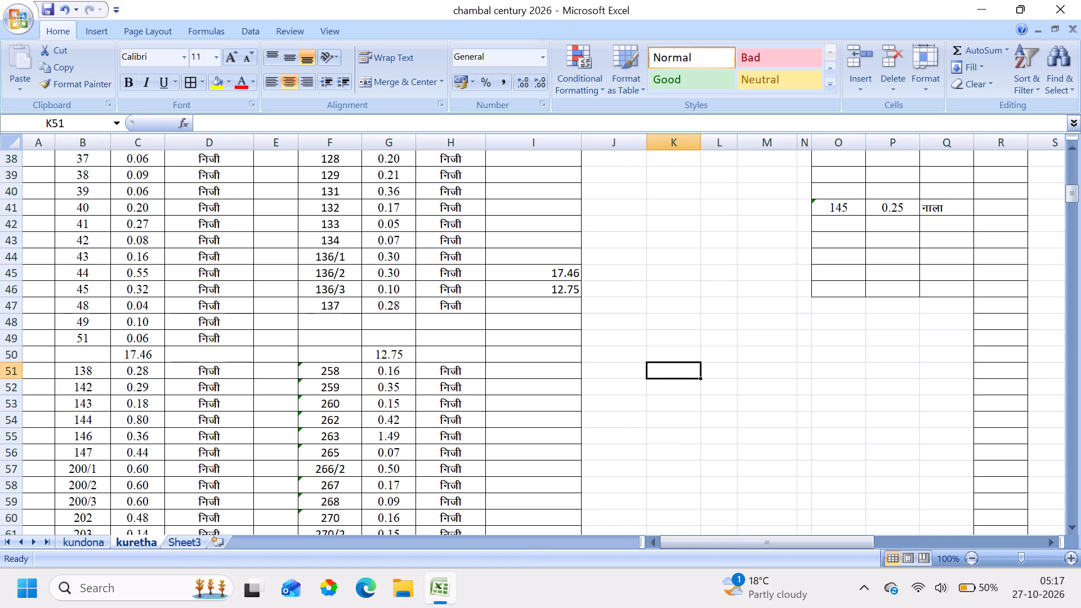
Make the area totals across C50:G50 bold.
drag(122, 356, 406, 357)
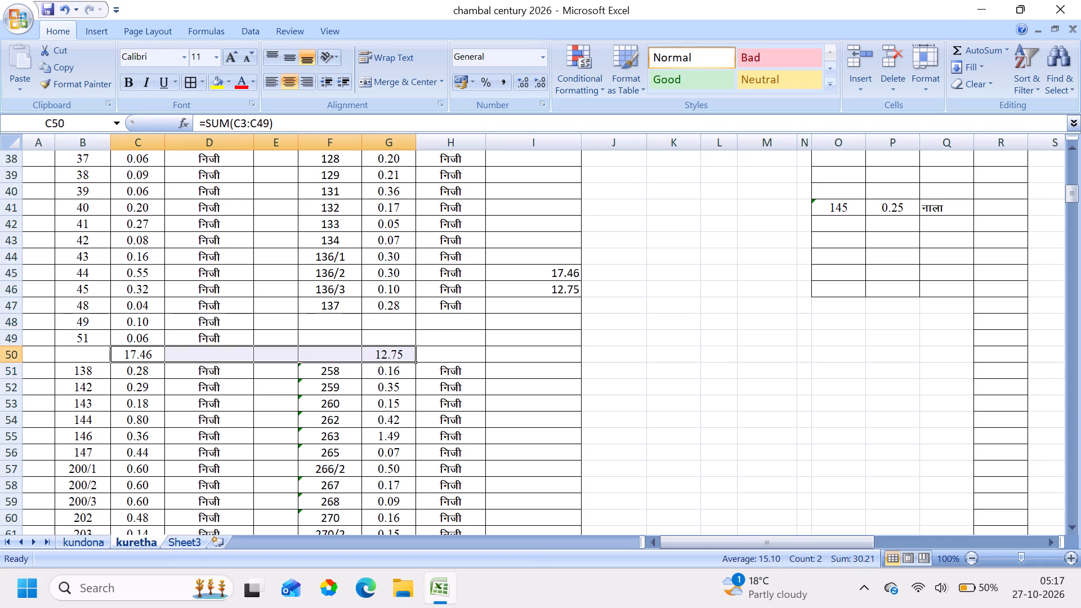
click(128, 83)
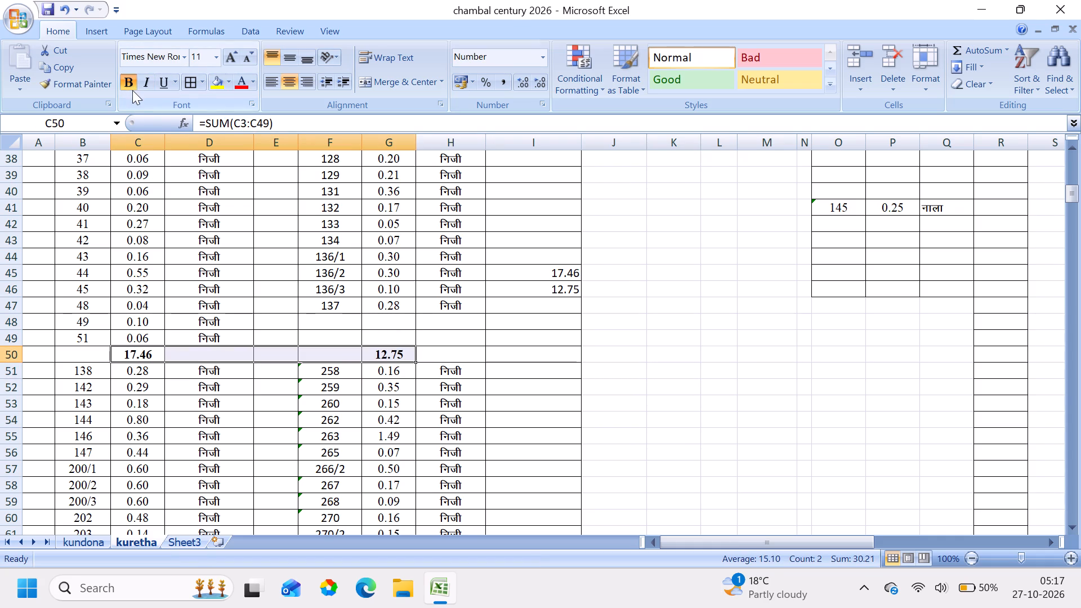
click(737, 400)
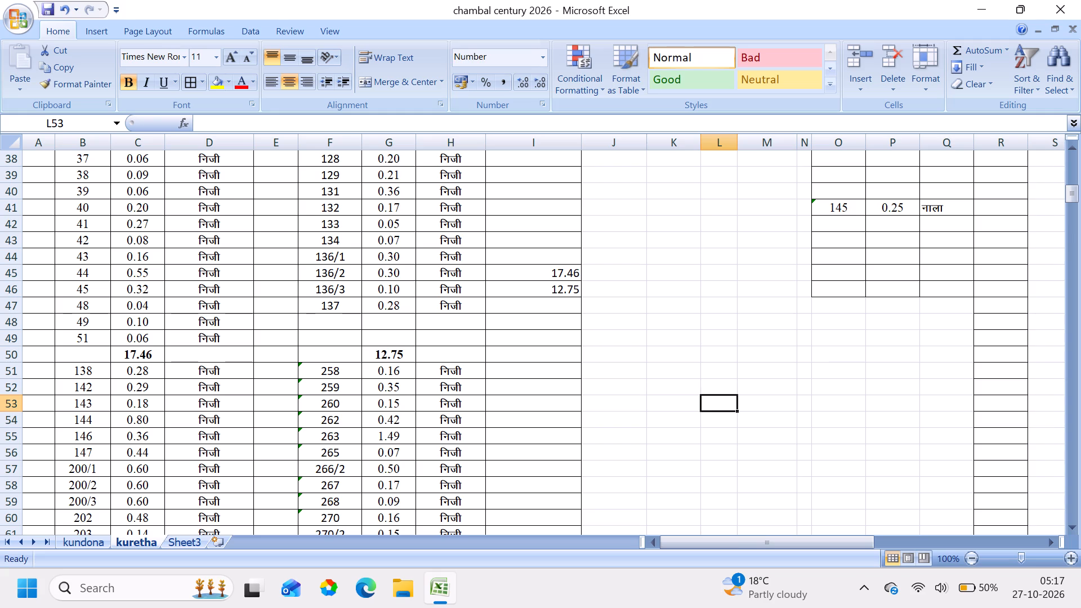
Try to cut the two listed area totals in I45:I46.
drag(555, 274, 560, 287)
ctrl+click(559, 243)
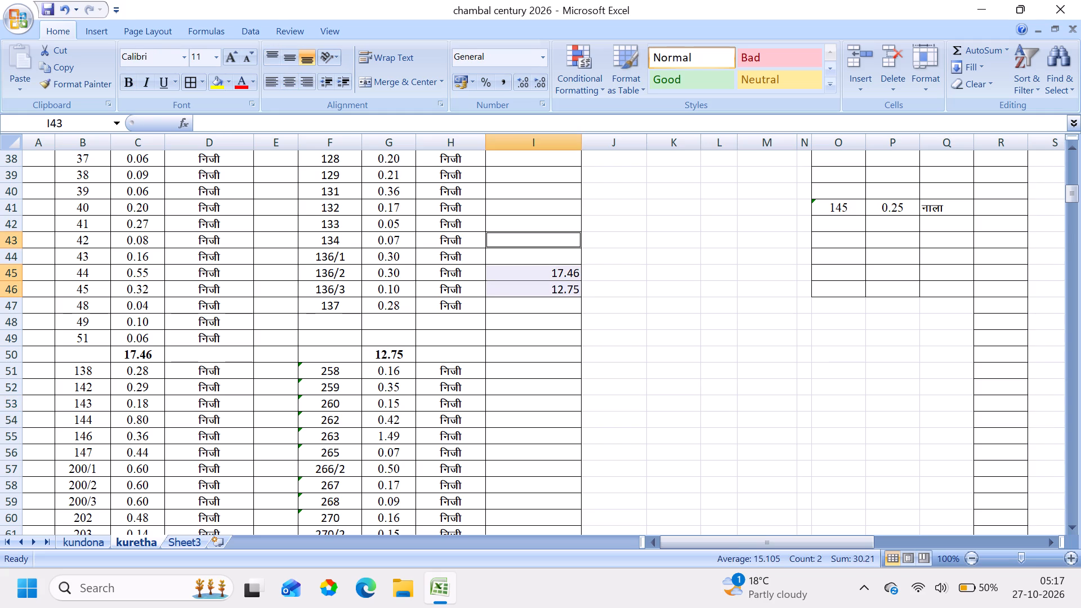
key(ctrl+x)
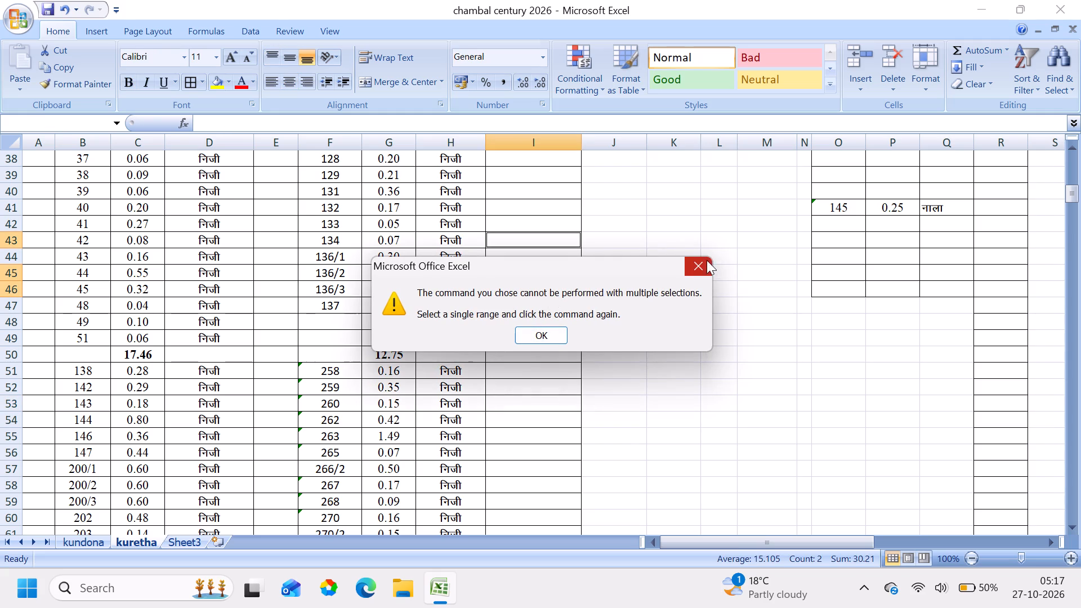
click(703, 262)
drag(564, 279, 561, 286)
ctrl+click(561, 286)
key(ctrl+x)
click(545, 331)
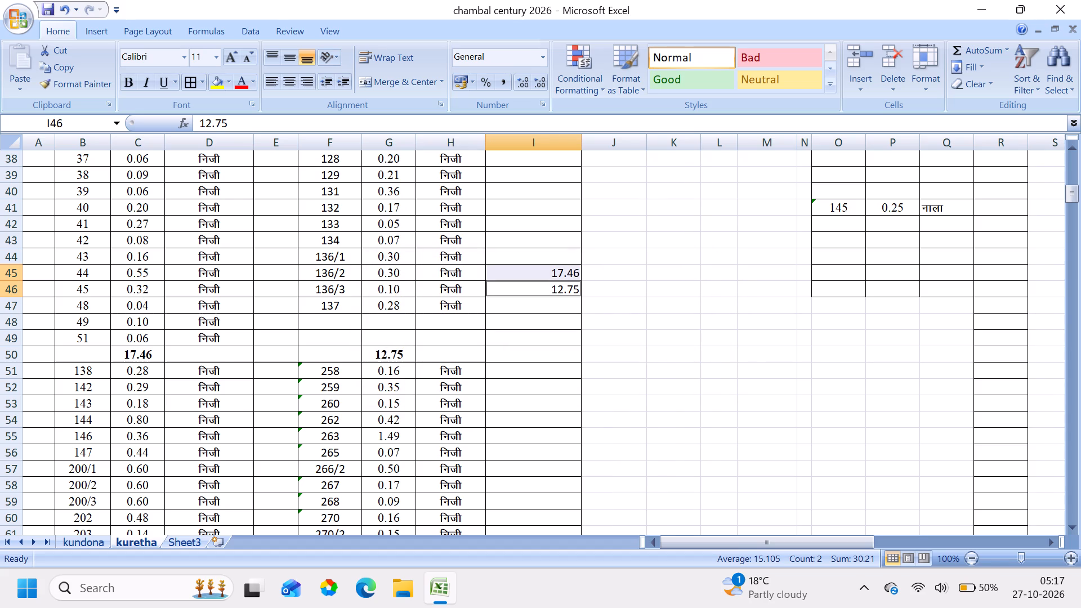
Copy the निजी label from D49 into I47, below the two listed area totals.
click(232, 341)
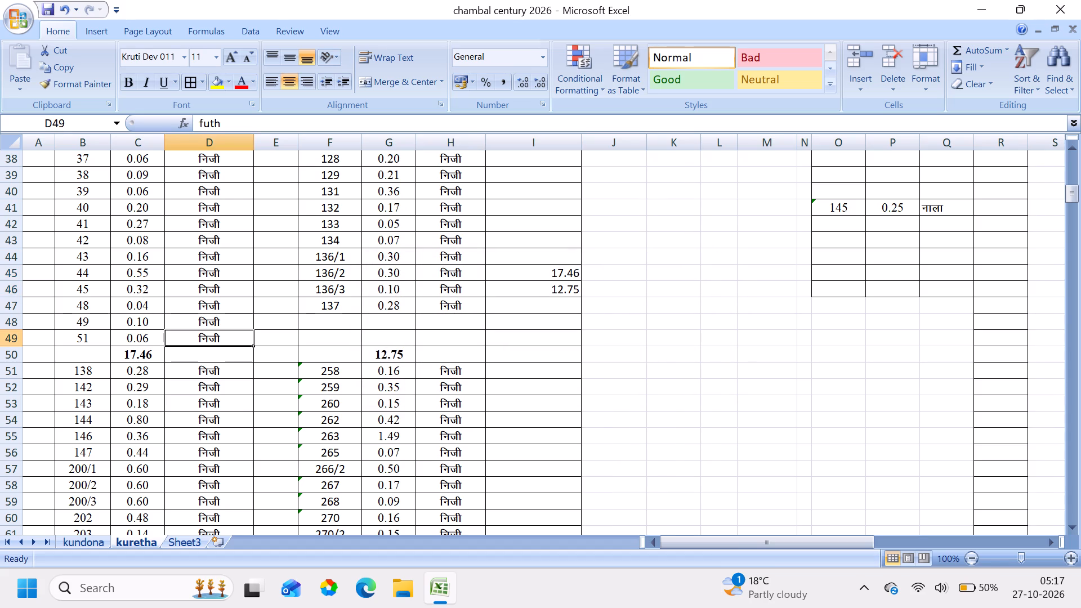
key(ctrl+c)
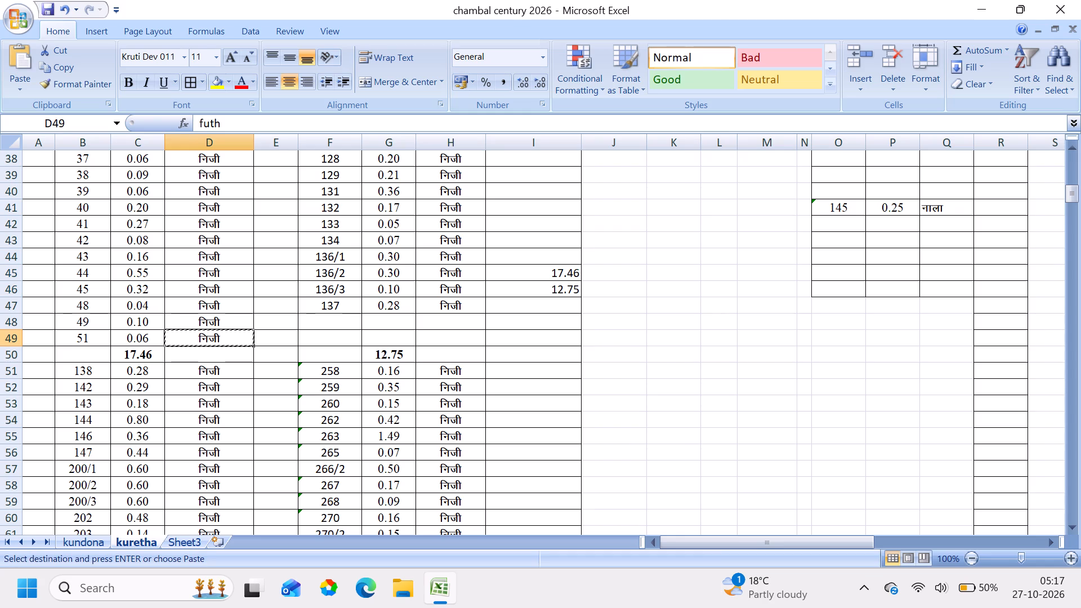
click(544, 306)
key(ctrl+v)
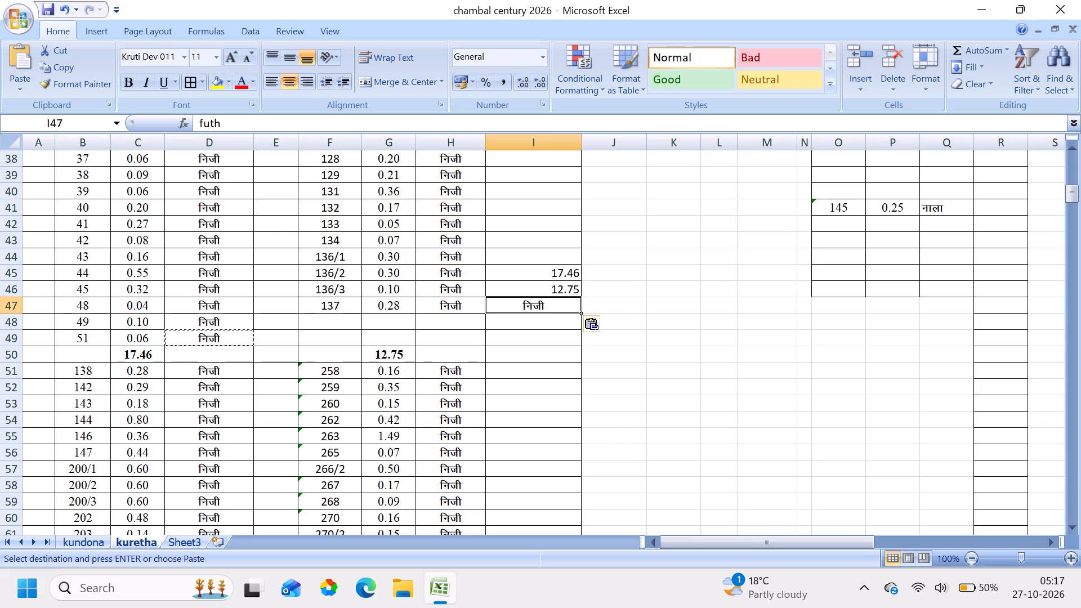
Replace the label in I47 with योग हे., typed as ;ksx gs- in the Kruti Dev font.
text(;ksx)
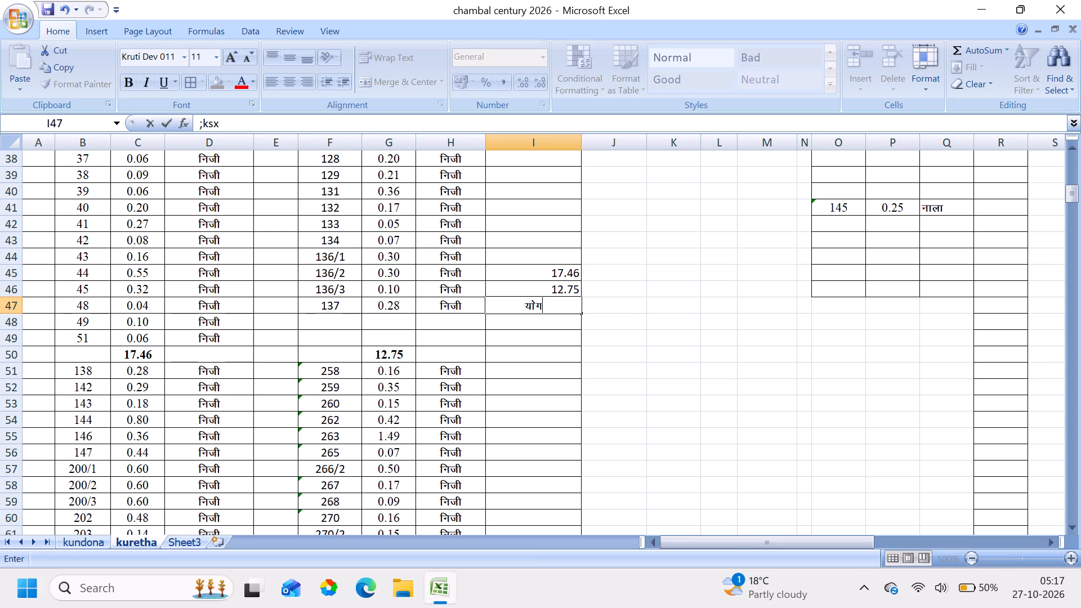
key(space)
text(g)
key(s)
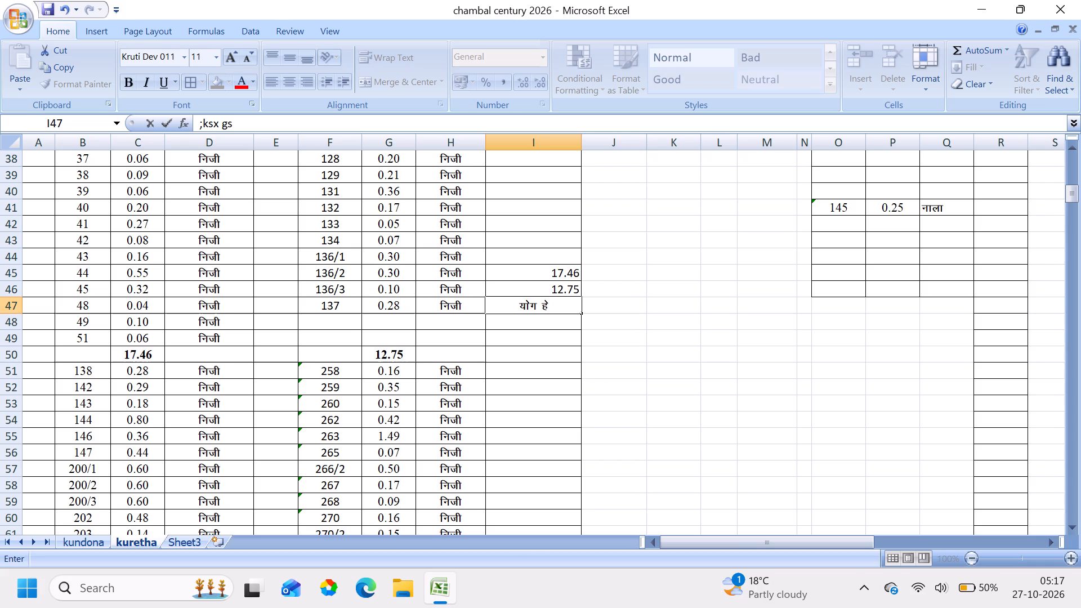
key(minus)
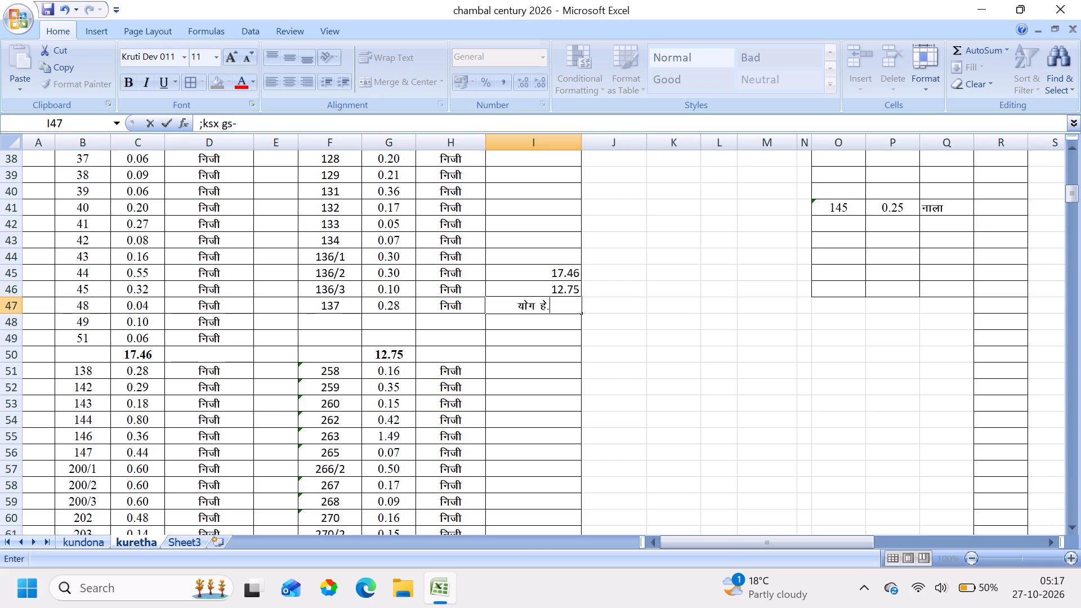
Move the two listed area totals from I45:I46 down to I48:I49, directly below the योग हे. label.
drag(553, 278, 560, 288)
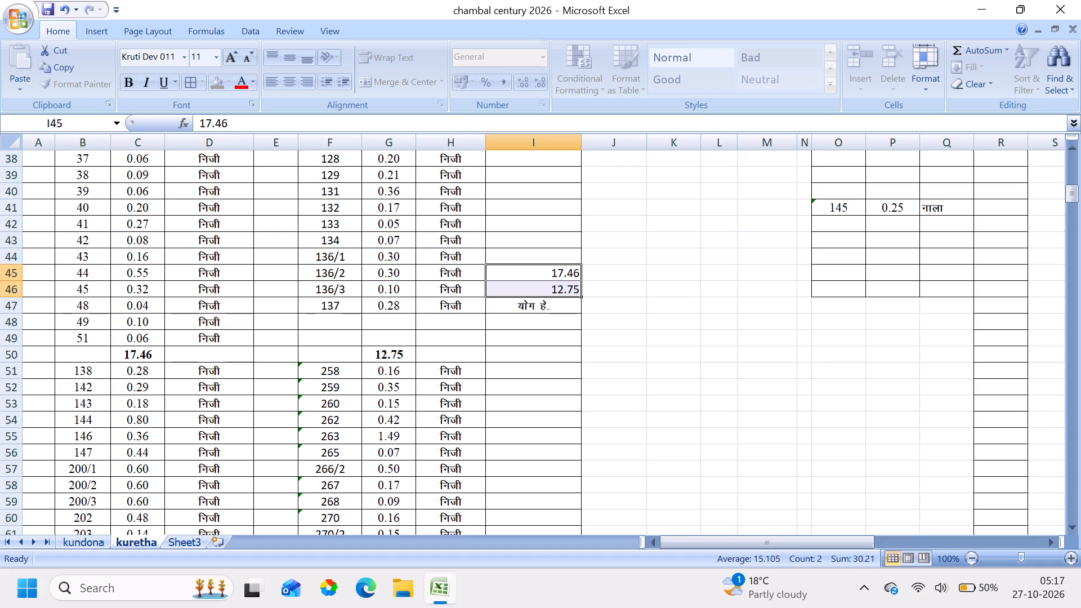
key(ctrl+x)
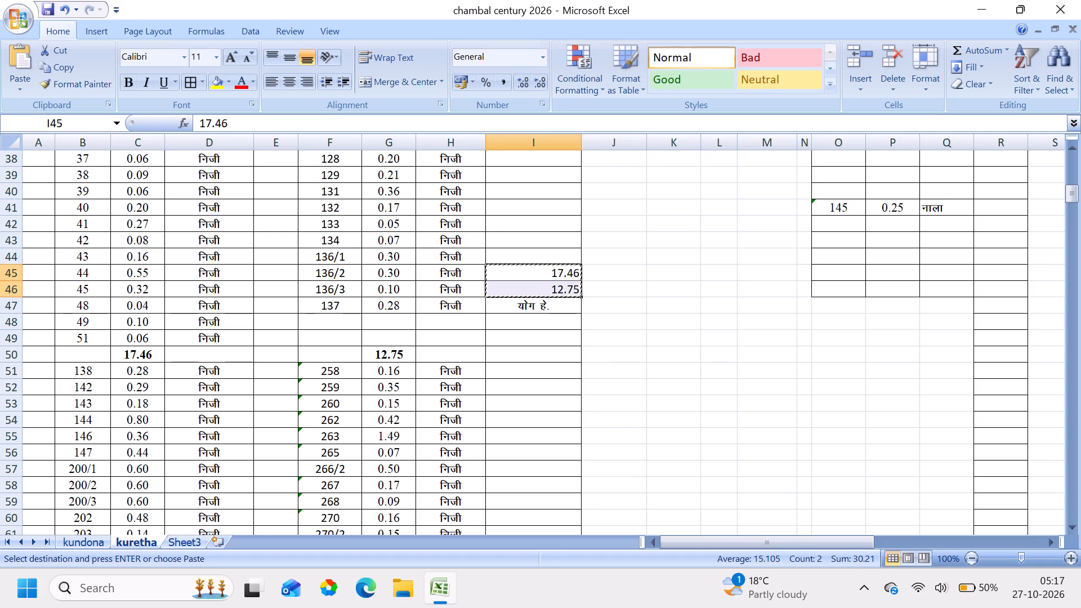
click(532, 328)
key(ctrl+v)
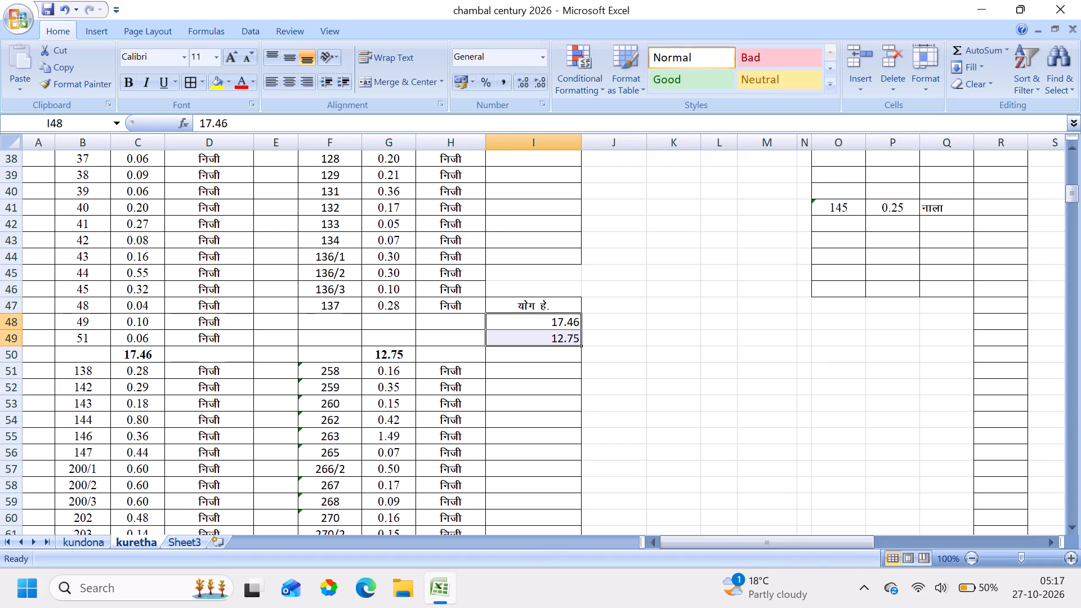
Add an AutoSum of the two area totals I48:I49 in cell I50.
click(565, 356)
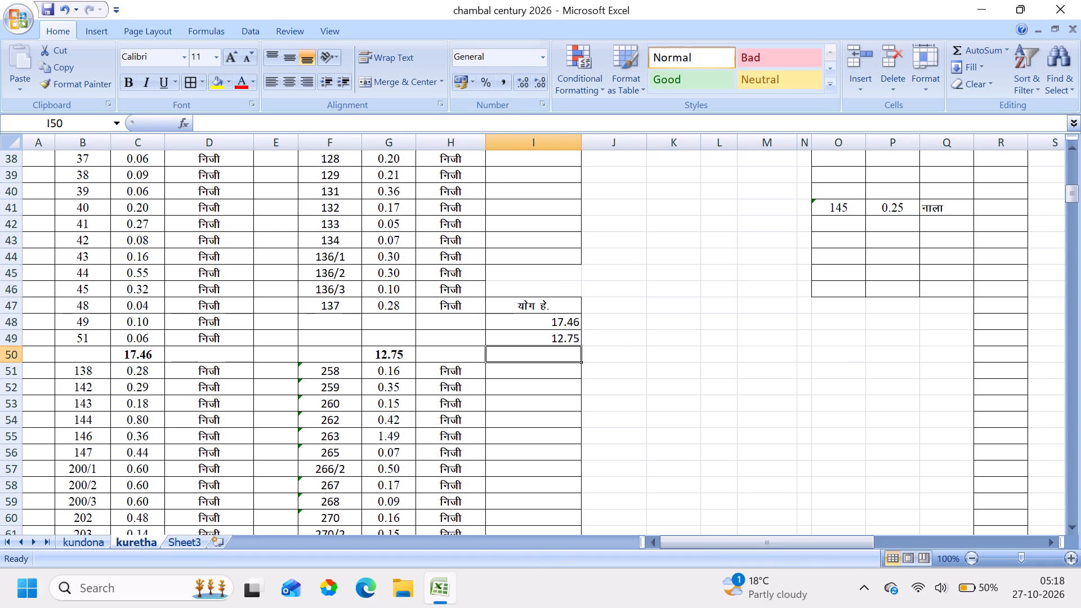
drag(568, 319, 568, 341)
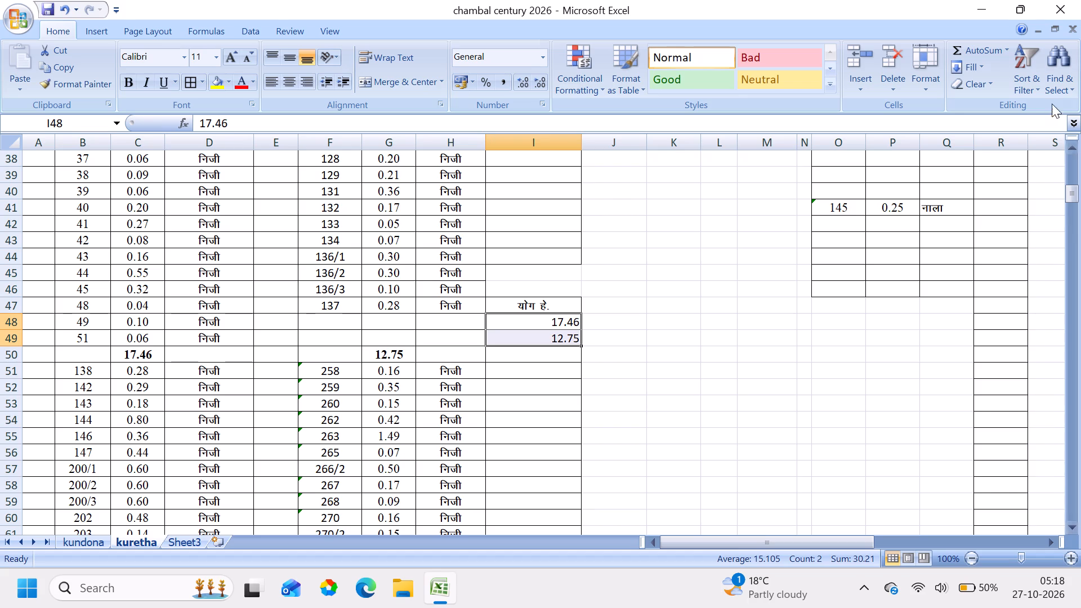
click(966, 48)
click(688, 327)
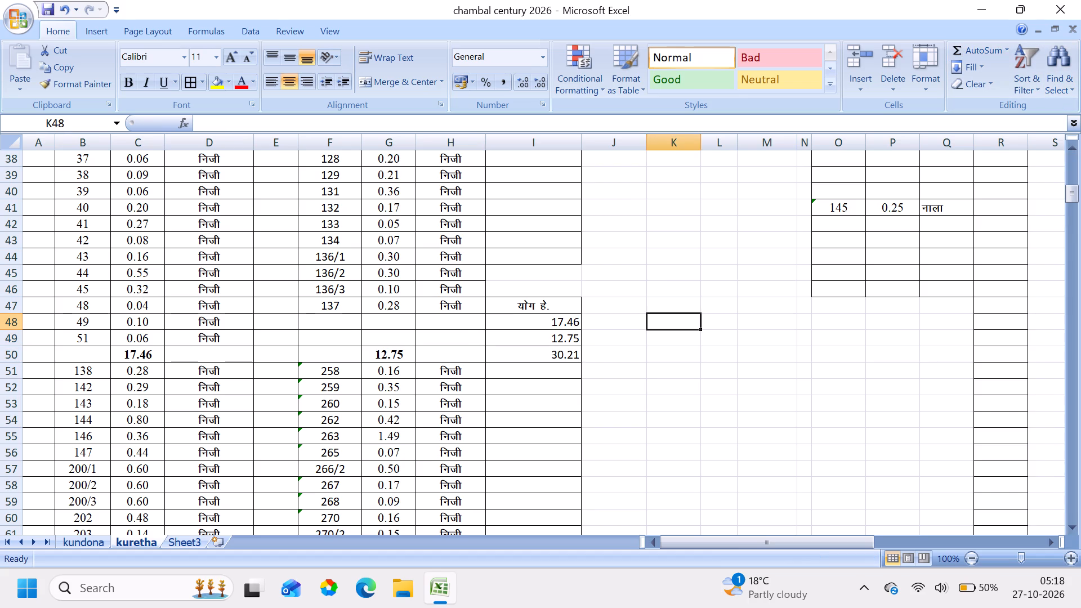
Right-align the योग हे. label in I47 to match the totals beneath it.
click(519, 311)
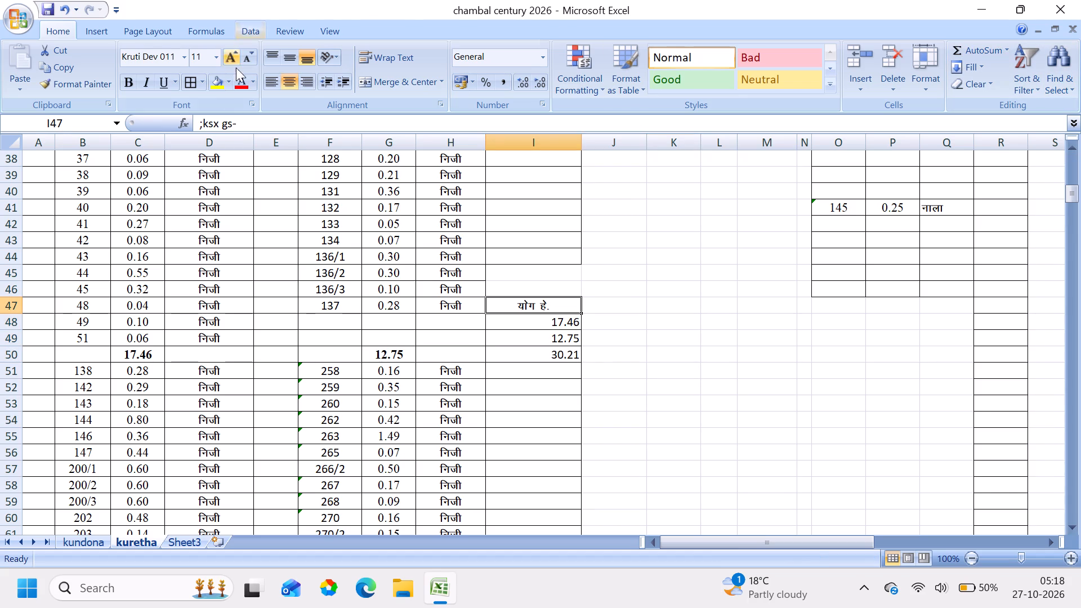
click(309, 82)
click(684, 300)
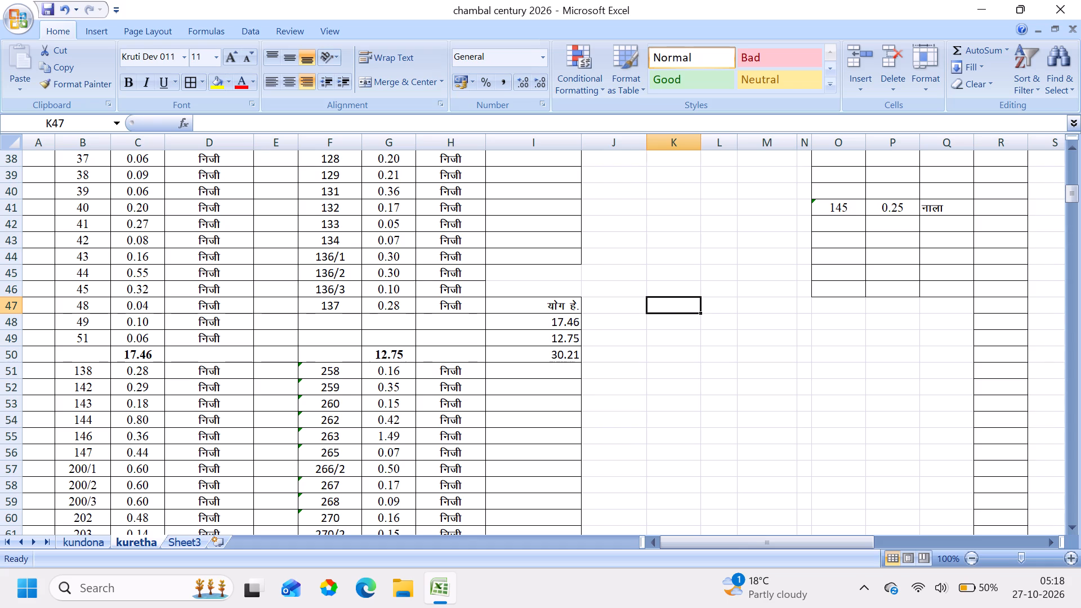
Format the combined area total in I50 as bold with font size 12.
drag(532, 359, 582, 351)
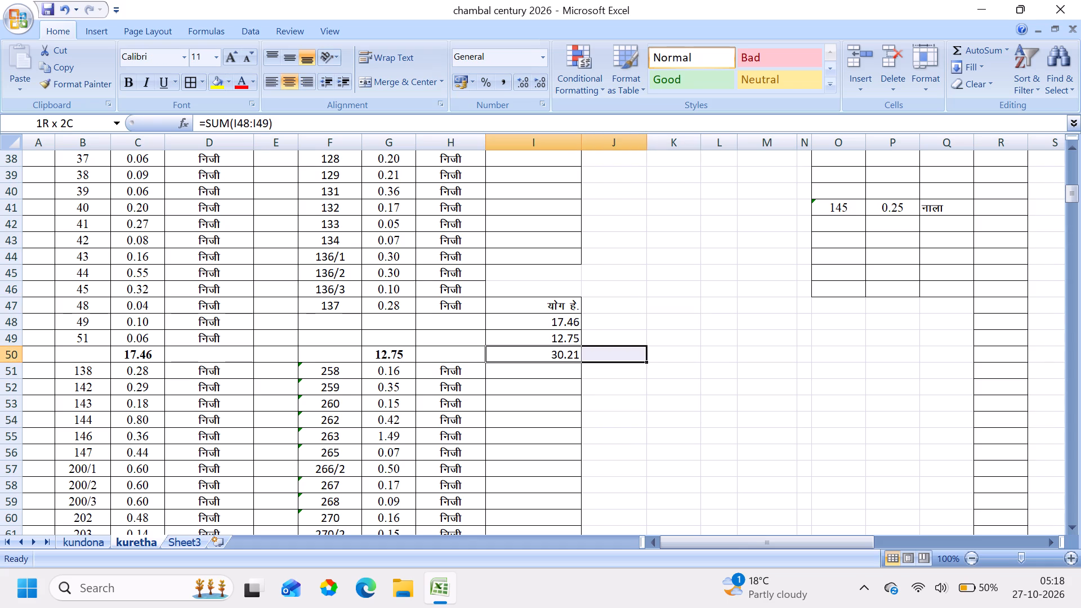
drag(582, 351, 551, 354)
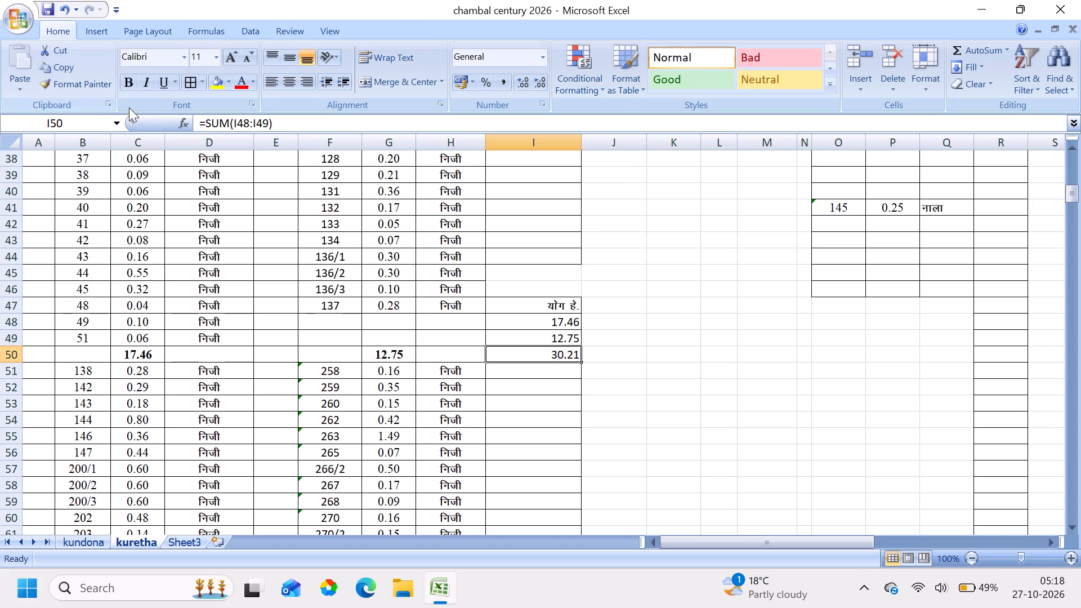
click(216, 56)
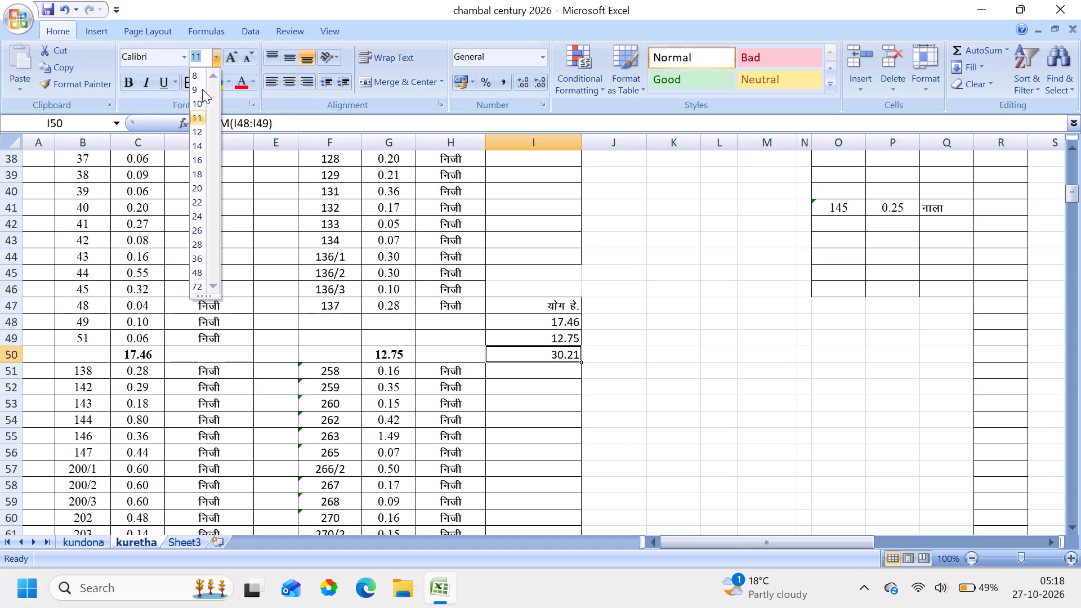
click(200, 128)
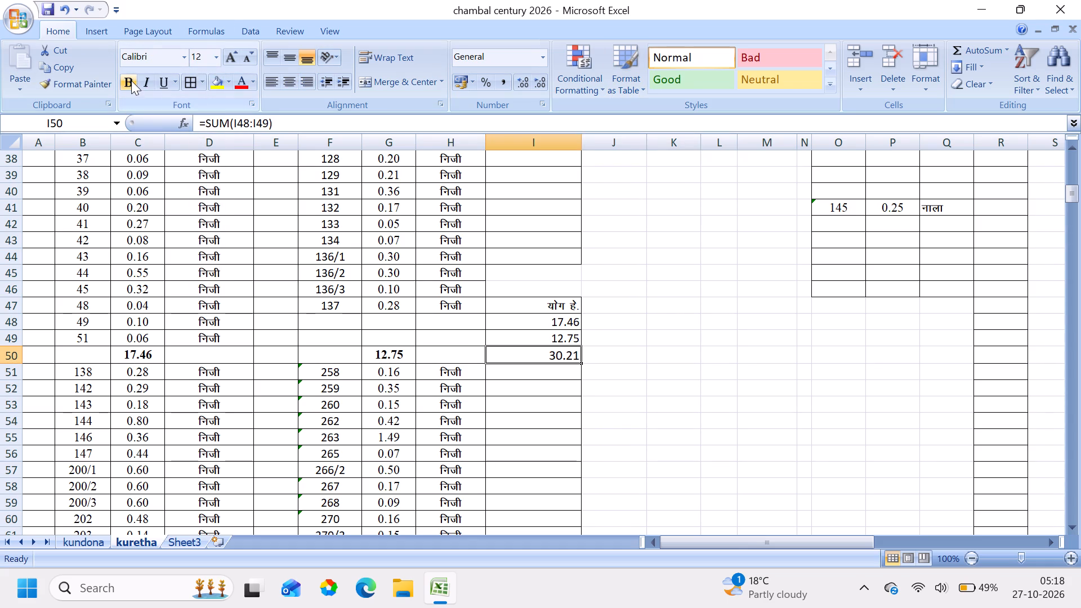
click(131, 81)
Change the font of the area totals in I48:I50 to Times New Roman.
drag(555, 321, 563, 352)
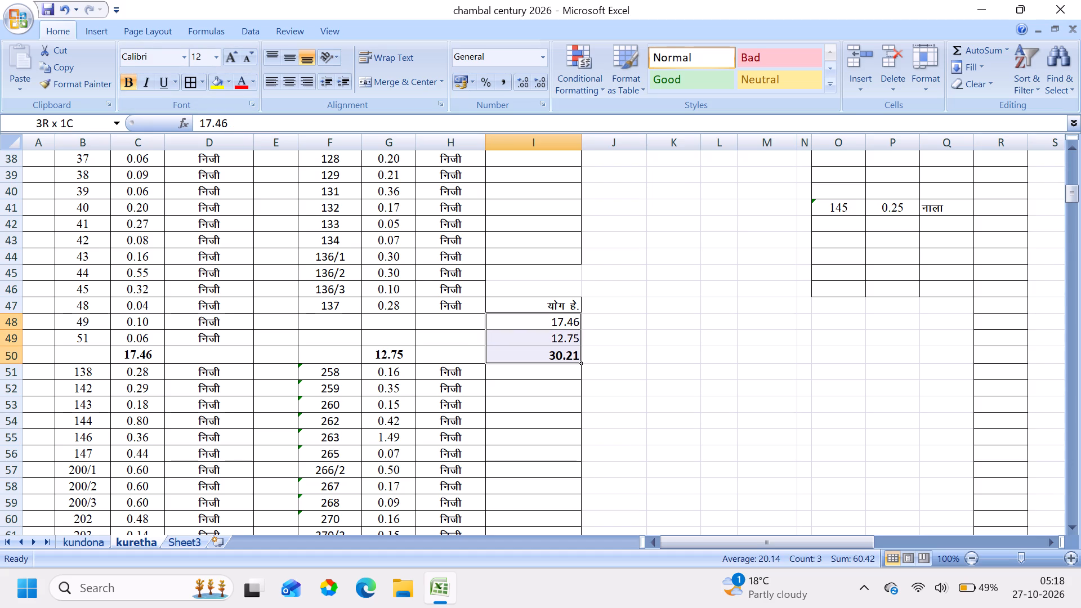
drag(563, 352, 563, 355)
click(167, 50)
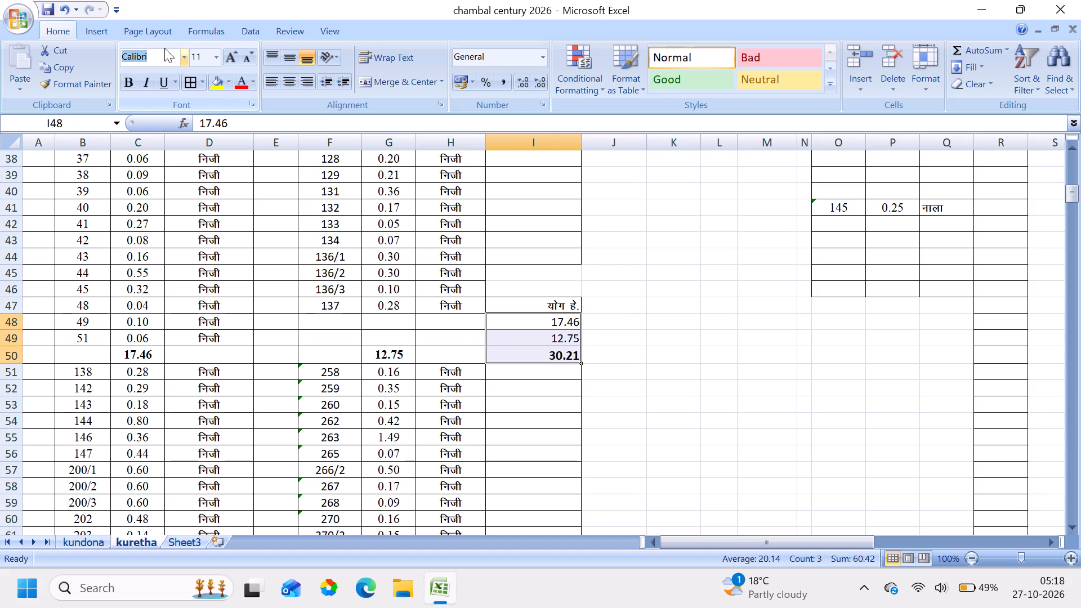
text(tim)
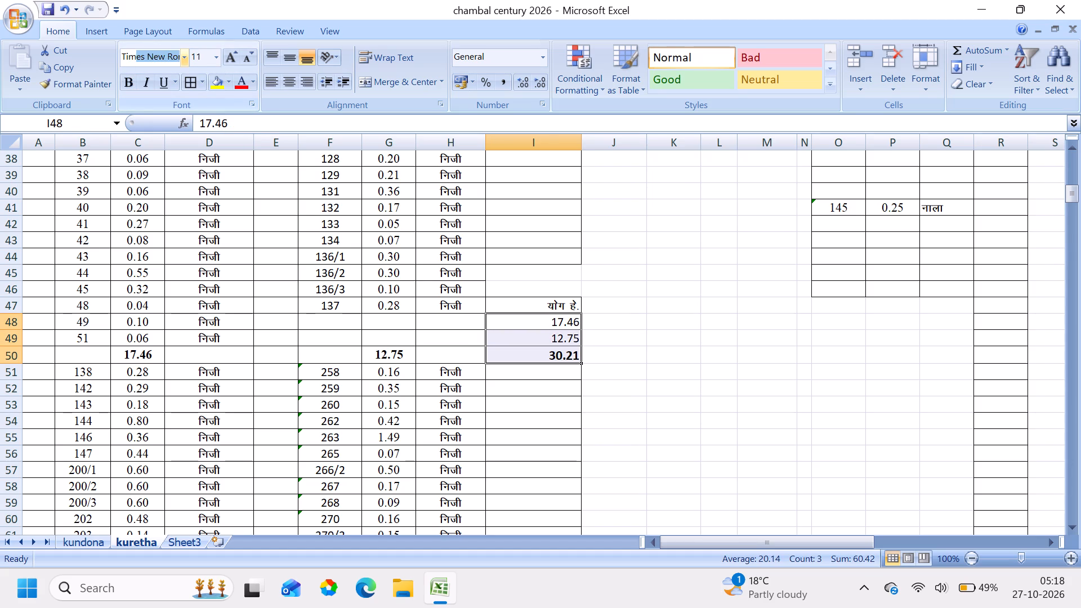
key(e)
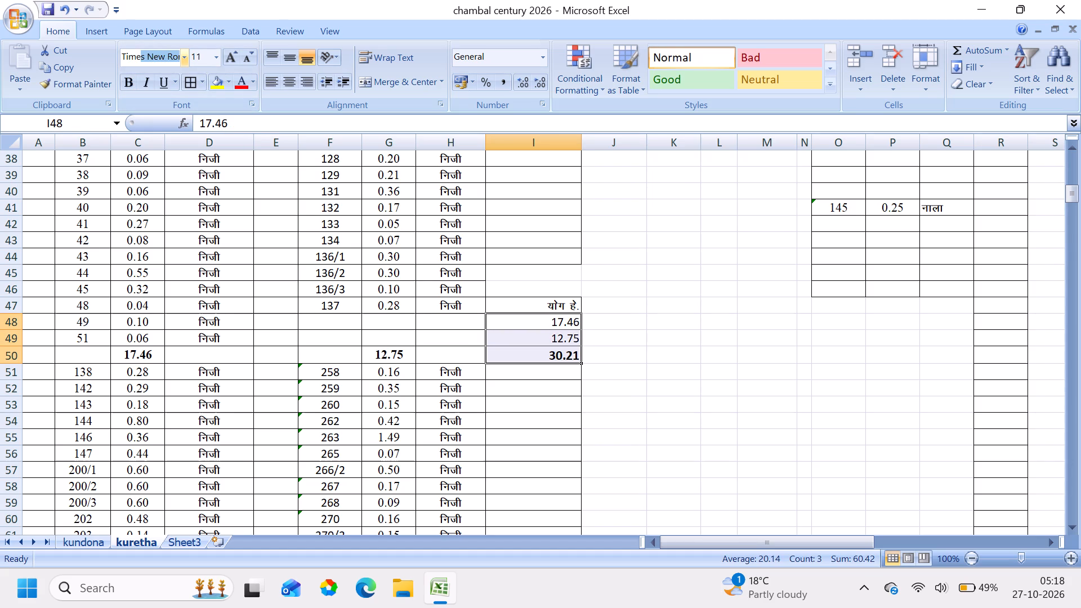
key(Return)
click(741, 355)
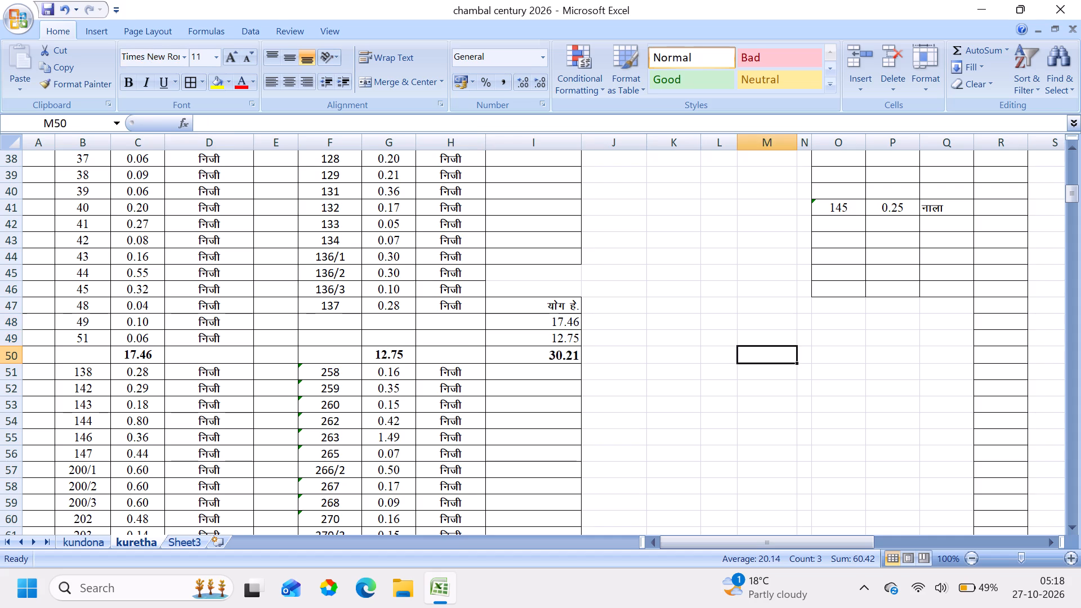
Apply cell borders to I42:I50 so the gap around I45:I46 is ruled like the rest of the column.
drag(524, 230, 546, 348)
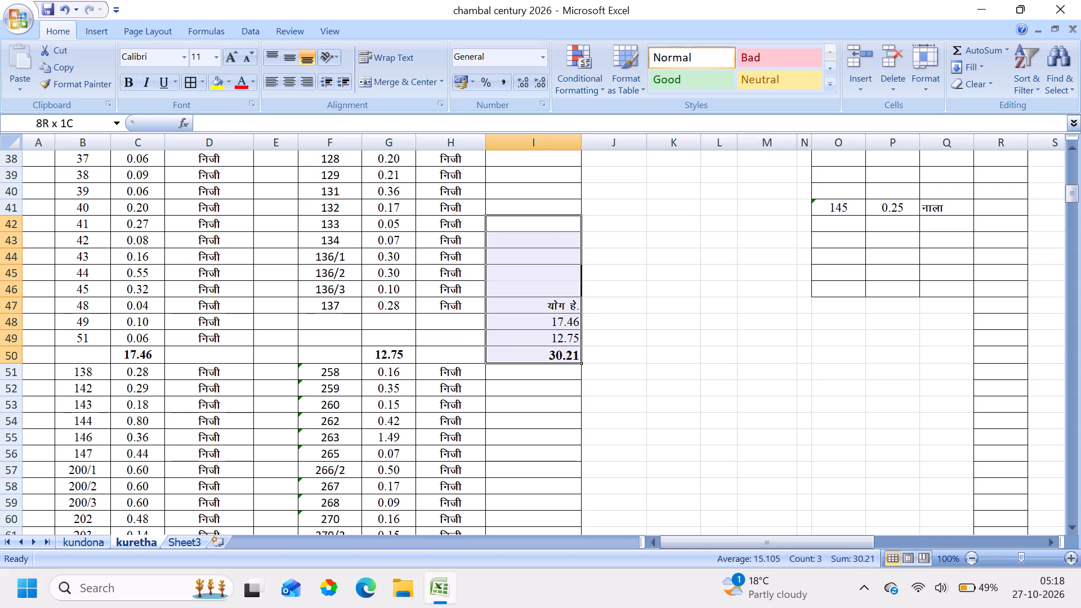
drag(546, 348, 546, 356)
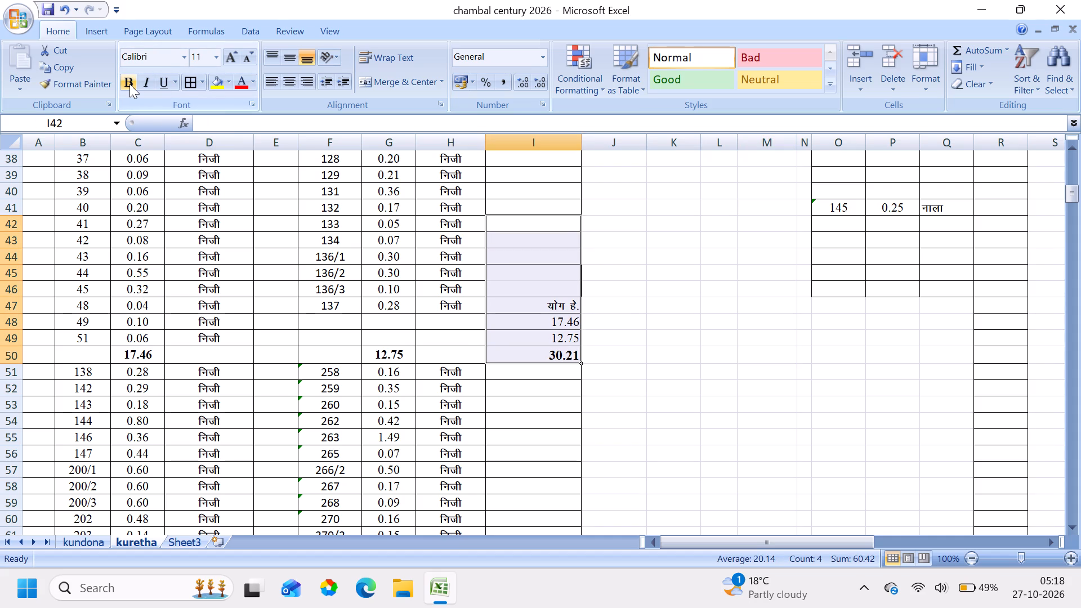
click(193, 84)
click(769, 397)
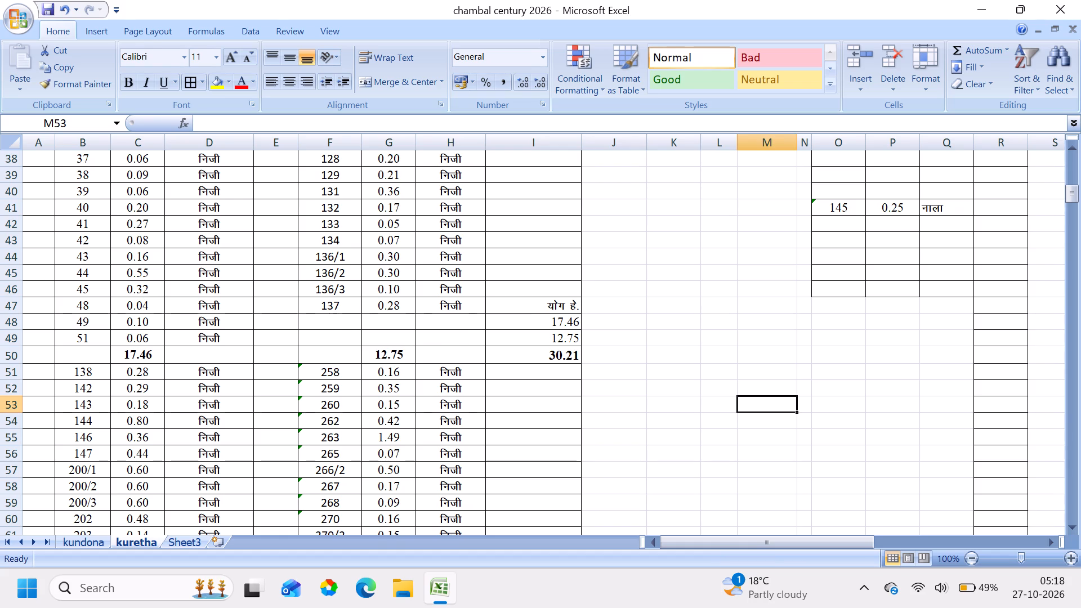
Move the second area column's total from G104 down to G105, level with the first column's total in C105.
scroll(908, 414, up, 1)
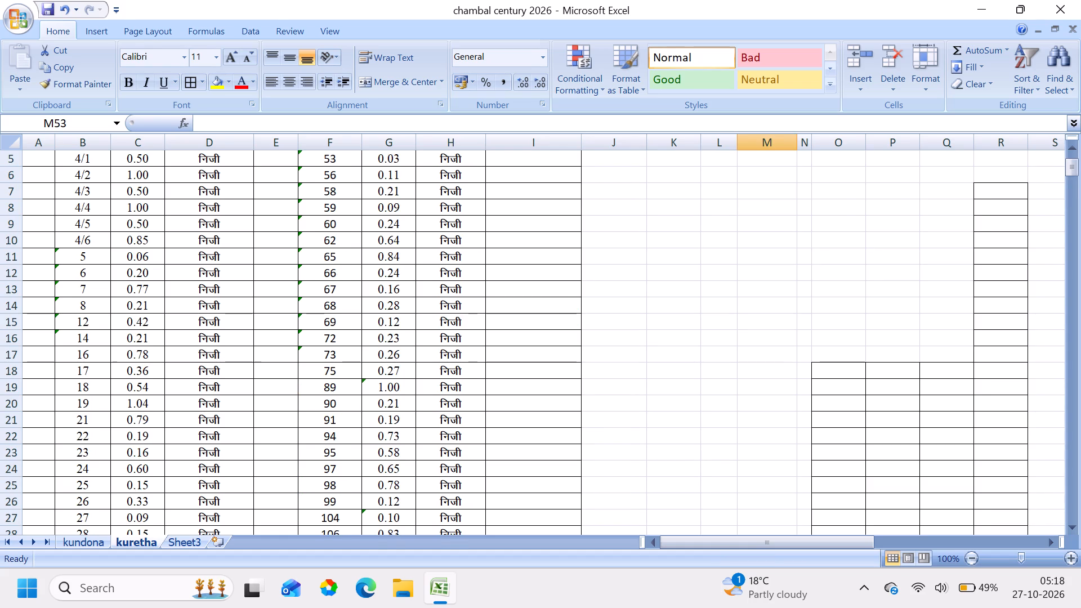
scroll(907, 417, down, 1)
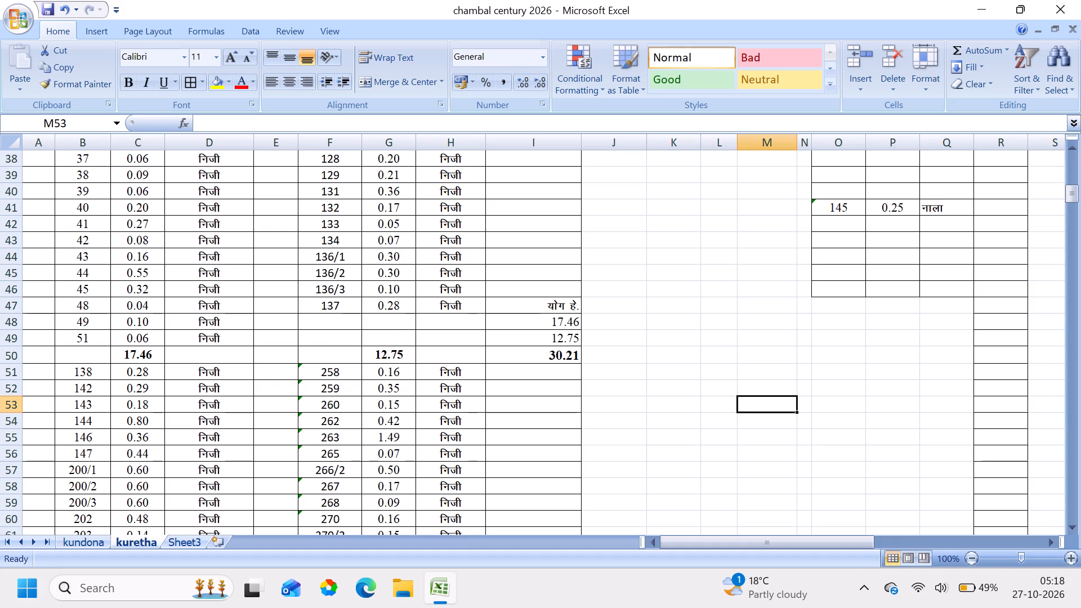
click(436, 437)
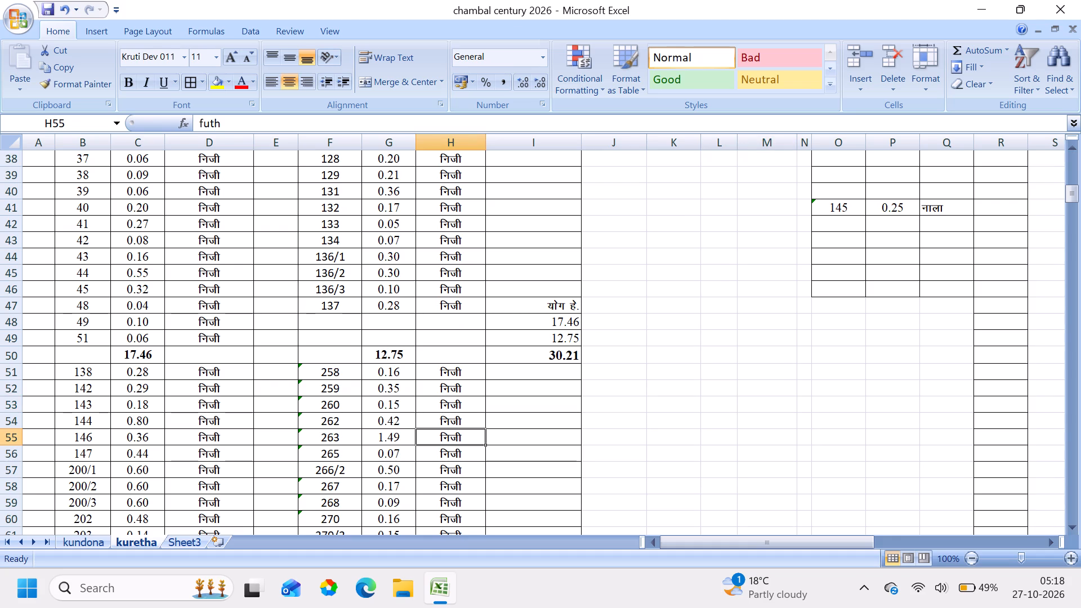
key(Down)
key(Down)
key(Down)
key(Down)
key(Down)
key(Down)
key(Down)
key(Down)
key(Down)
key(Down)
key(Down)
key(Down)
key(Down)
key(Down)
key(Down)
key(Down)
key(Down)
key(Down)
key(Down)
key(Down)
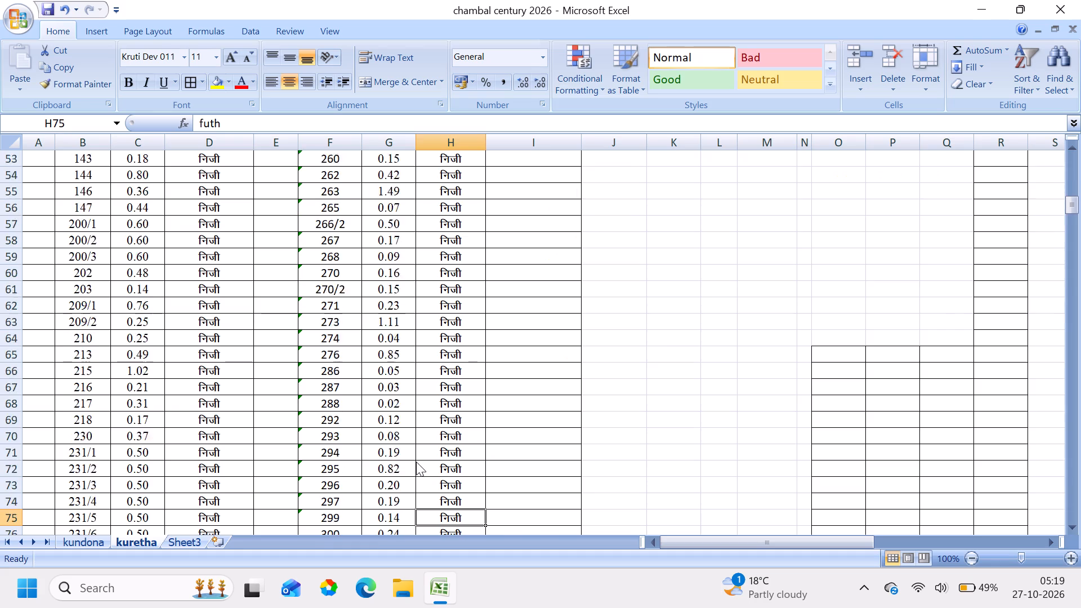
key(Down)
key(Down)
key(Down)
key(Down)
key(Down)
key(Down)
key(Down)
key(Down)
key(Down)
key(Down)
key(Down)
key(Down)
key(Down)
key(Down)
key(Down)
key(Down)
key(Down)
key(Down)
key(Down)
key(Down)
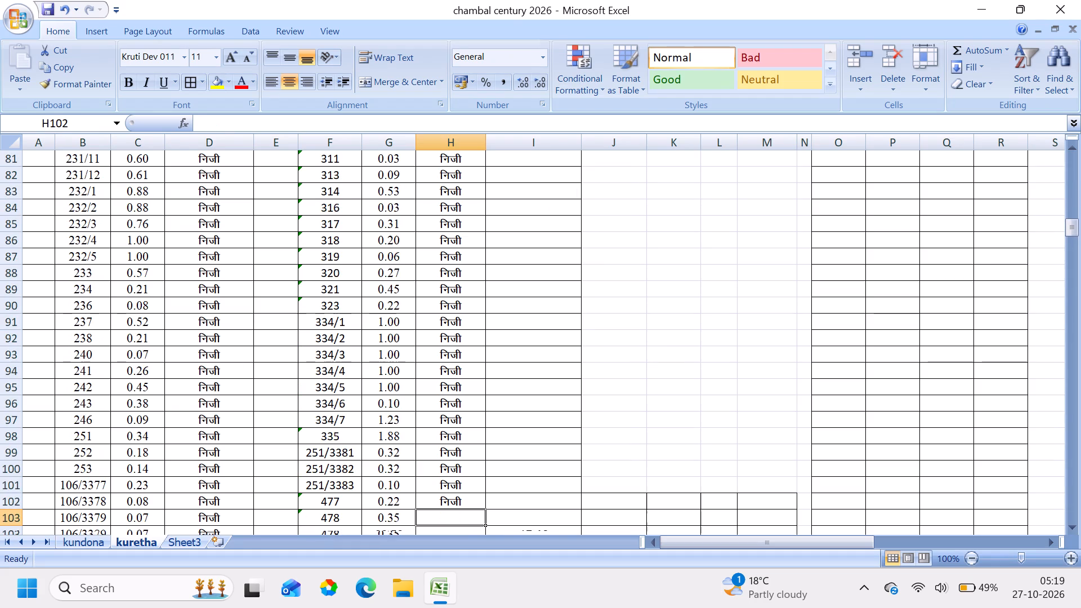
key(Down)
key(Down)
key(Down)
key(Down)
key(Down)
key(Down)
key(Down)
key(Down)
key(Down)
key(Down)
key(Down)
key(Down)
key(Down)
key(Down)
key(Down)
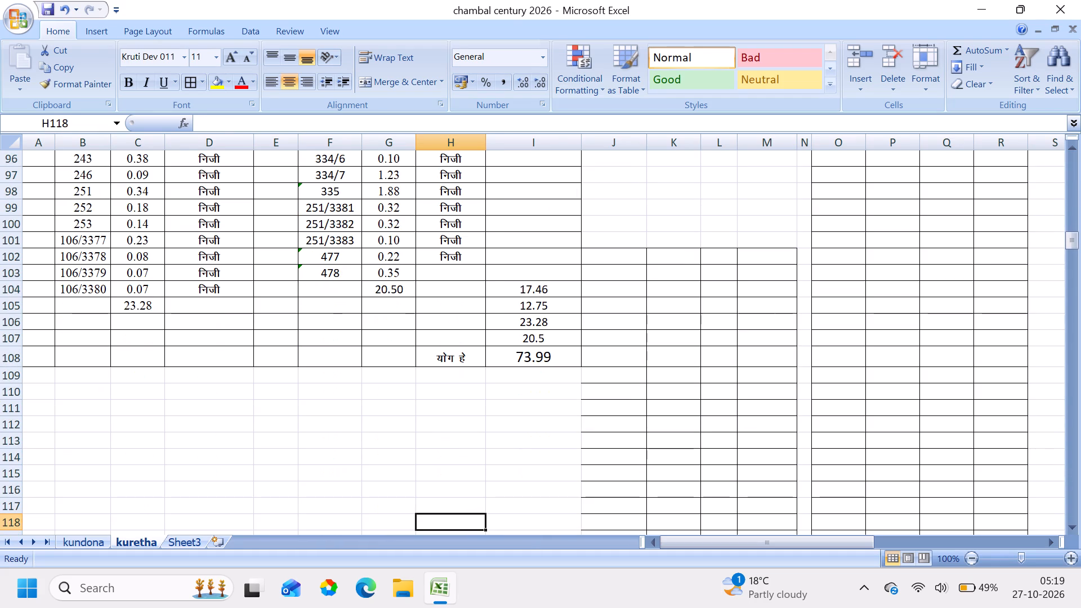
click(399, 293)
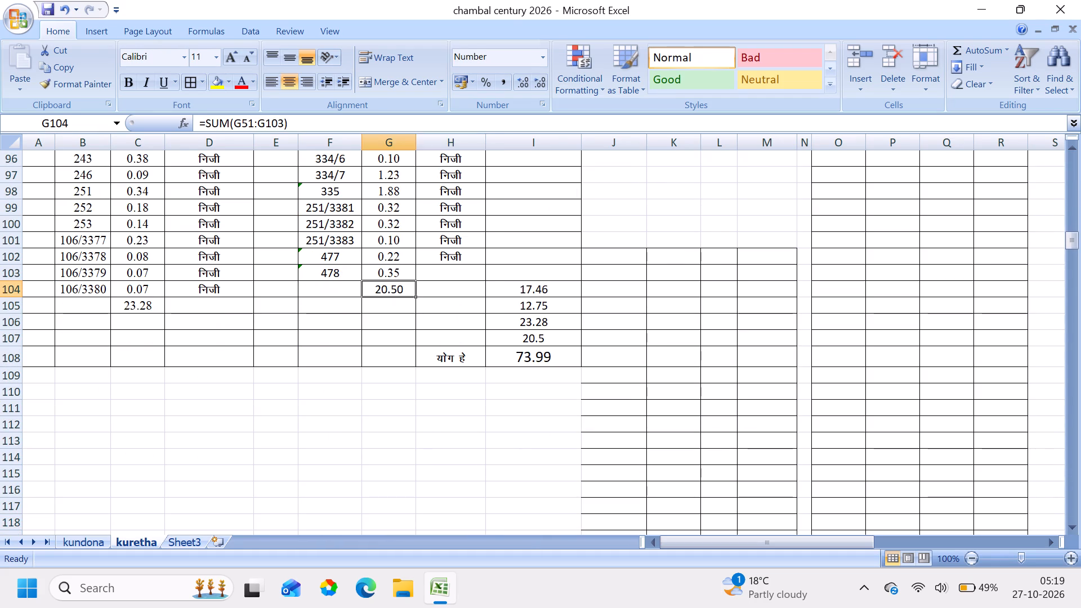
key(ctrl+x)
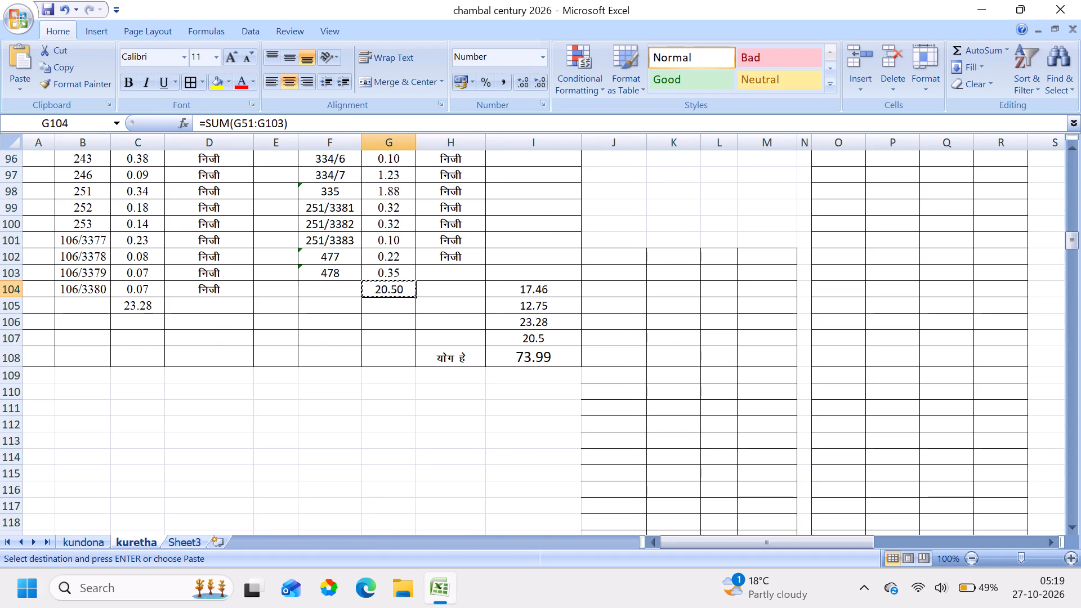
click(392, 314)
click(392, 301)
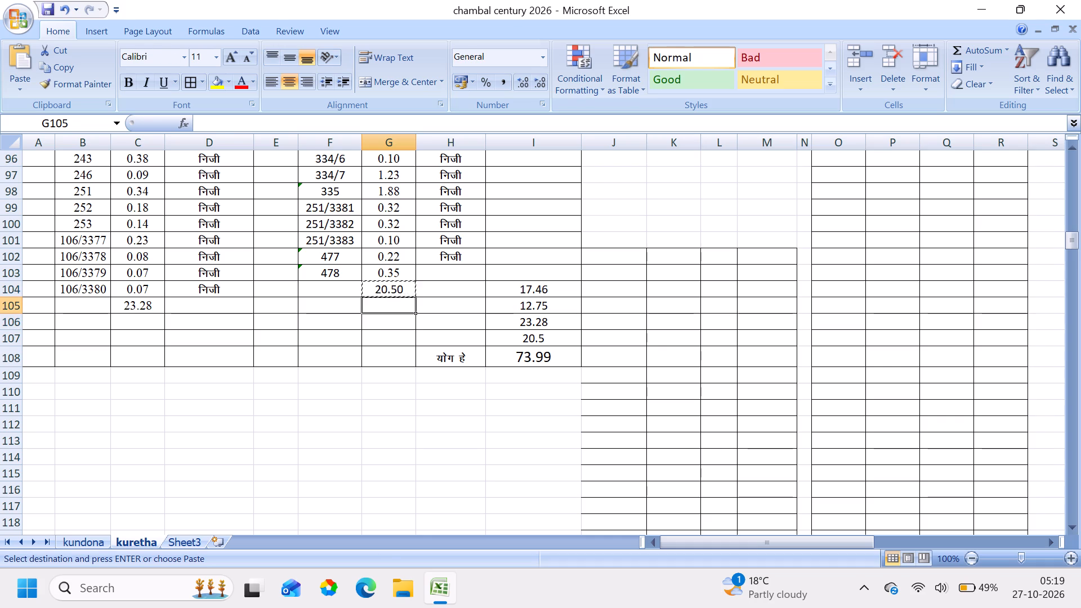
key(ctrl+v)
click(719, 330)
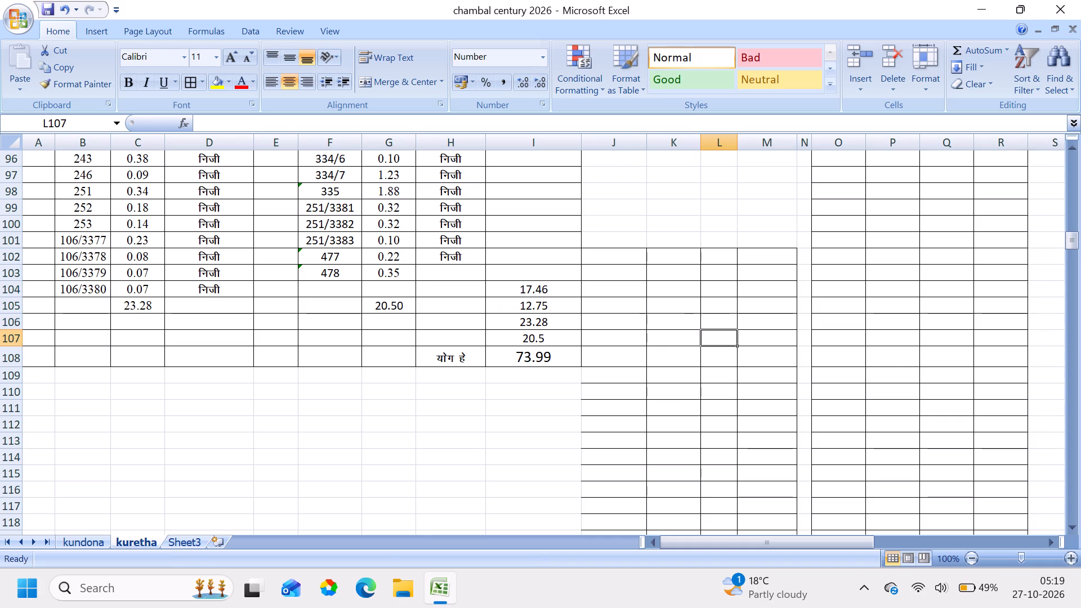
Apply all borders to A108:I112 so the table grid extends below the combined area total.
drag(39, 358, 529, 416)
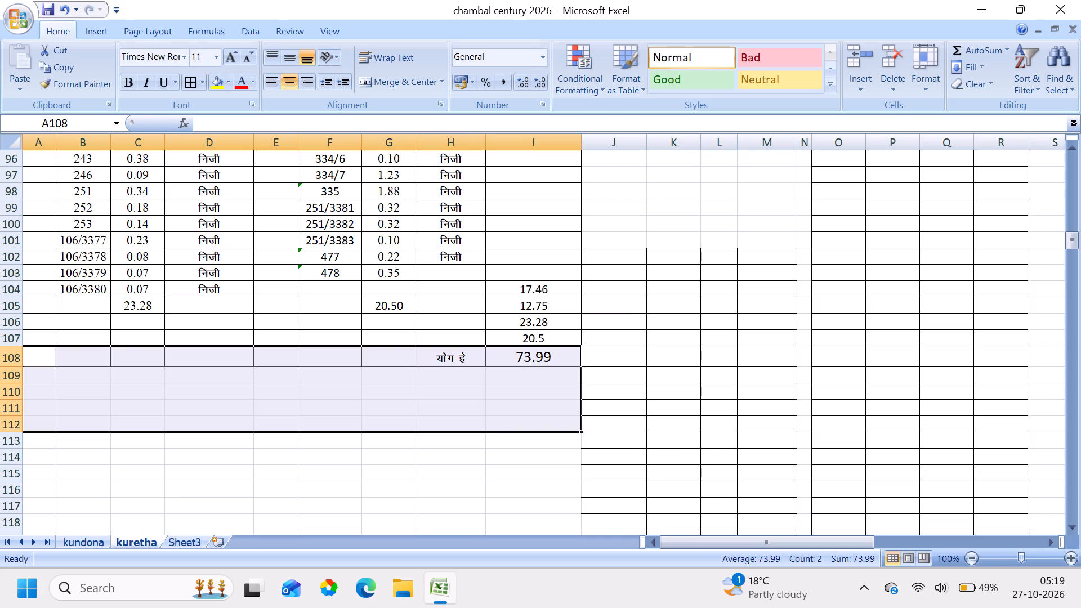
click(190, 84)
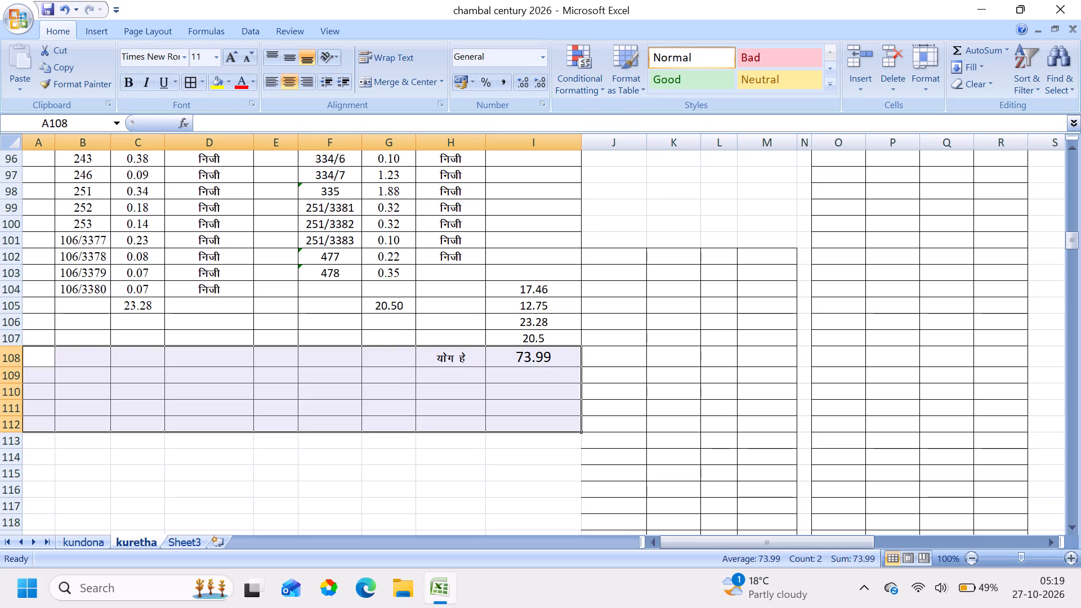
click(766, 342)
Move the area totals from I104:I108 to D108:D112.
drag(534, 290, 534, 357)
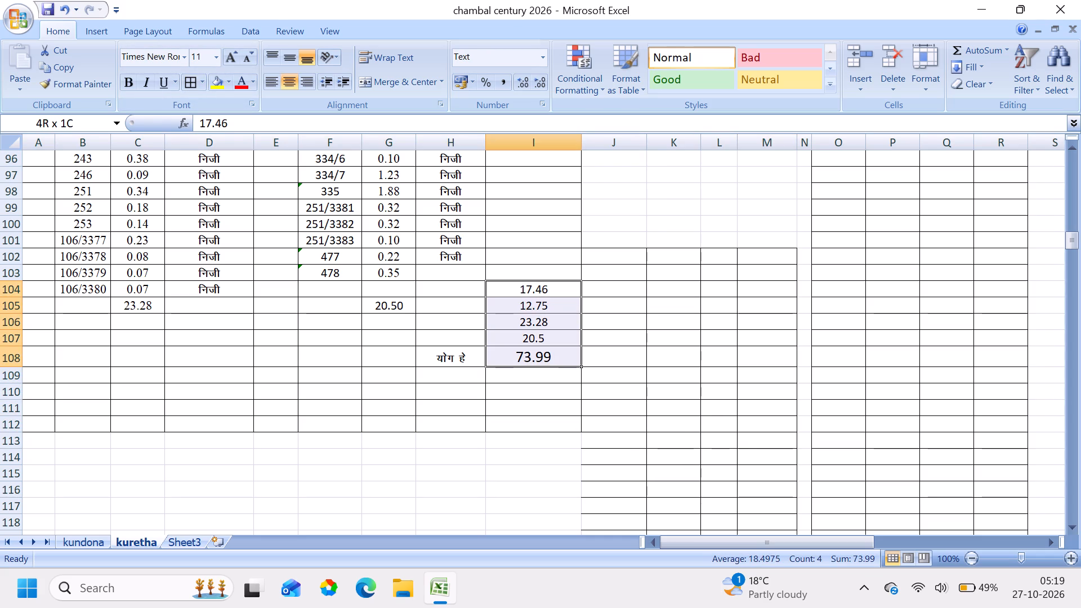
drag(534, 357, 533, 357)
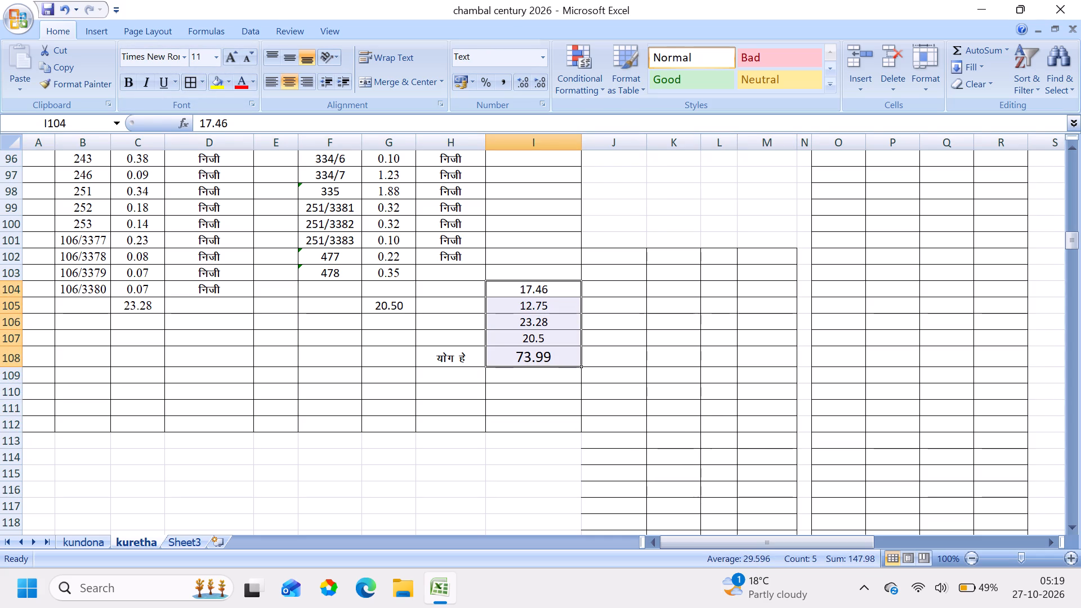
key(ctrl+x)
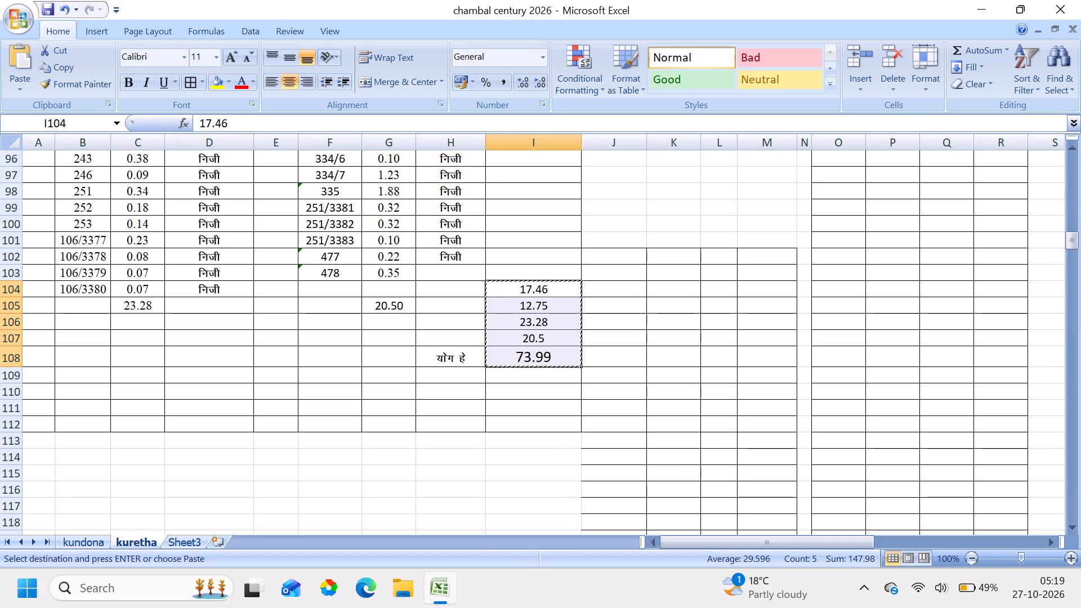
click(204, 361)
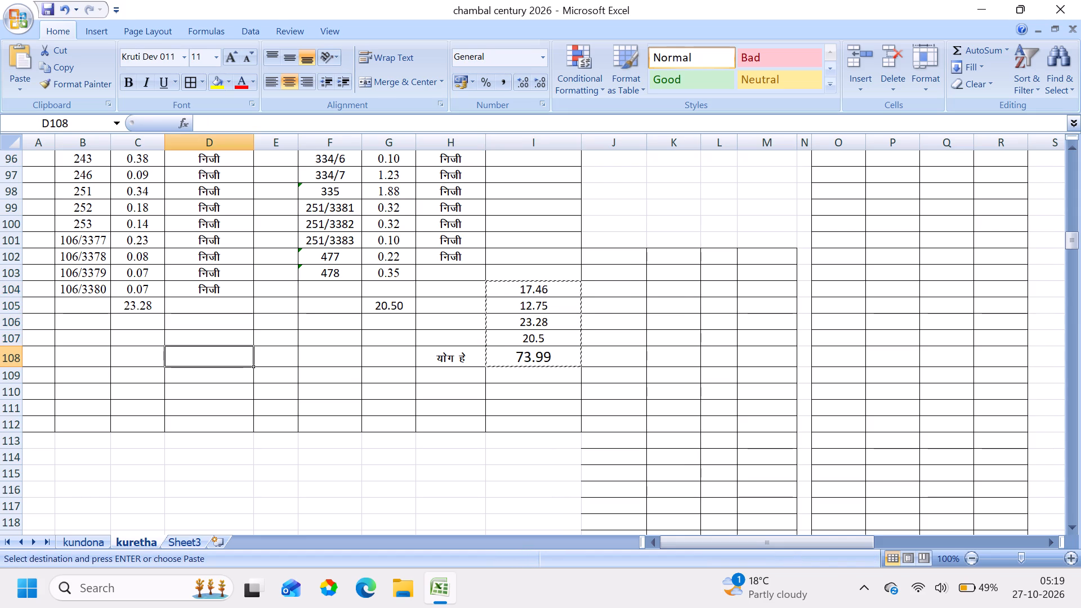
key(ctrl+v)
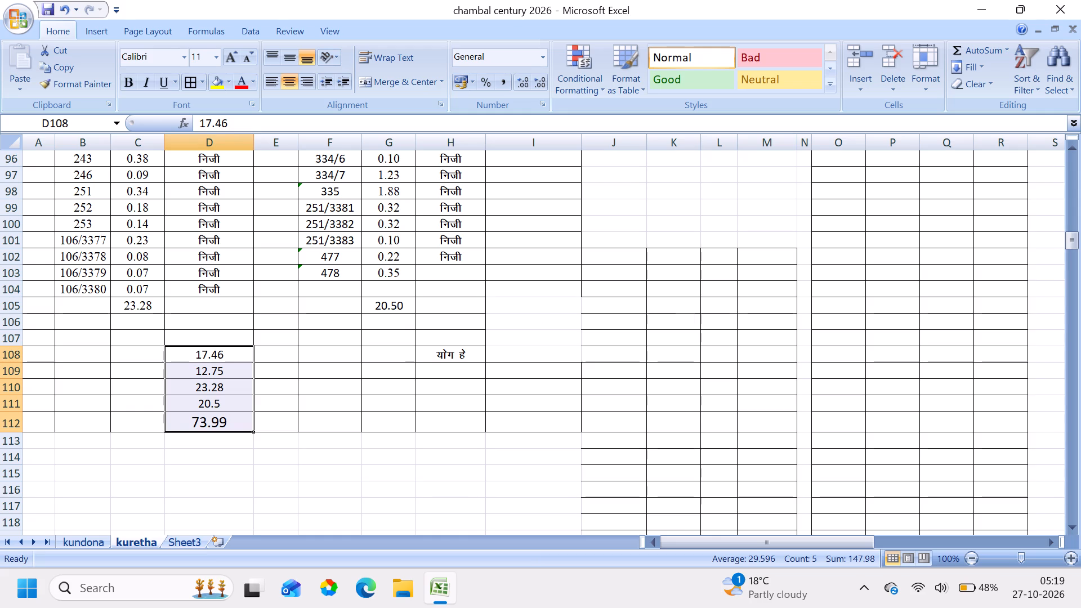
Move the योग हे label from H108 to D107, directly above the relocated totals.
click(461, 357)
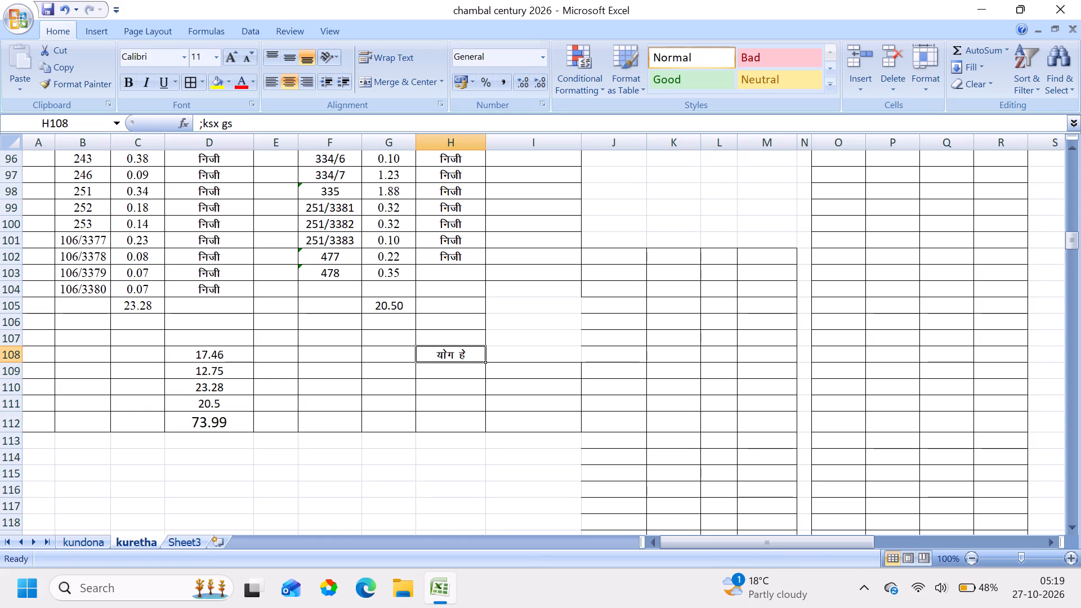
key(ctrl+x)
click(212, 340)
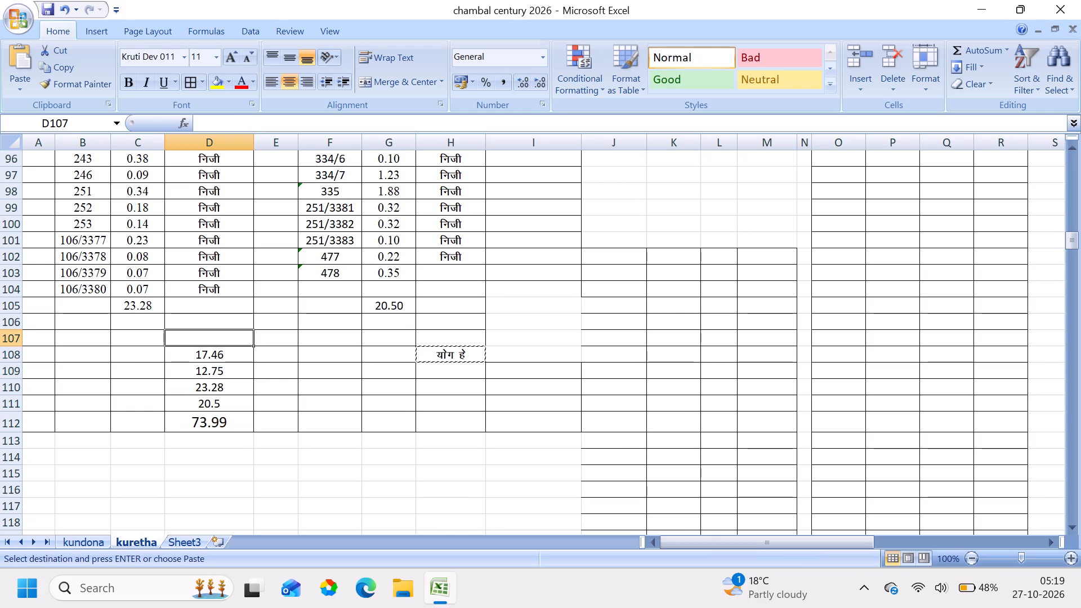
key(ctrl+v)
click(377, 391)
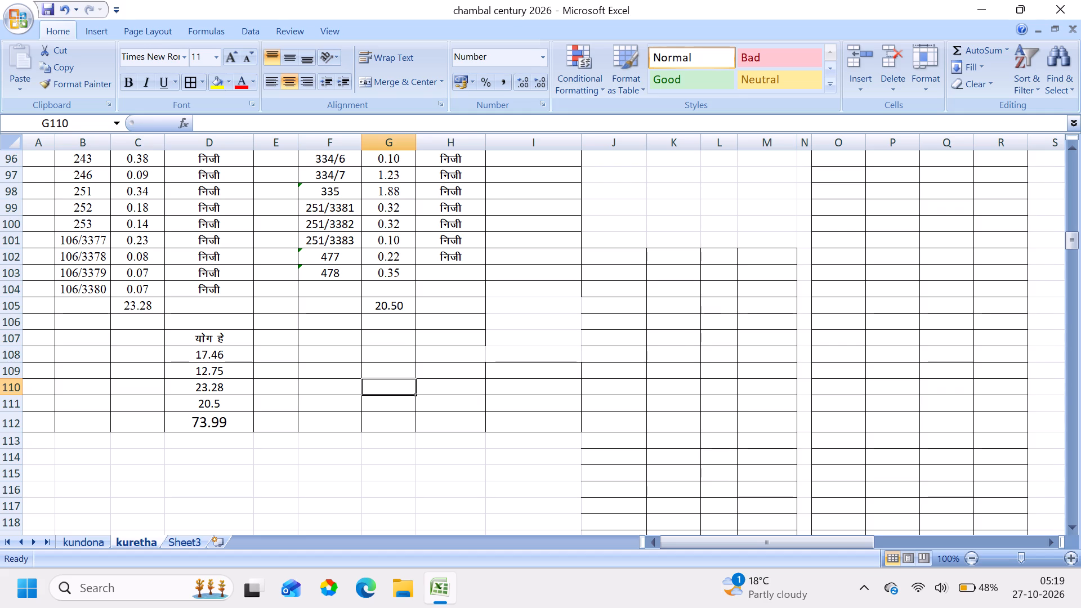
Apply all borders to H103:I112 to restore the grid lines where the totals and label were cut out.
drag(453, 280, 539, 422)
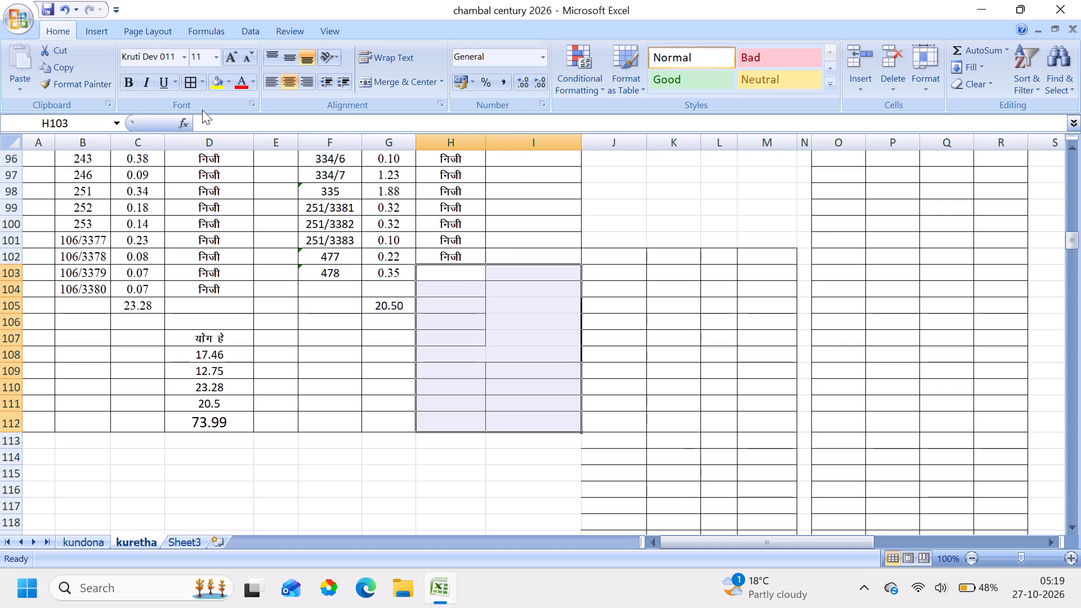
click(188, 81)
click(719, 358)
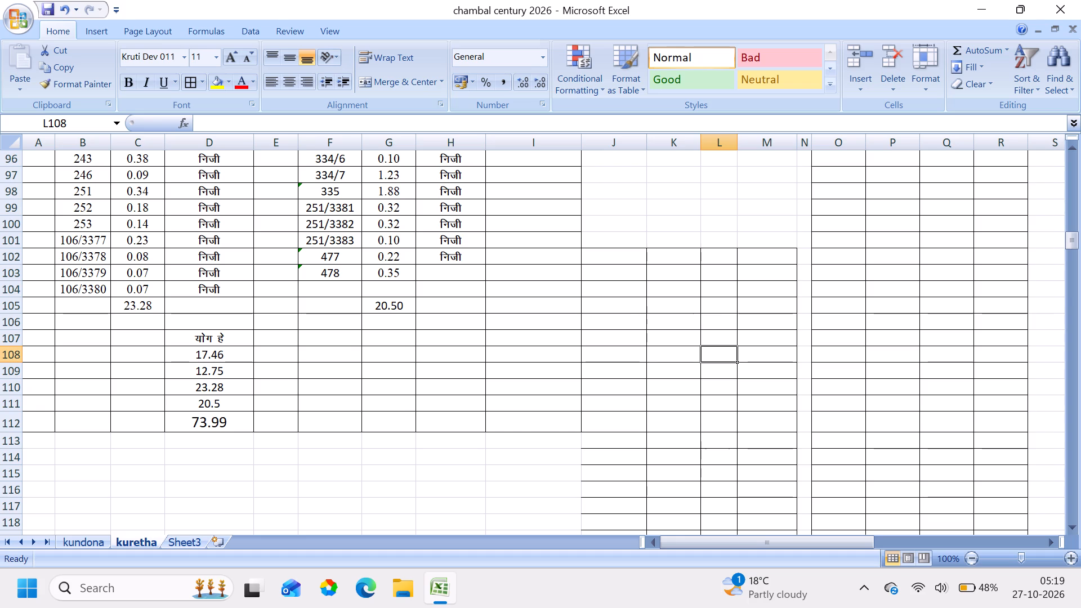
Make the column area totals in C105:H105 bold.
drag(127, 310, 429, 323)
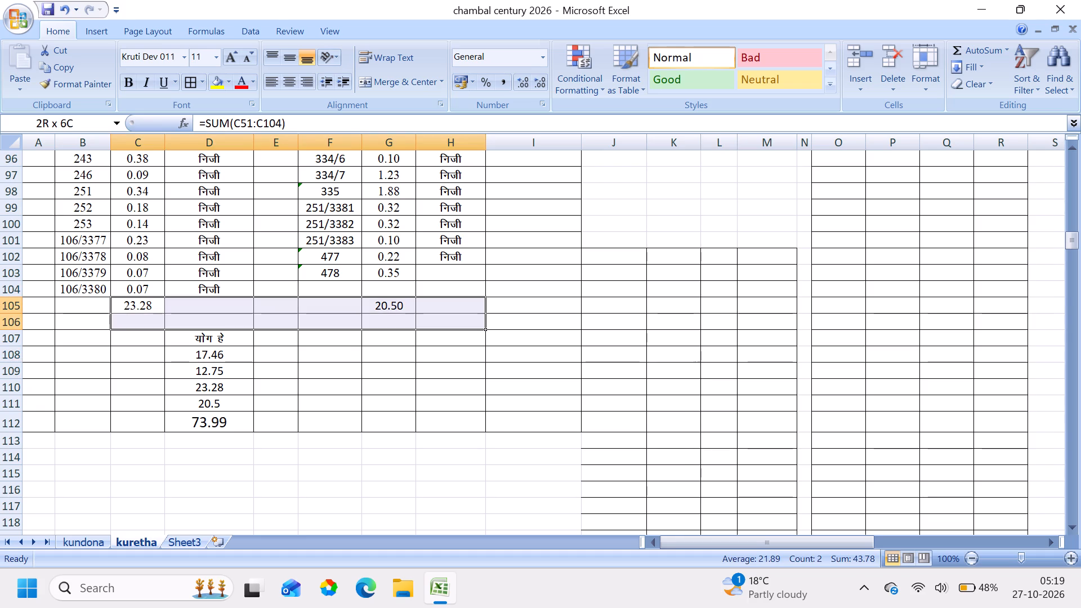
drag(429, 323, 421, 310)
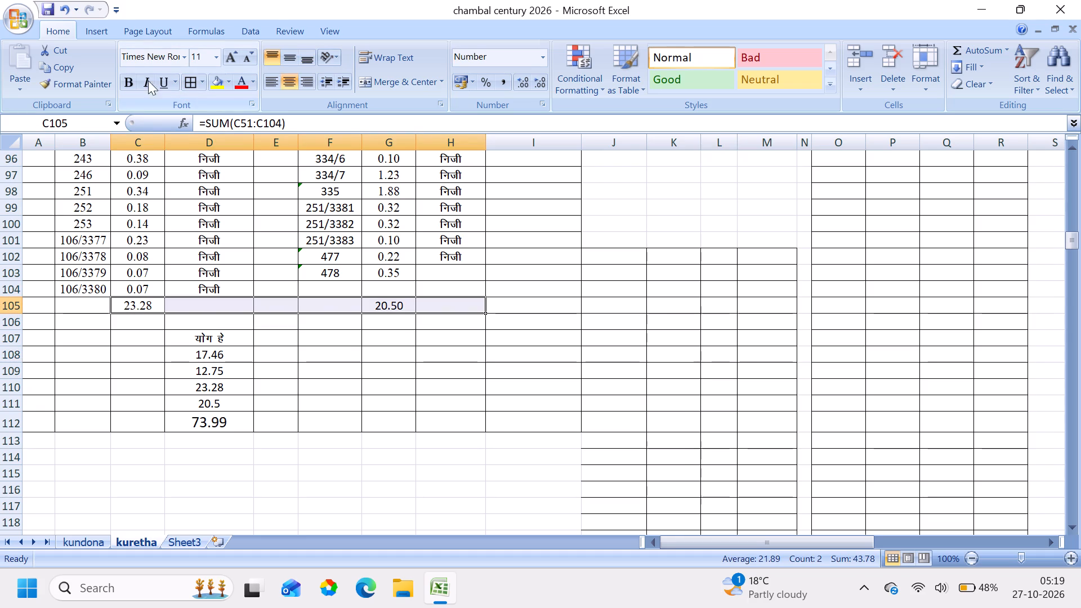
click(133, 81)
click(702, 345)
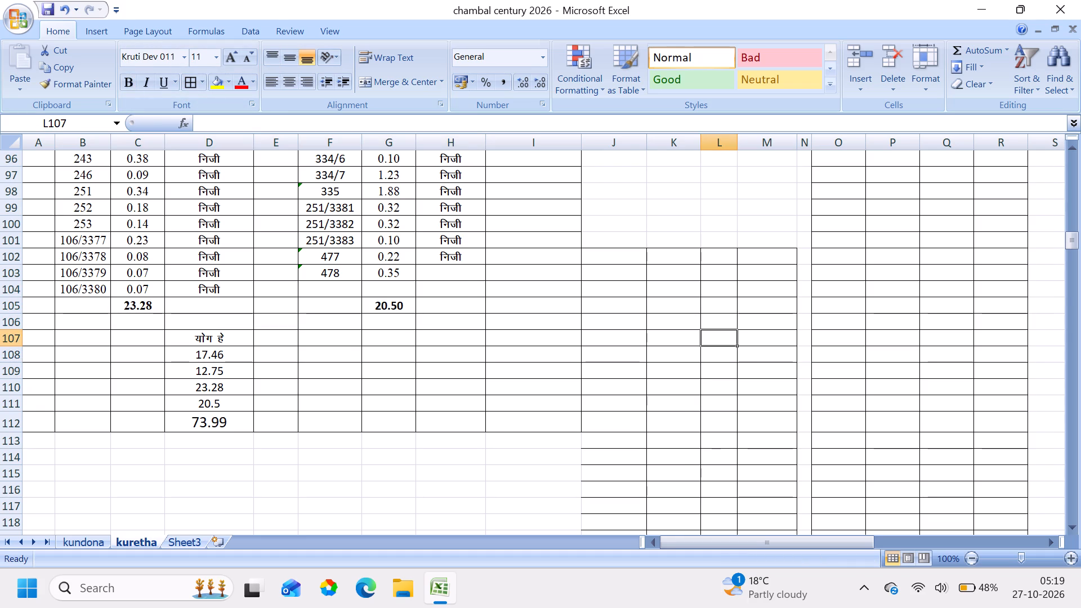
drag(150, 306, 420, 305)
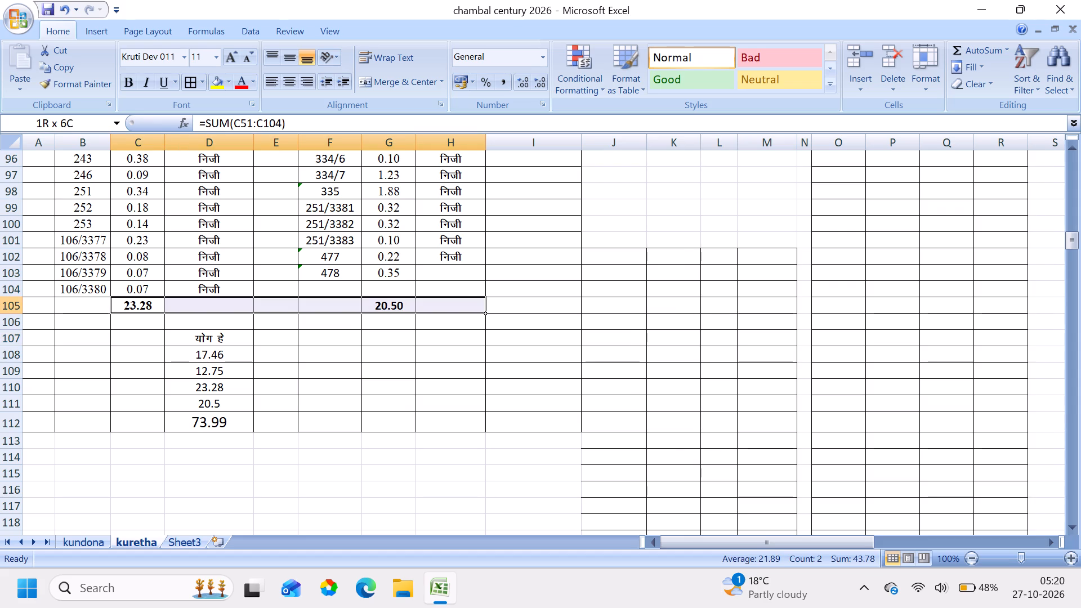
drag(420, 305, 421, 305)
click(592, 335)
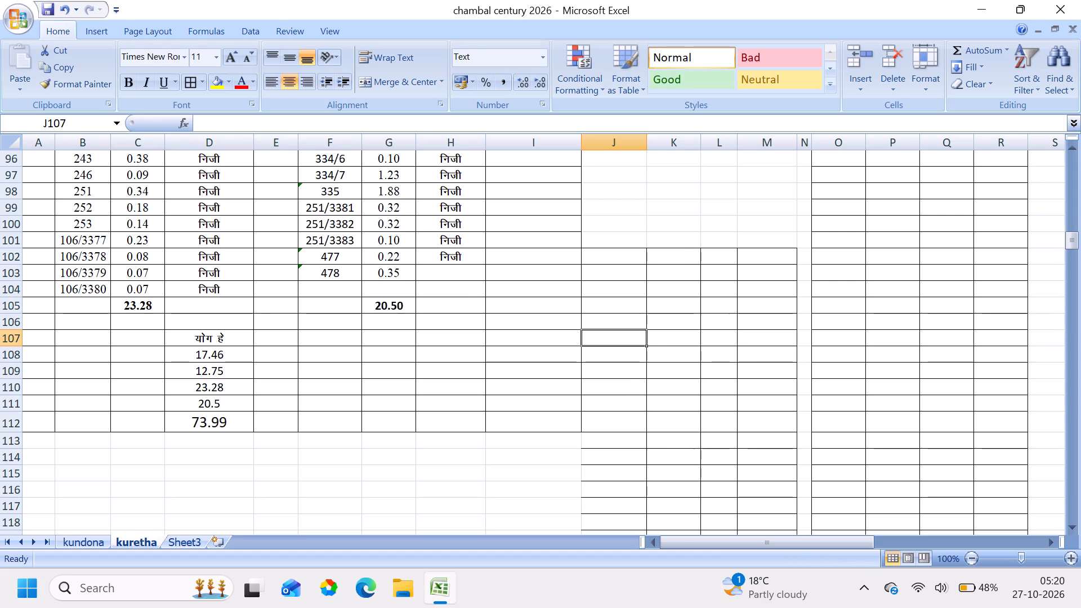
Change the font of the second area column's total in G105 to Times New Roman.
click(396, 303)
click(168, 56)
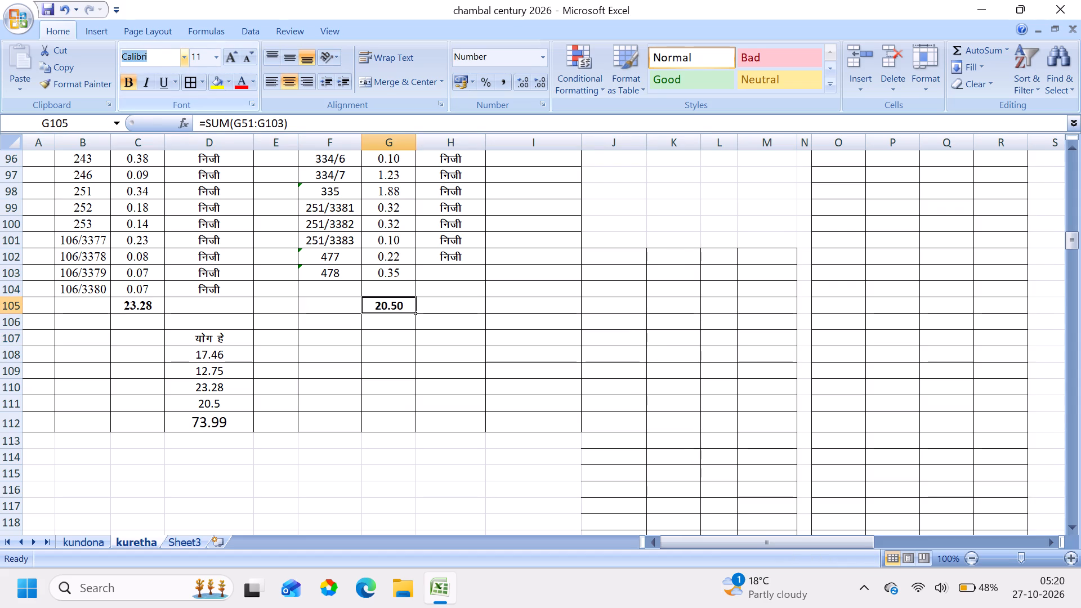
key(t)
key(i)
key(m)
key(e)
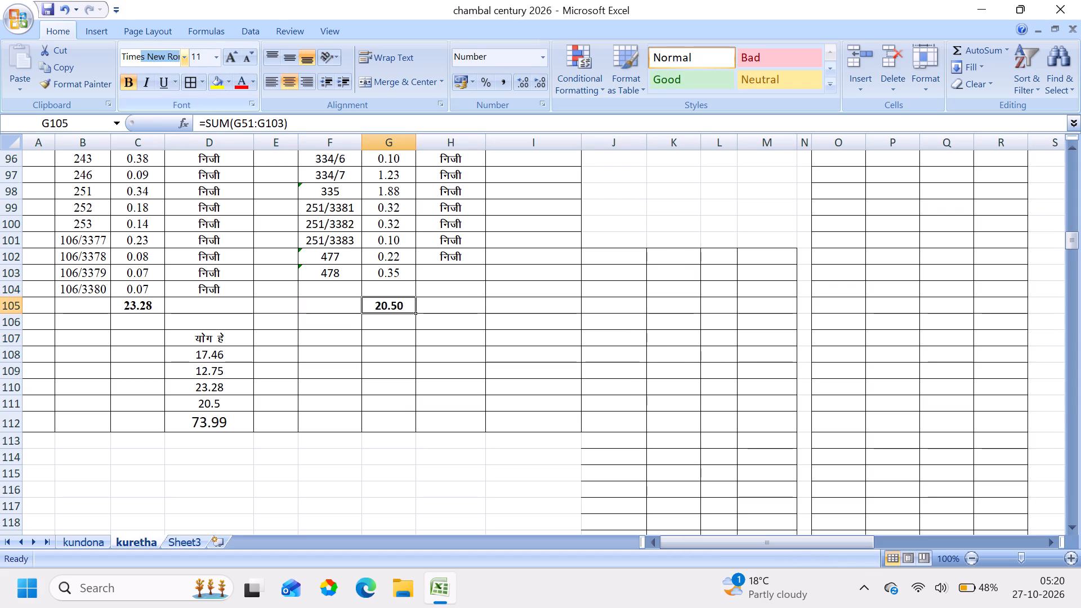
key(Return)
click(715, 427)
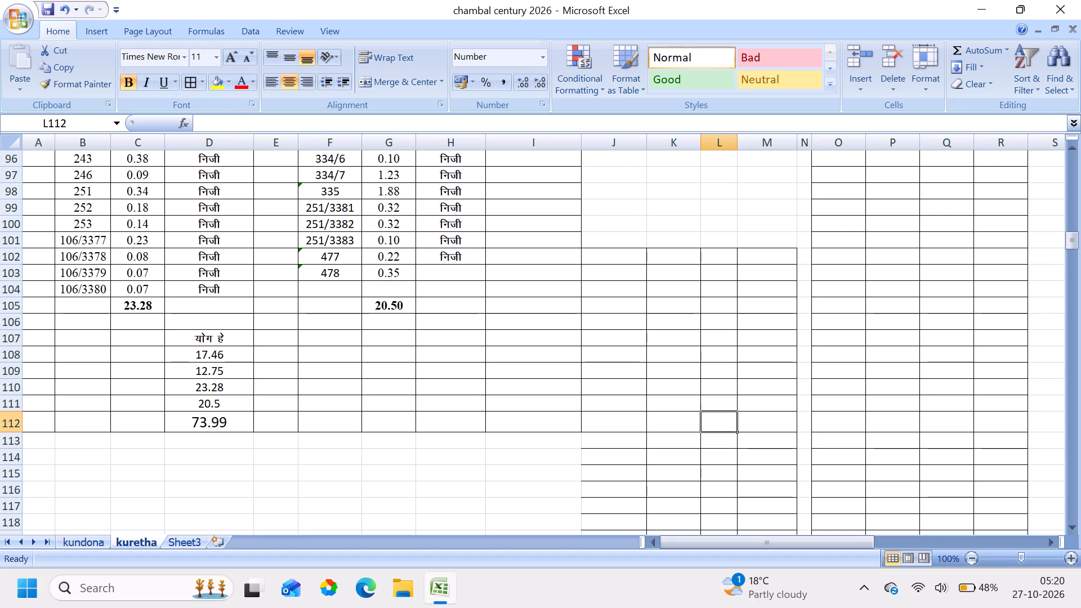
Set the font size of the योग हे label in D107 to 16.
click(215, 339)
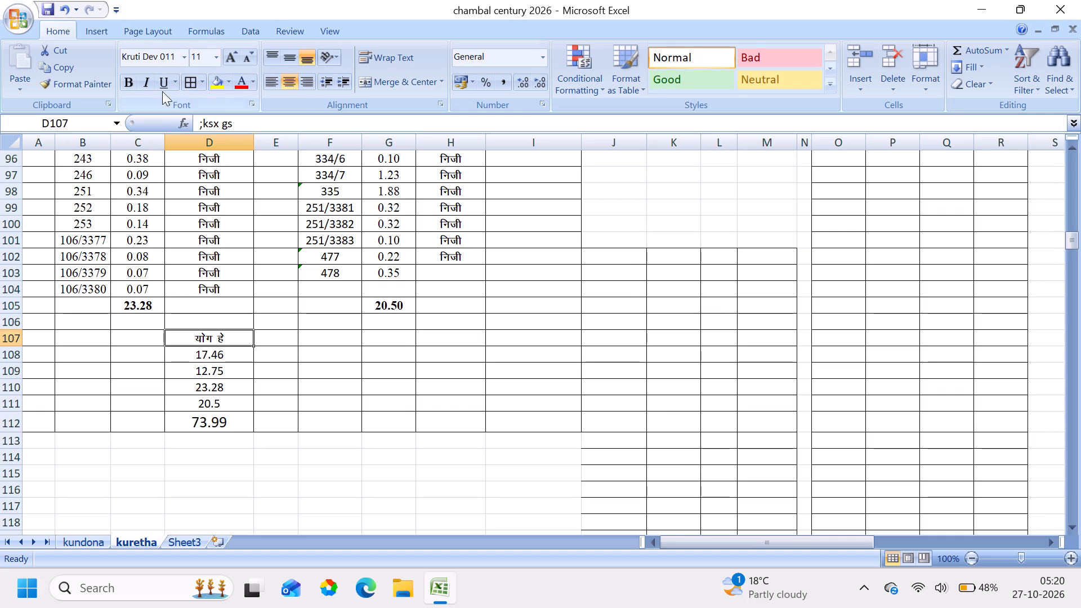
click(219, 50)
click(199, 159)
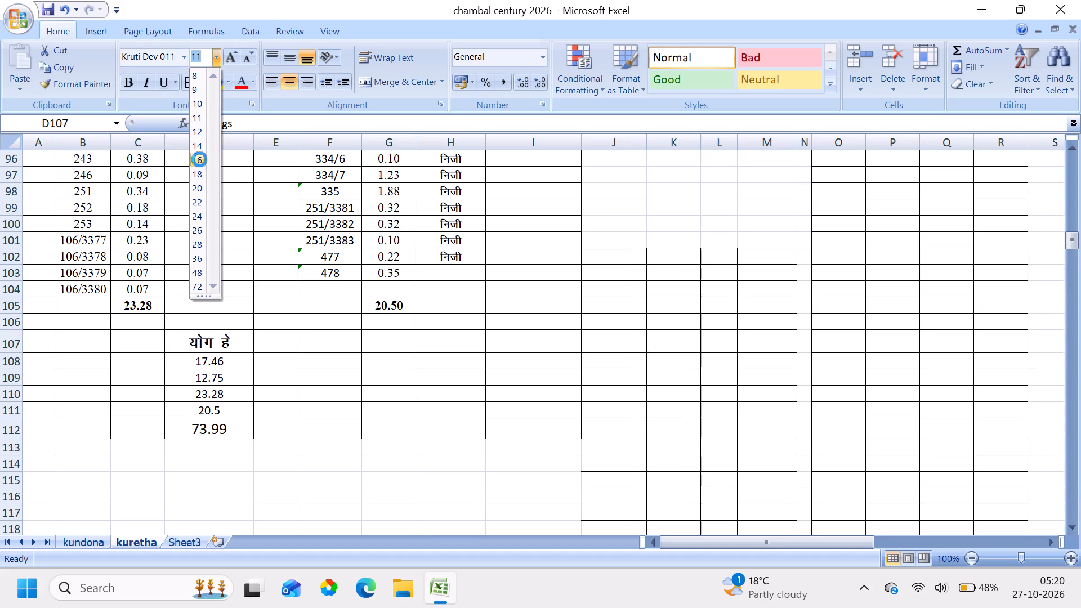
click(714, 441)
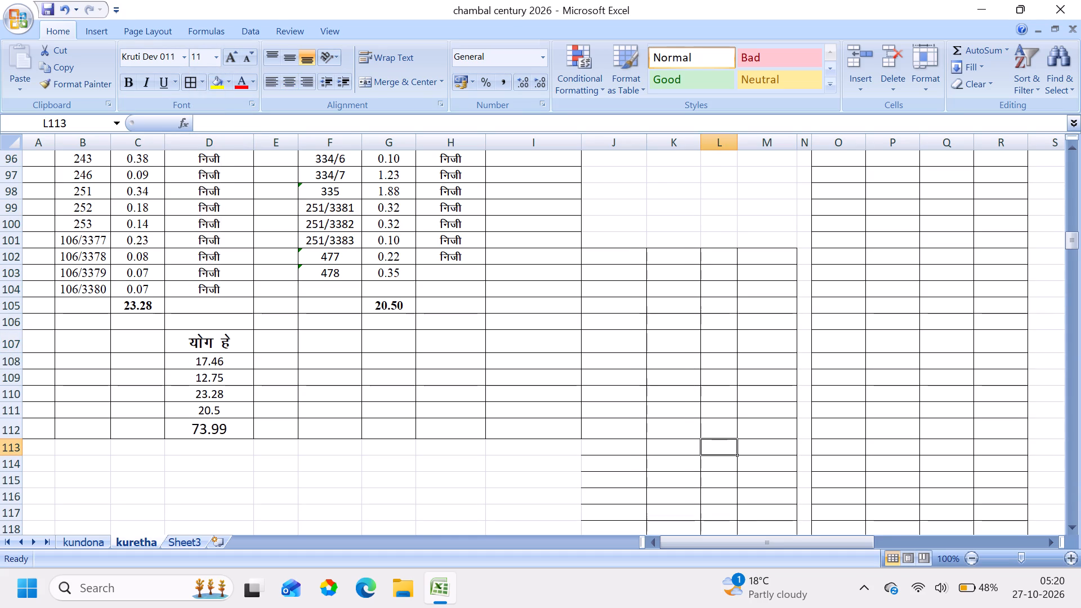
Set the font size of the योग हे label in D107 to 14.
click(225, 340)
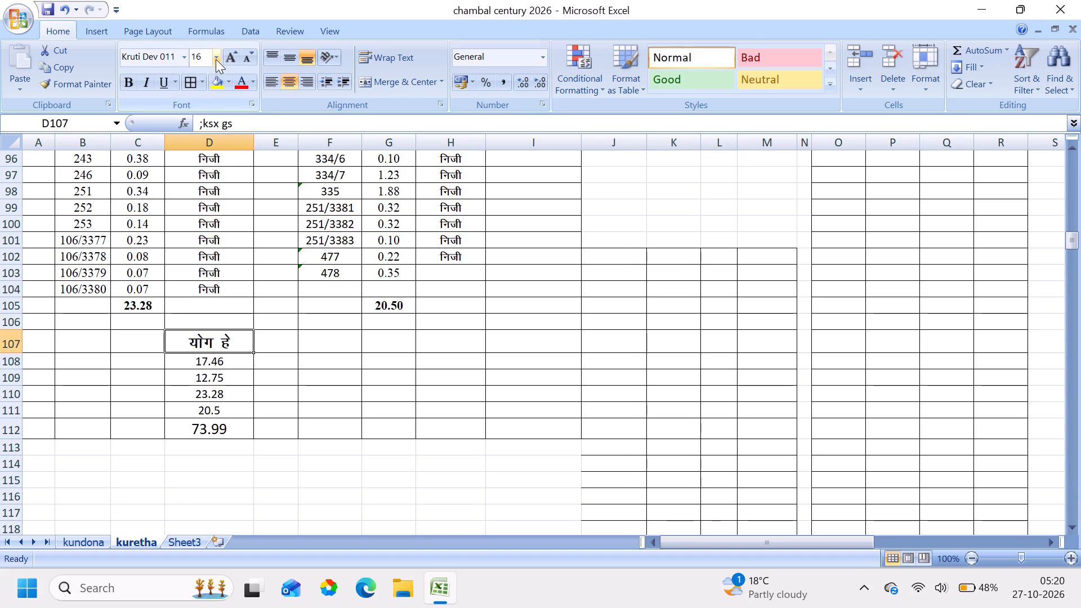
click(216, 59)
click(200, 144)
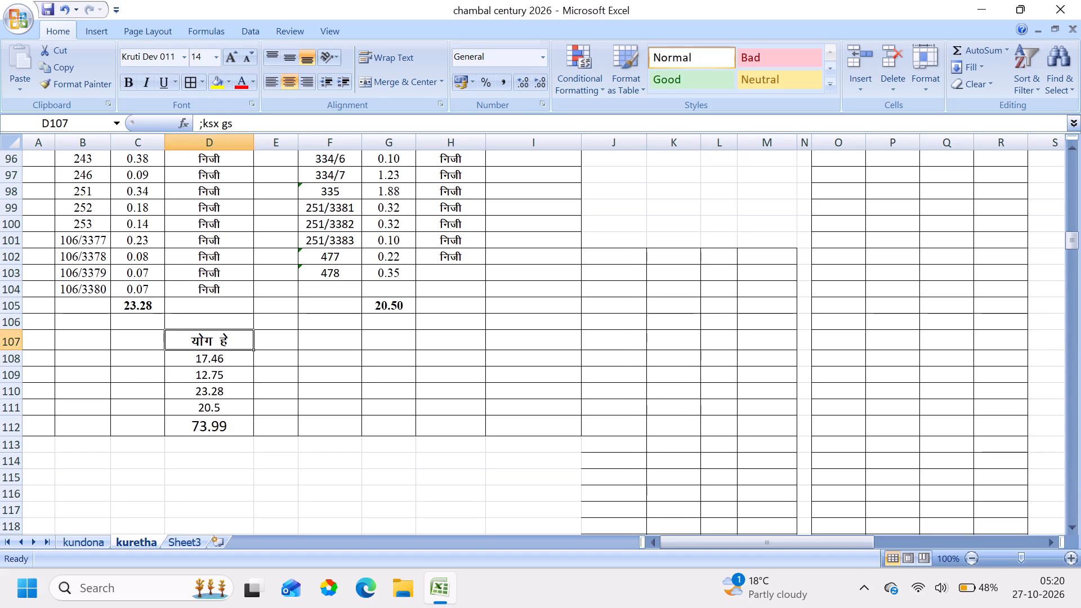
click(619, 364)
Extend the label in D107 to read योग हे. में.
double_click(229, 341)
key(minus)
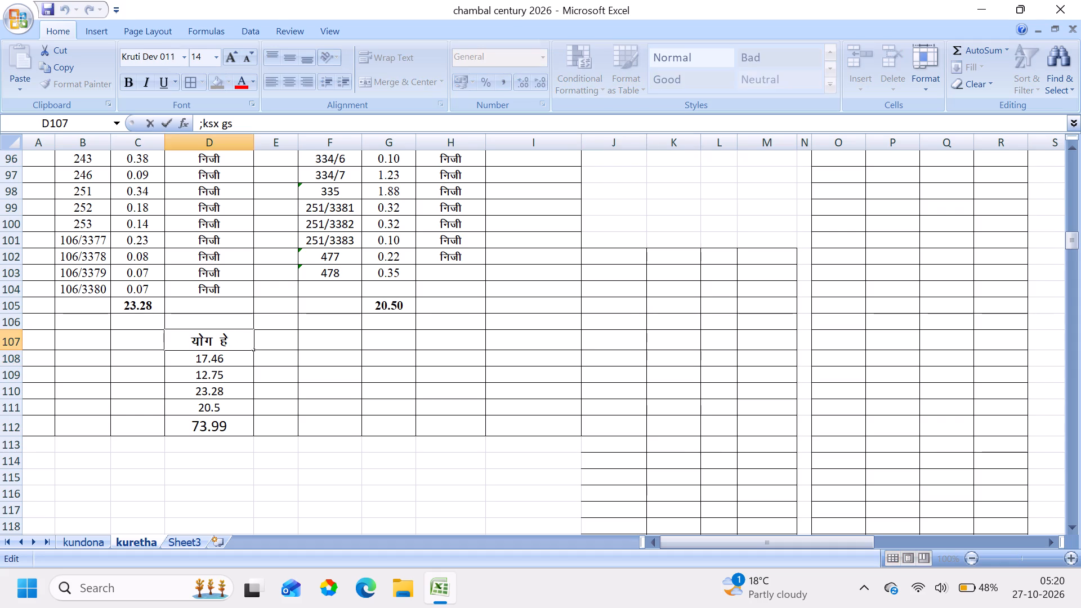
key(space)
text(esa)
key(Return)
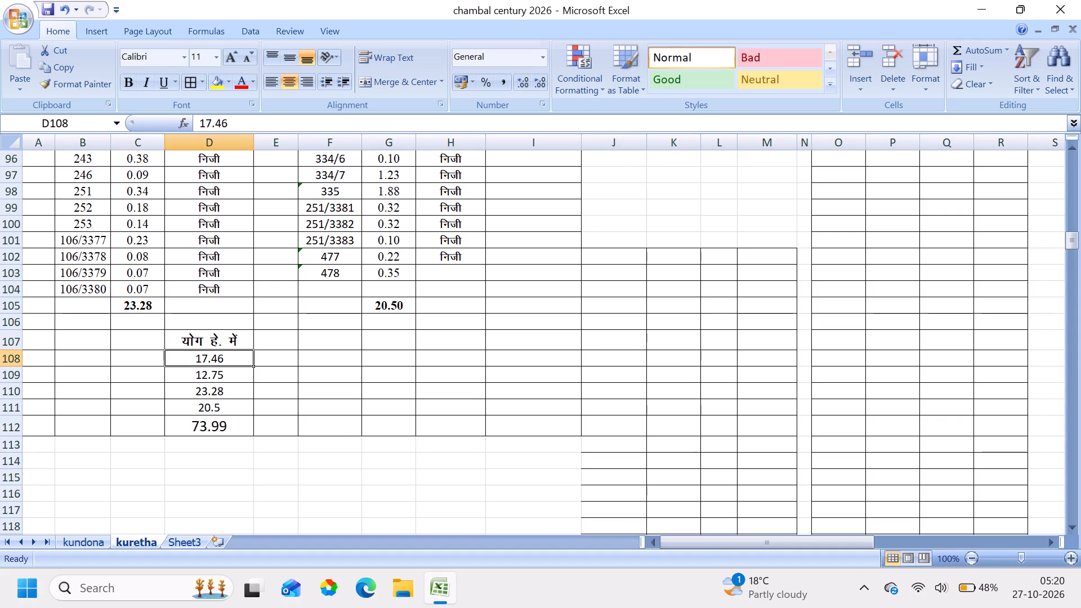
click(487, 430)
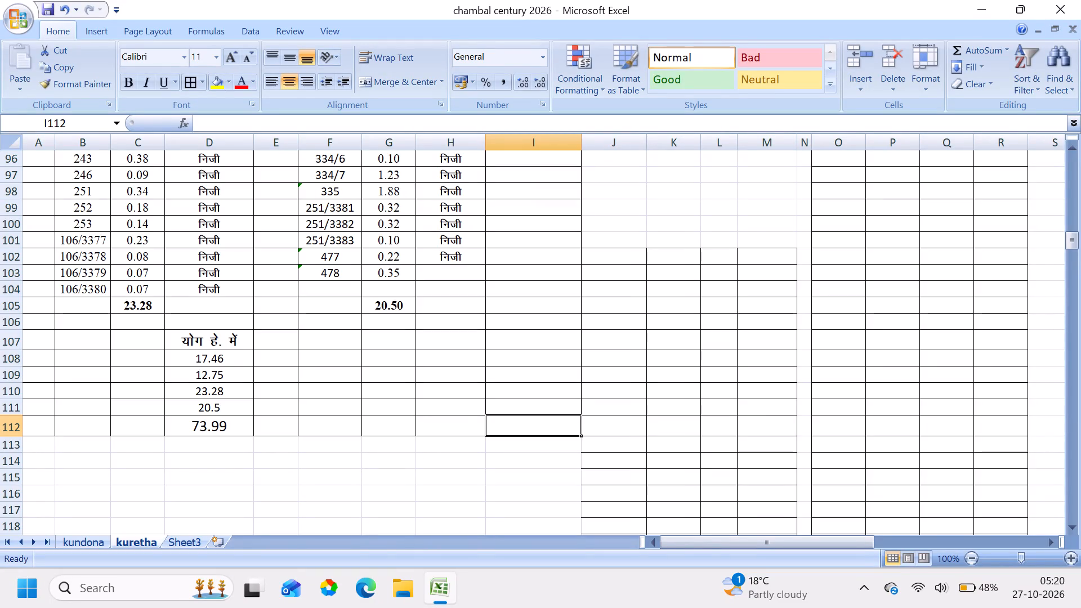
click(697, 424)
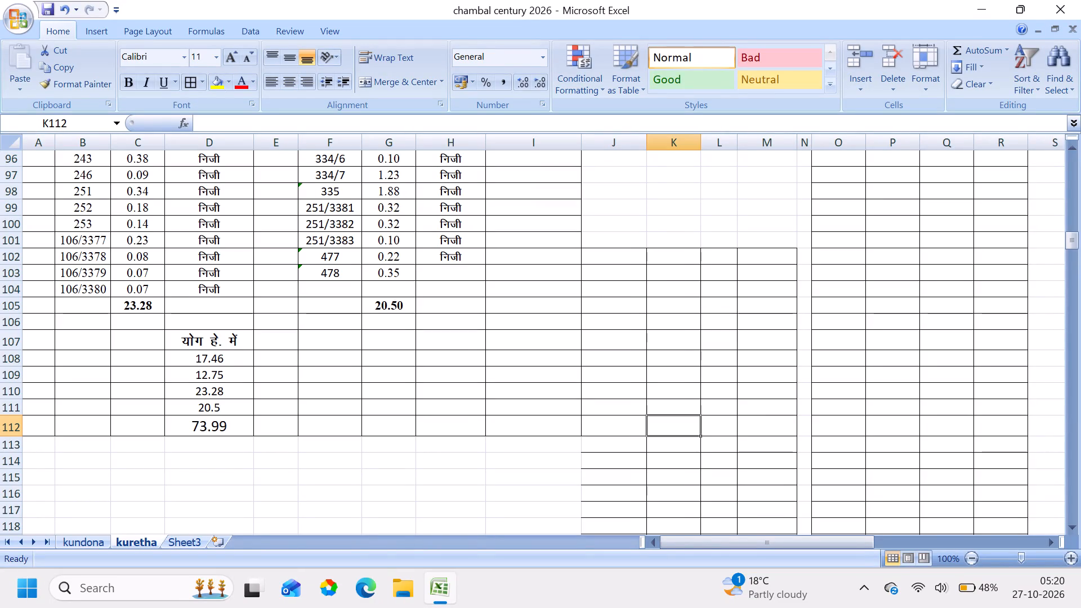
Look through the remaining land tables below row 112 of the kuretha sheet, down to the empty rows after the last table.
click(253, 471)
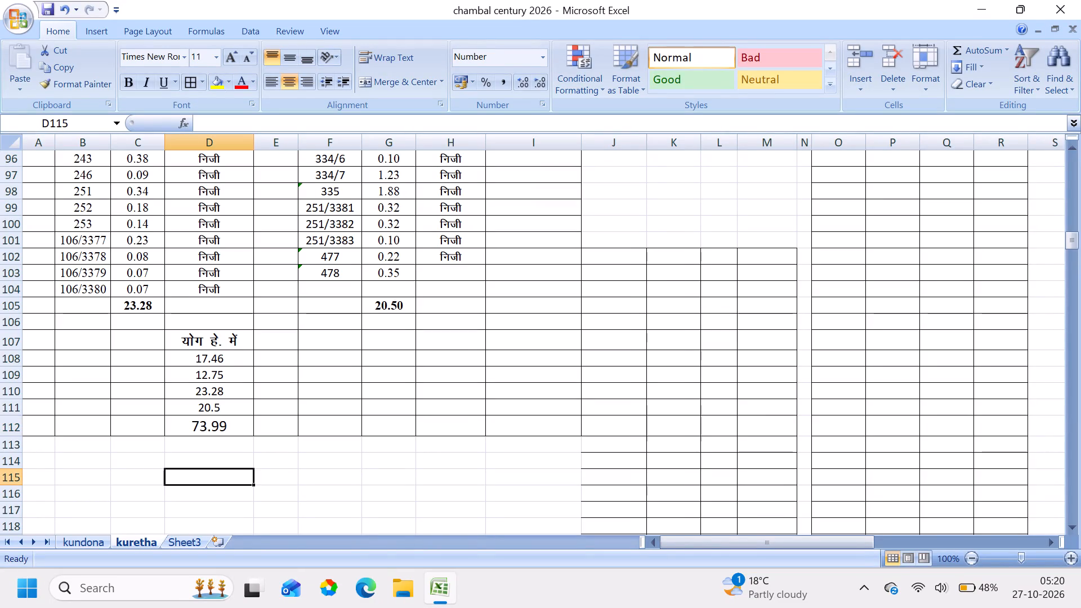
key(Down)
key(Down)
key(Down)
key(Down)
key(Down)
key(Down)
key(Down)
key(Down)
key(Down)
key(Down)
key(Down)
key(Down)
key(Down)
key(Down)
key(Down)
key(Down)
key(Down)
key(Down)
key(Down)
key(Down)
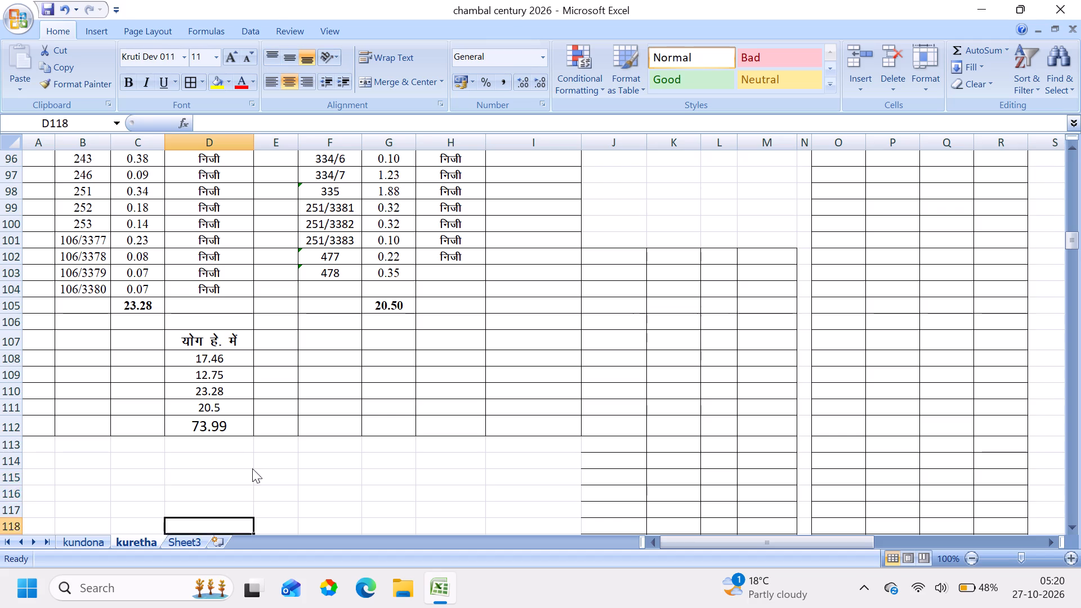
key(Down)
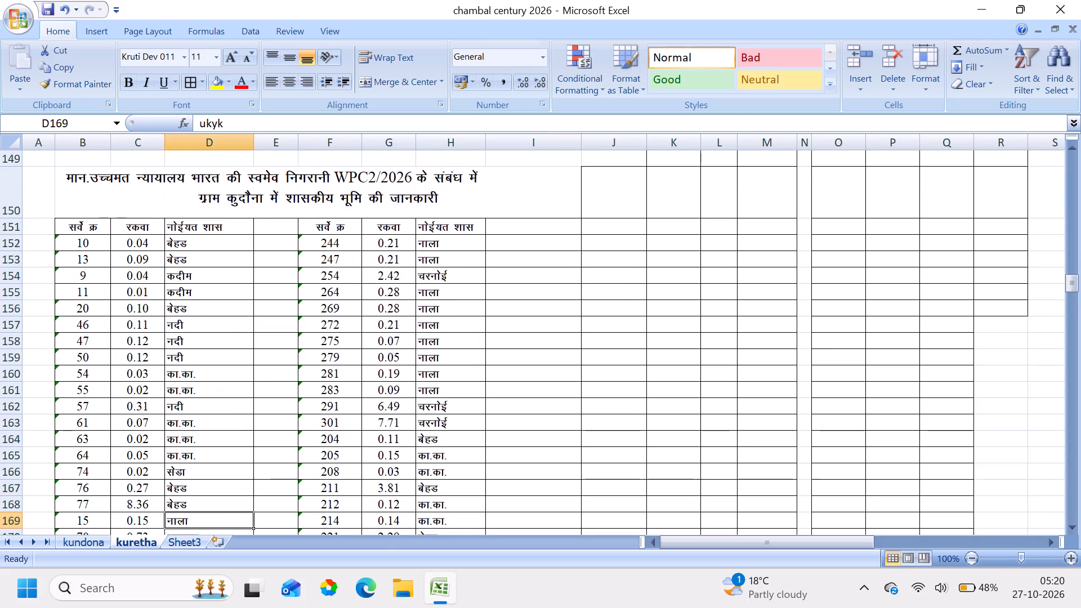
key(Down)
key(Down)
key(Down)
key(Down)
key(Down)
key(Down)
key(Down)
key(Down)
key(Down)
key(Down)
key(Down)
key(Down)
key(Down)
key(Down)
key(Down)
key(Down)
key(Down)
key(Down)
key(Down)
key(Down)
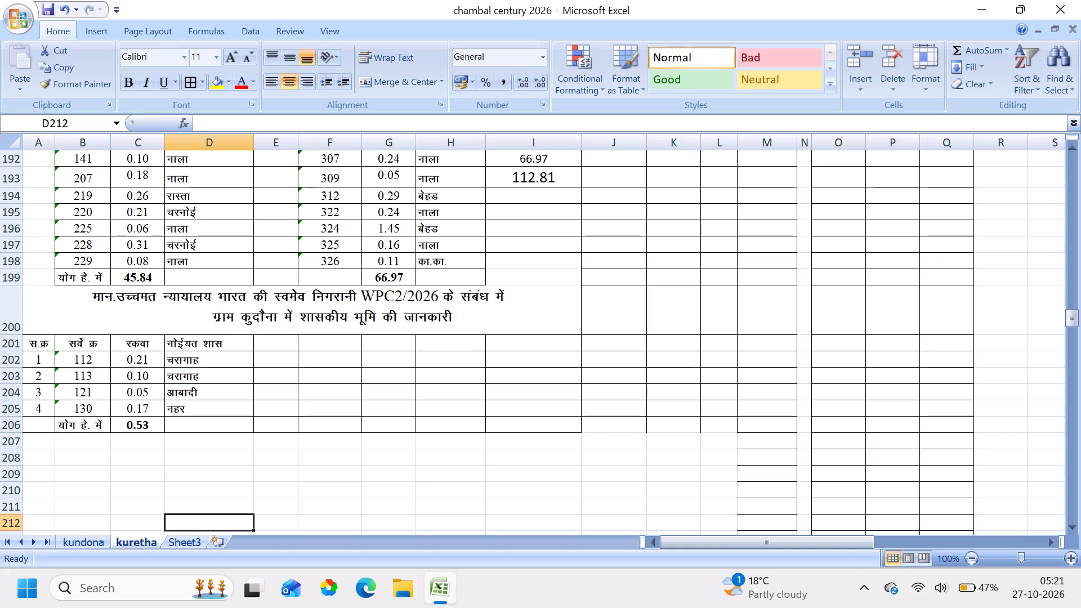
scroll(351, 486, down, 2)
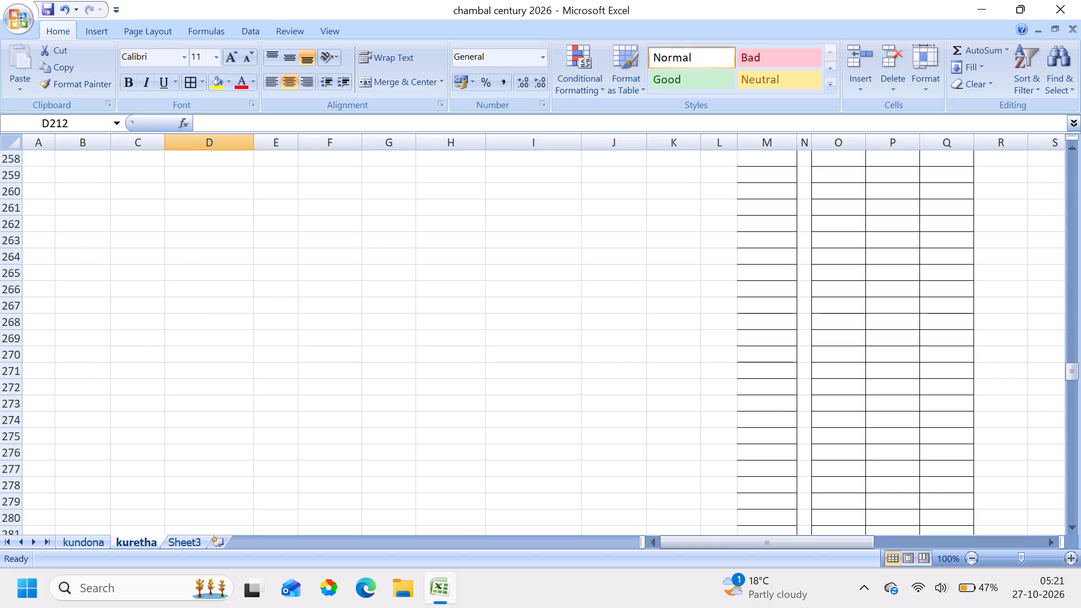
Apply all borders to the cells A112:I121 beneath the first land table.
scroll(353, 502, down, 3)
scroll(303, 436, down, 4)
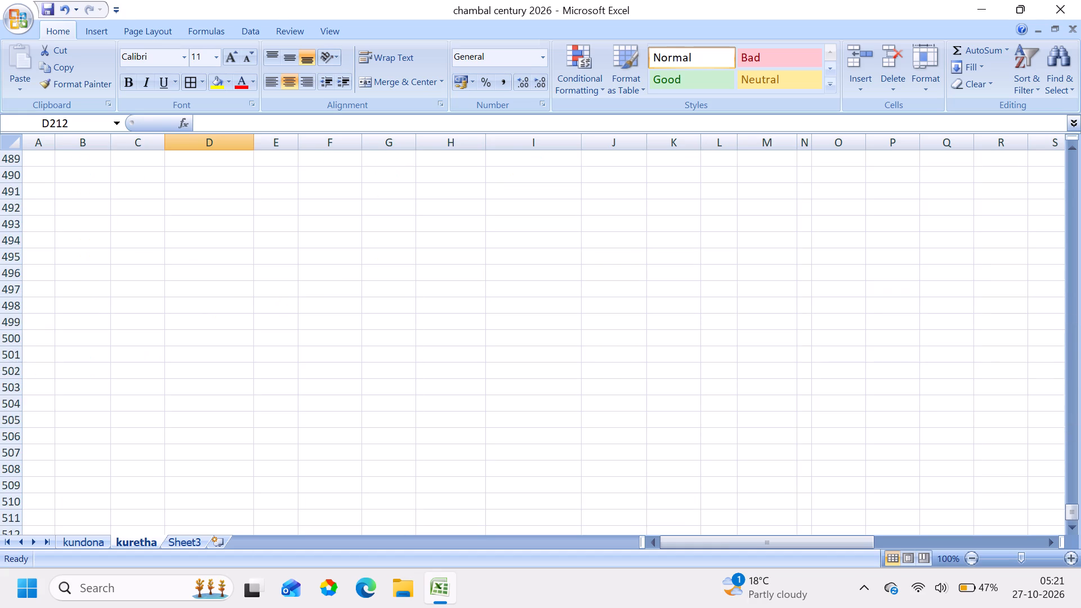
scroll(306, 447, up, 10)
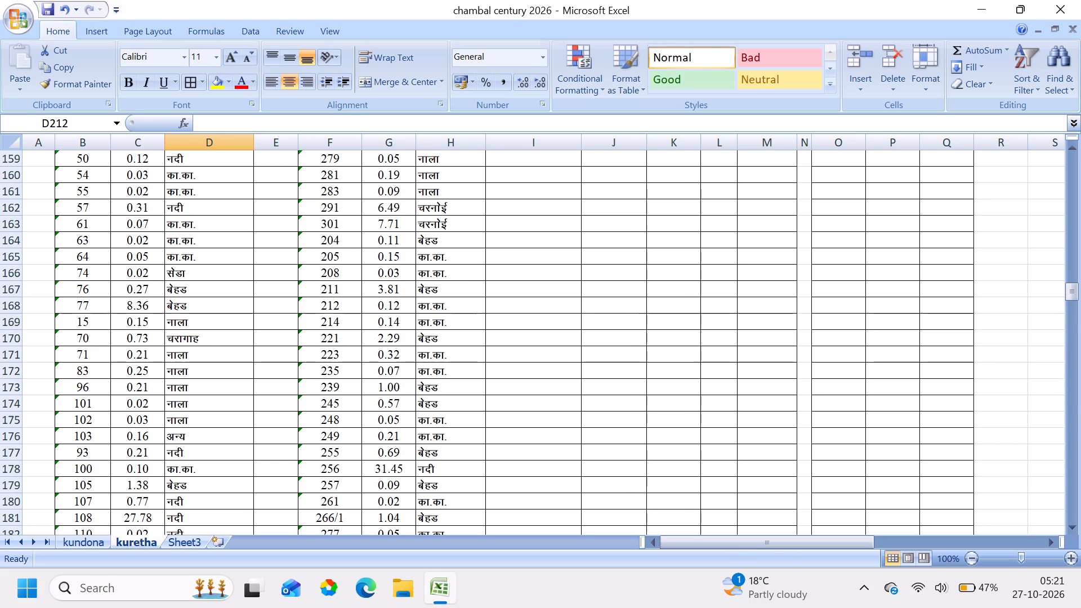
scroll(304, 456, up, 2)
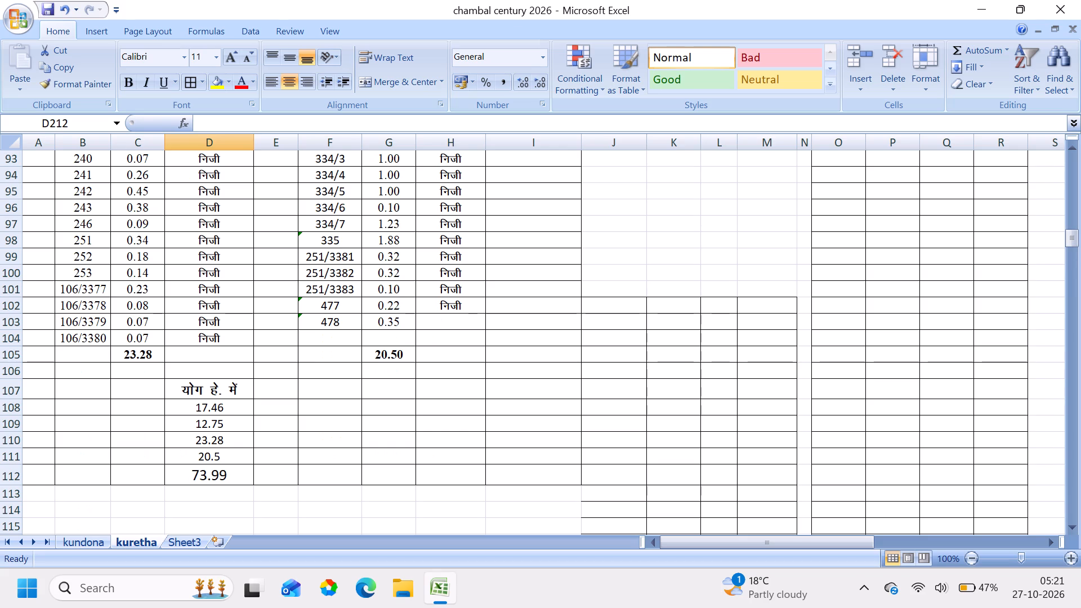
click(342, 509)
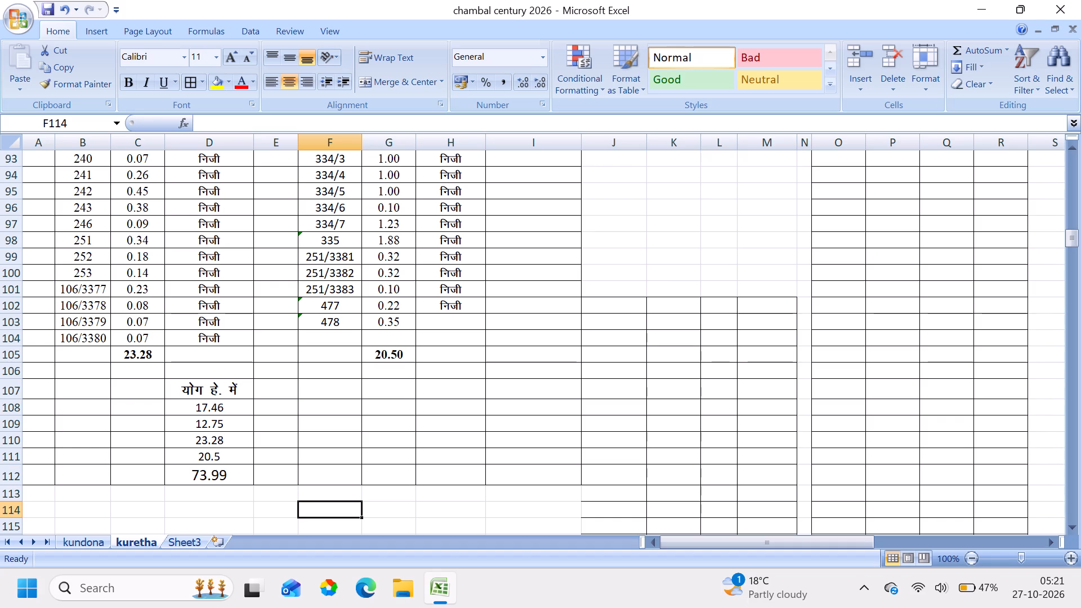
key(Down)
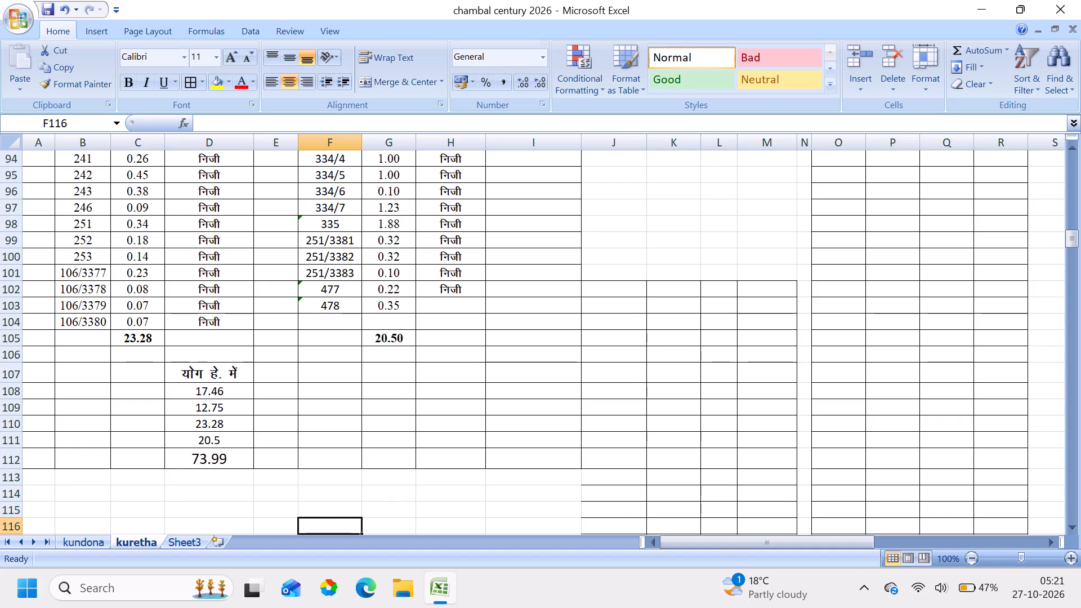
key(Down)
key(Down)
key(Down)
key(Down)
key(Down)
key(Down)
key(Down)
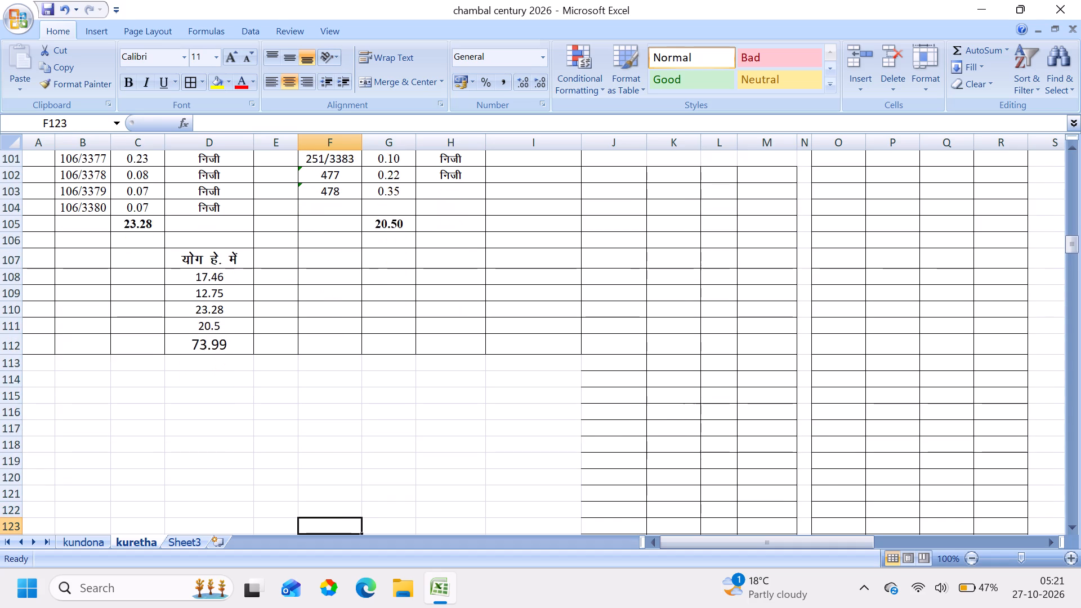
key(Down)
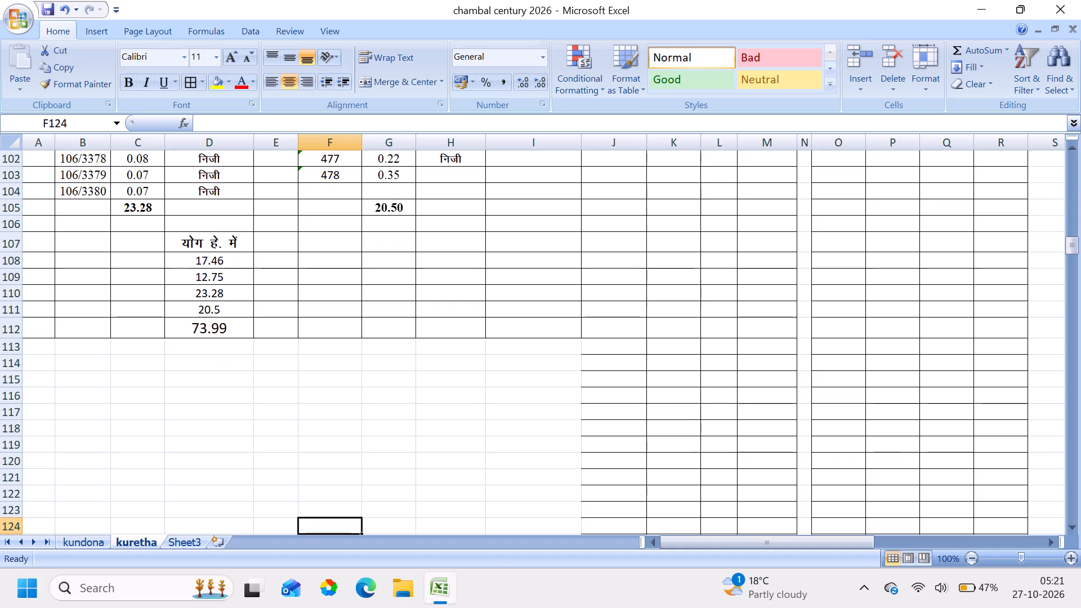
drag(39, 336, 539, 497)
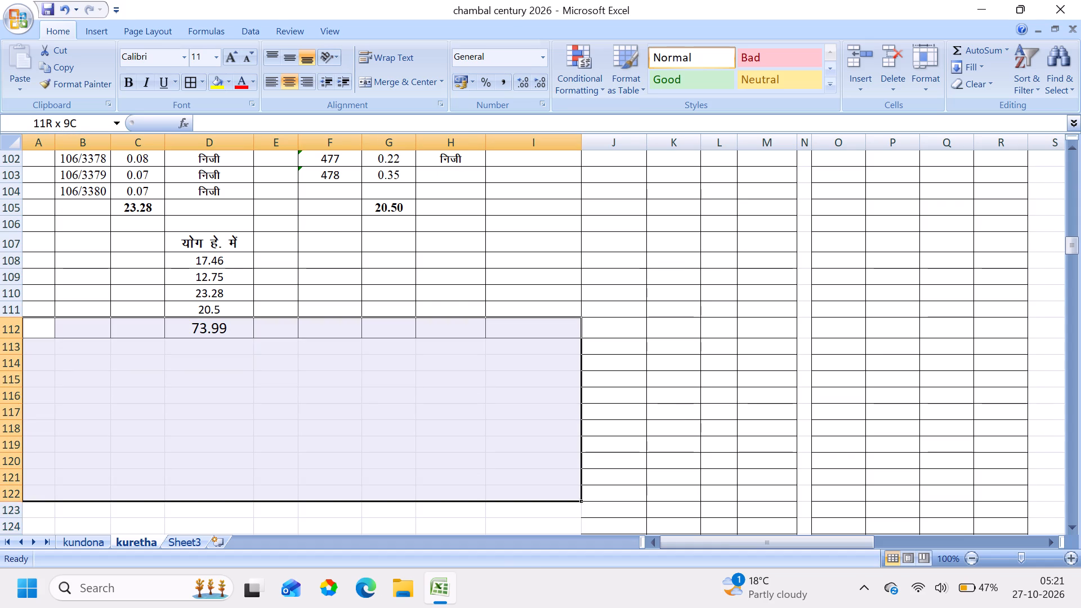
drag(539, 497, 547, 475)
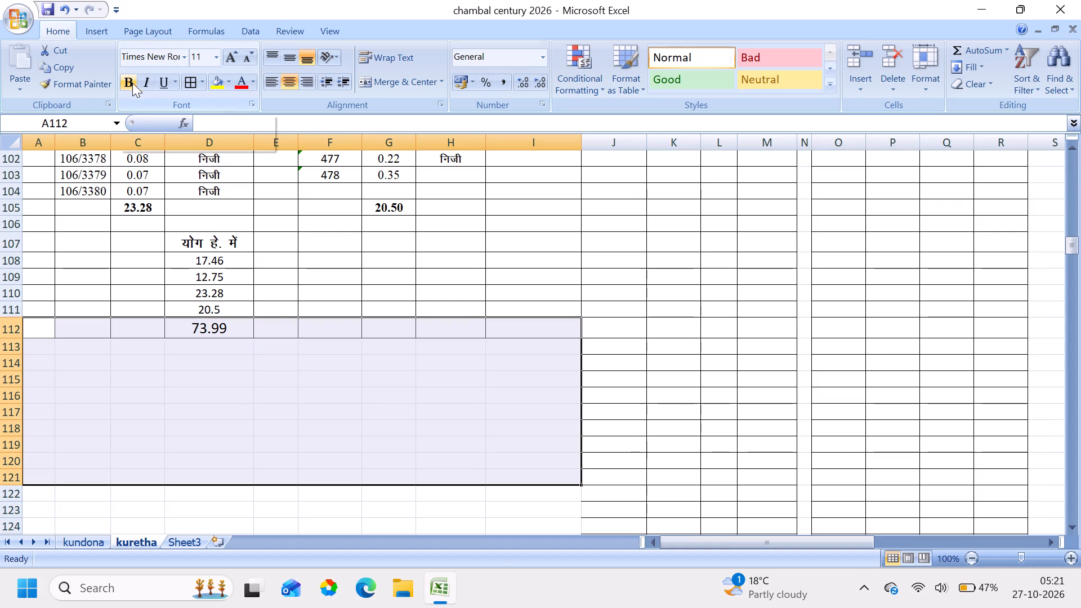
click(194, 82)
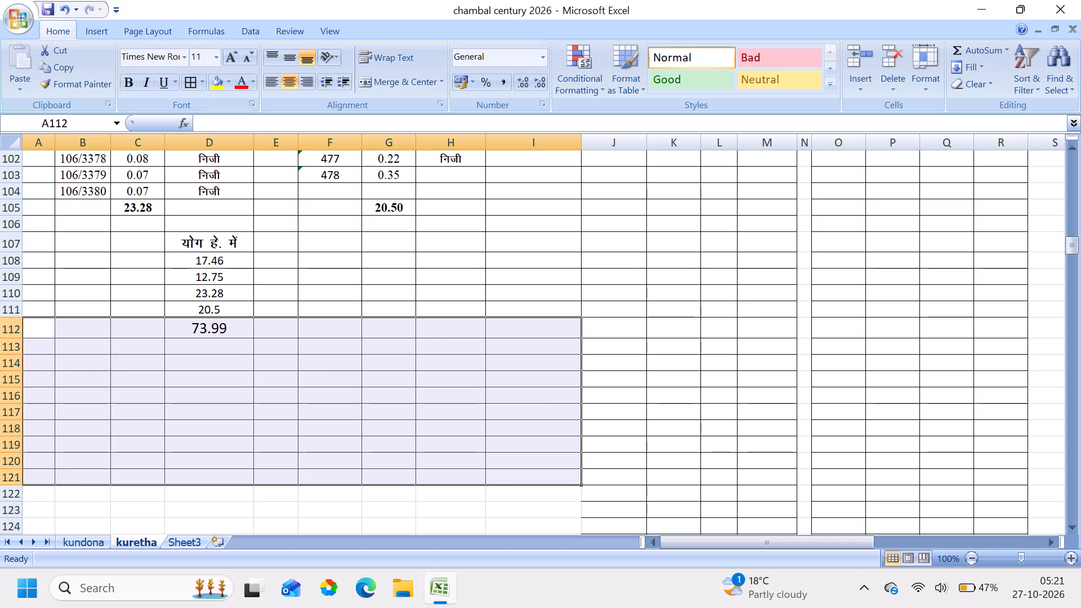
click(780, 334)
Move the योग हे. में totals block from D107:D112 to column I, starting at I99.
click(211, 245)
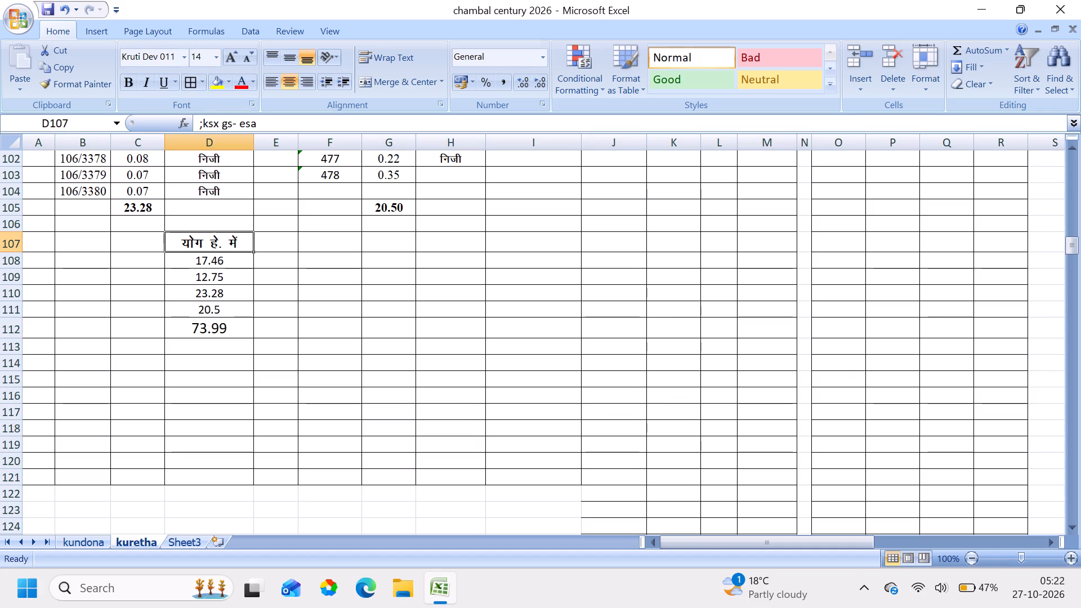
drag(211, 245, 214, 329)
key(ctrl+x)
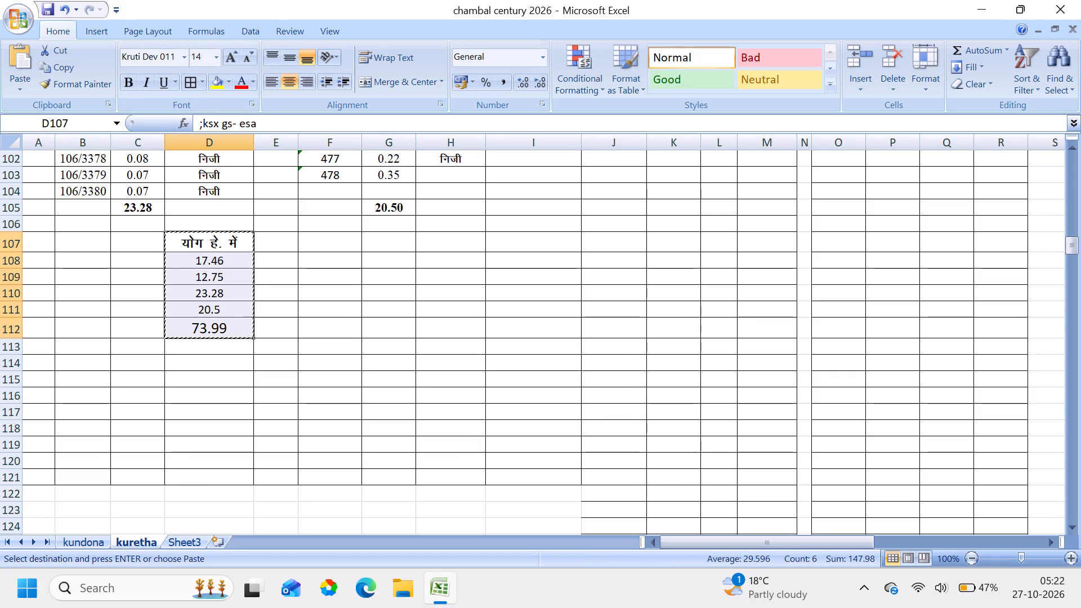
click(564, 212)
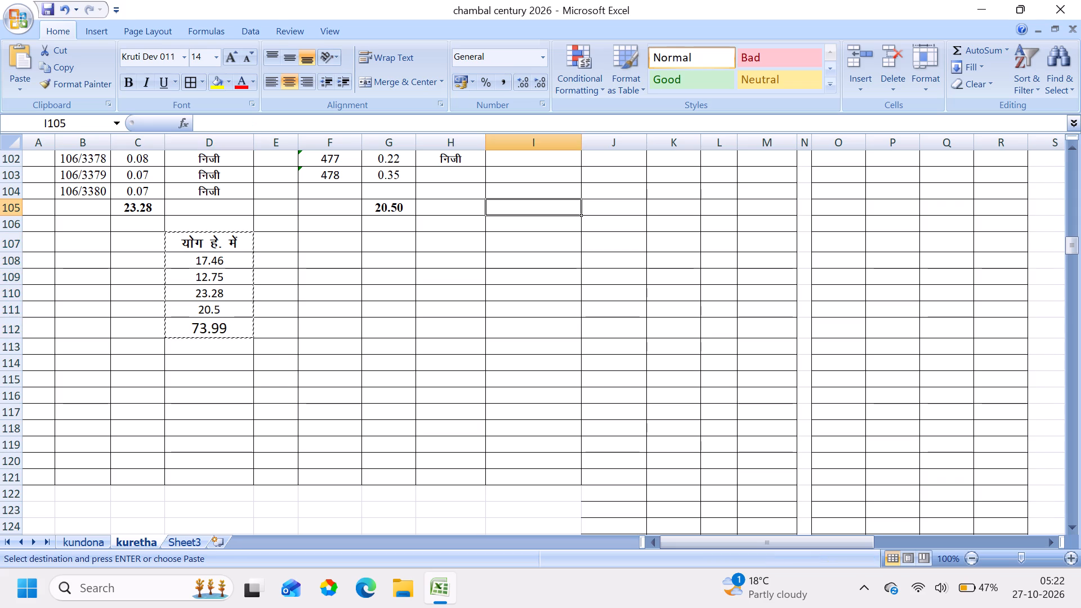
key(Up)
key(Up)
key(Up)
key(Up)
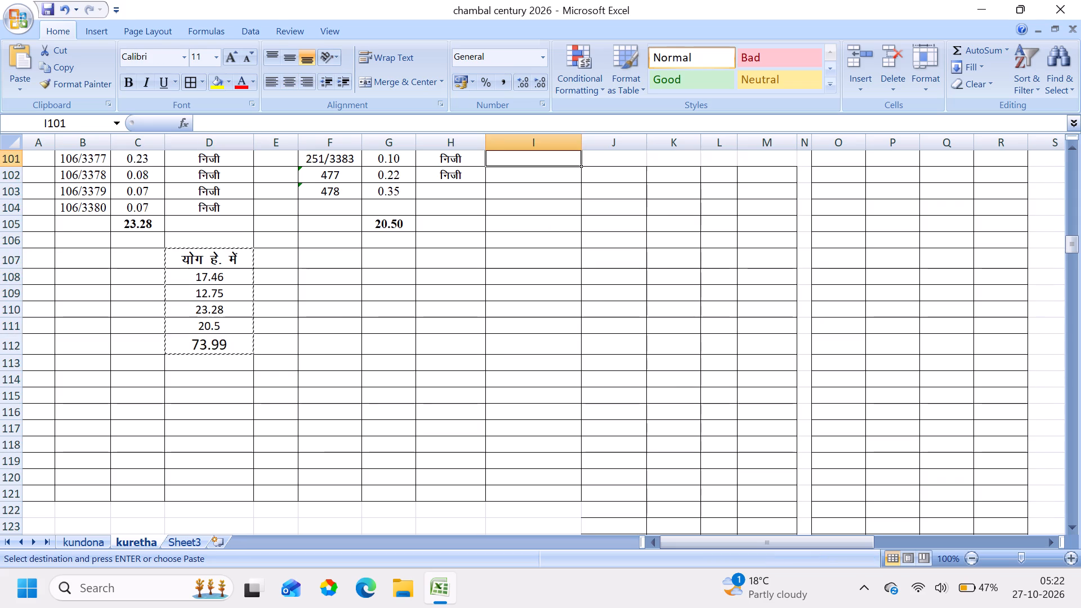
key(Up)
key(Up)
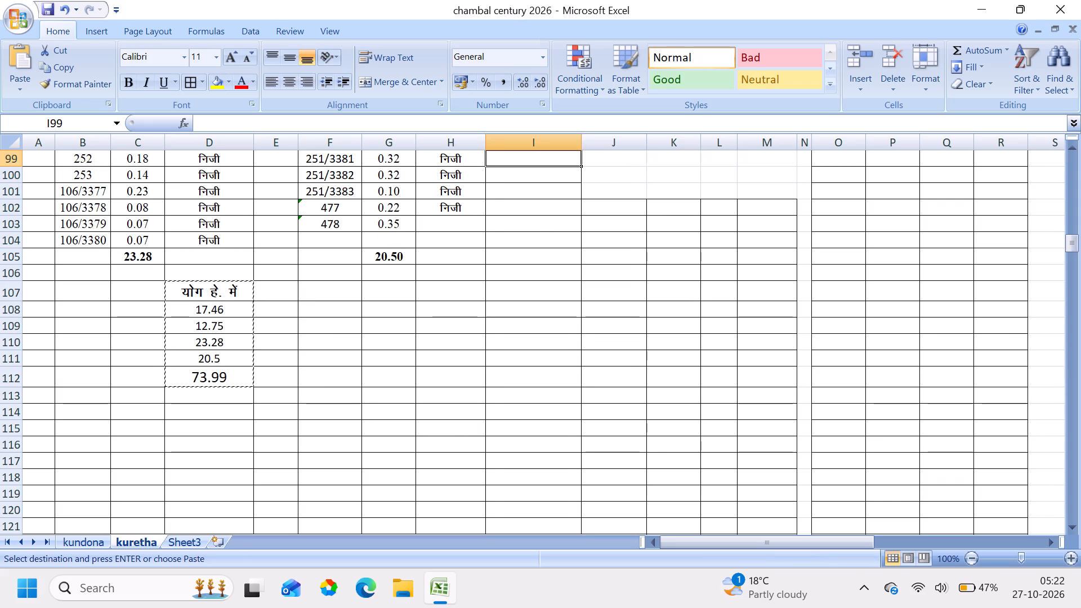
key(ctrl+v)
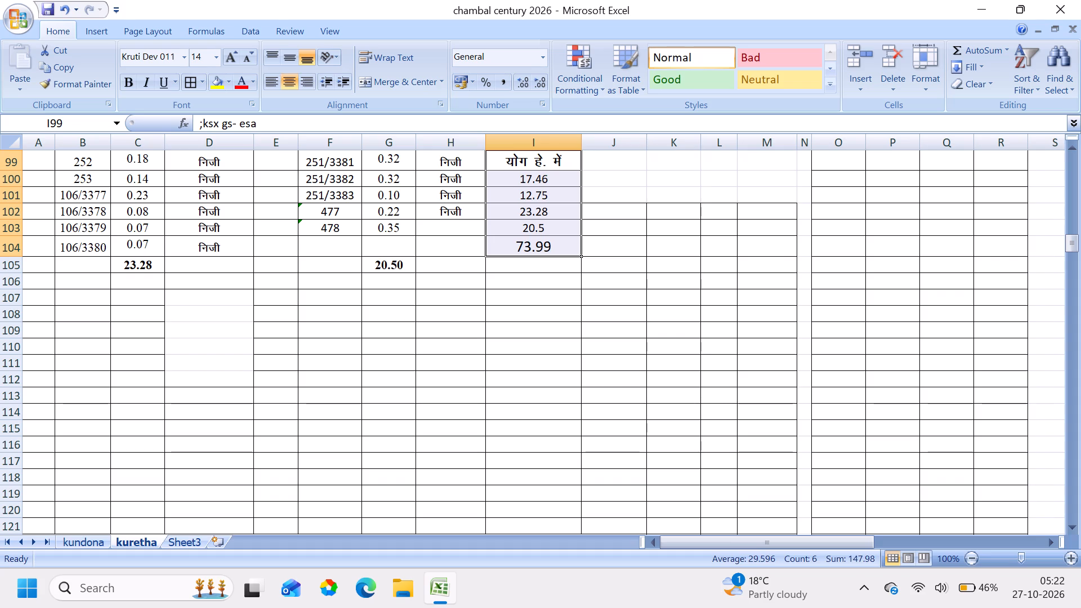
Move the योग हे. में totals block down one row so it starts at I100.
drag(545, 166, 549, 246)
key(ctrl+x)
click(560, 182)
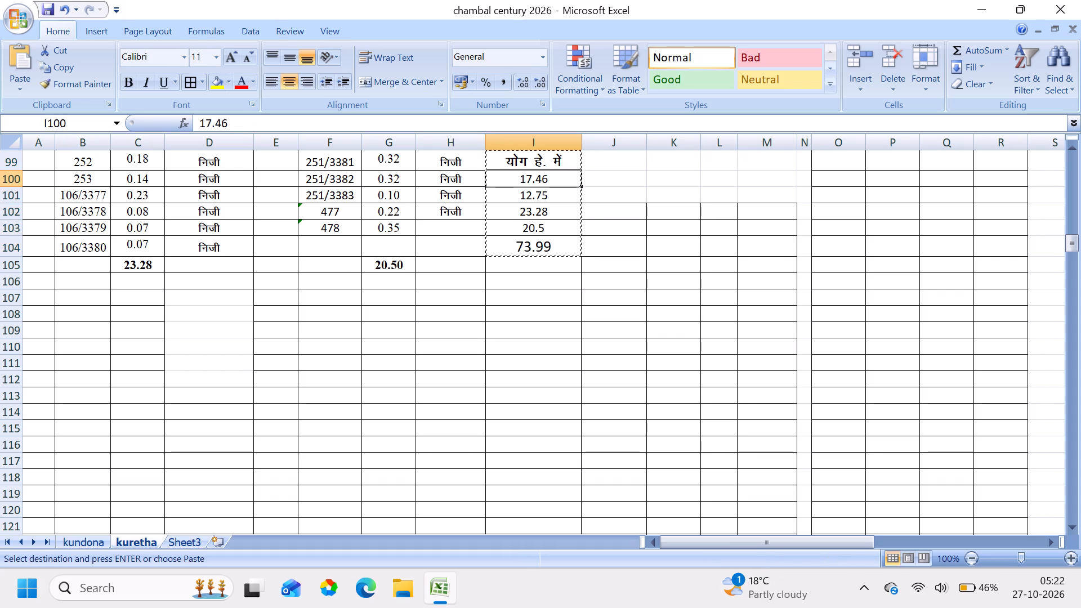
key(ctrl+v)
click(698, 223)
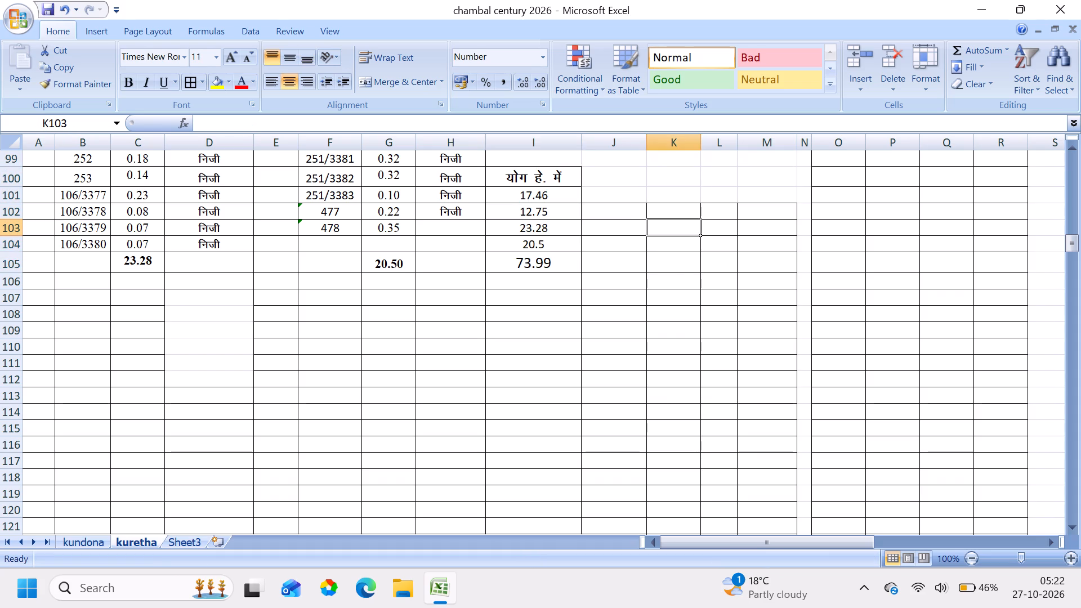
Save the workbook.
key(ctrl+s)
Apply all borders to the emptied cells D107:D112.
drag(209, 296, 224, 373)
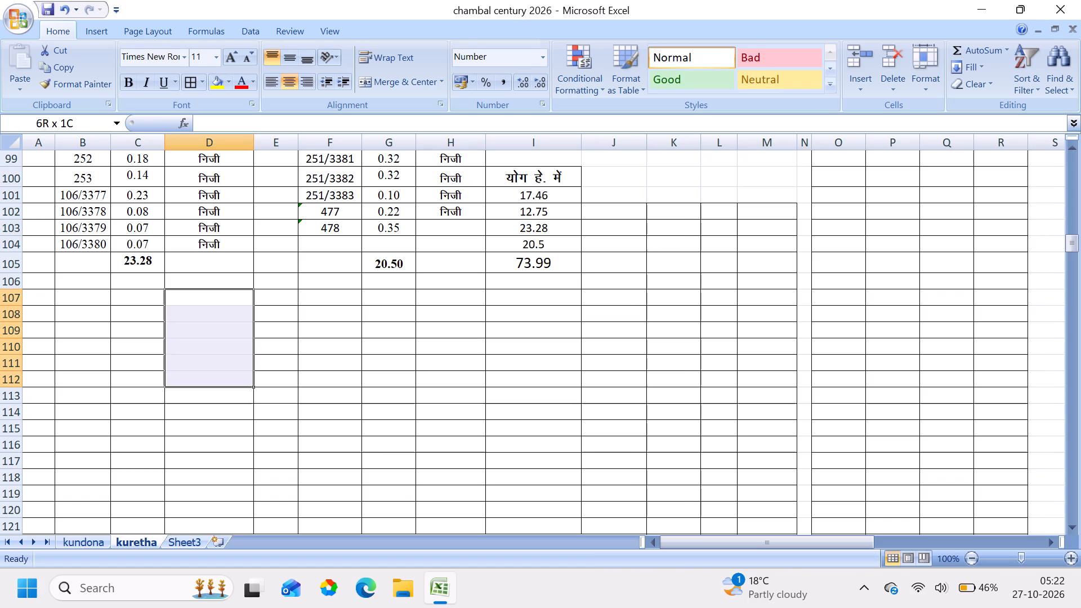
drag(224, 373, 224, 375)
click(195, 86)
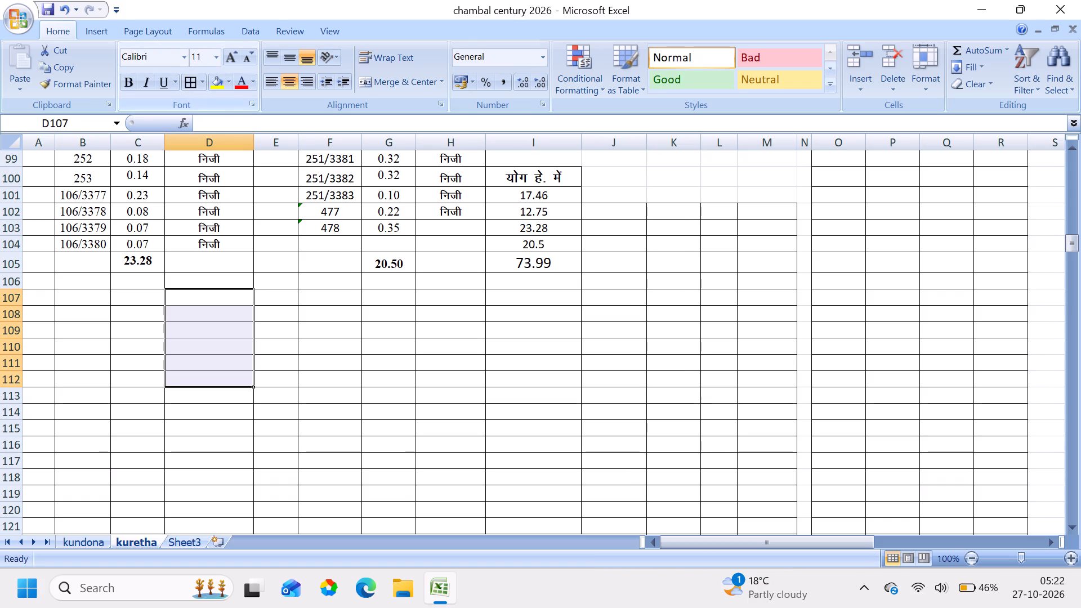
click(471, 405)
Copy the योग हे. में totals block from I100:I105 to column D, starting at D108.
drag(539, 175, 551, 258)
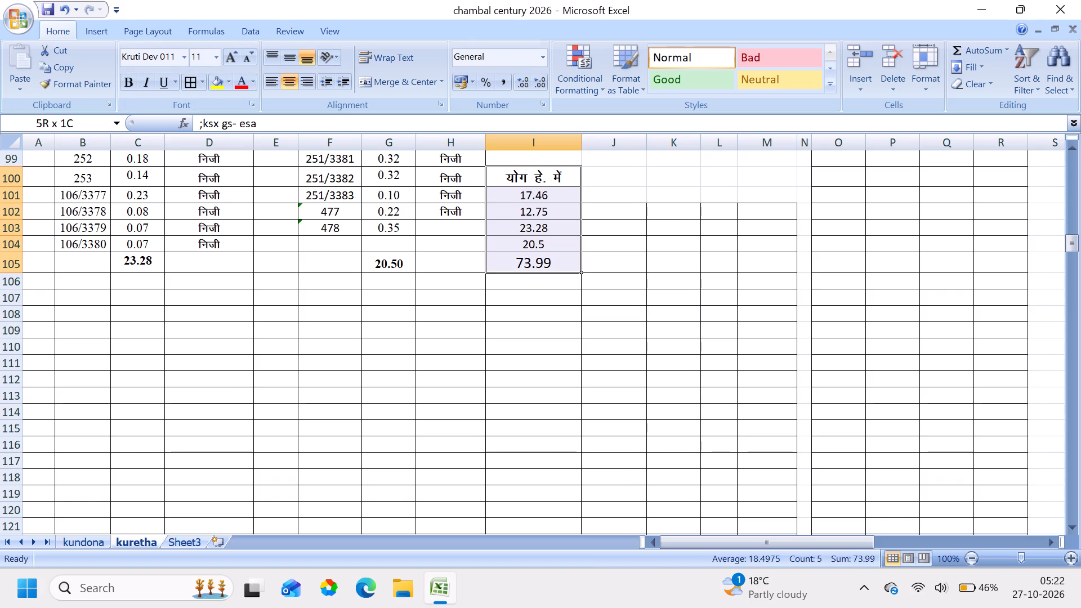
drag(551, 258, 551, 267)
key(ctrl+c)
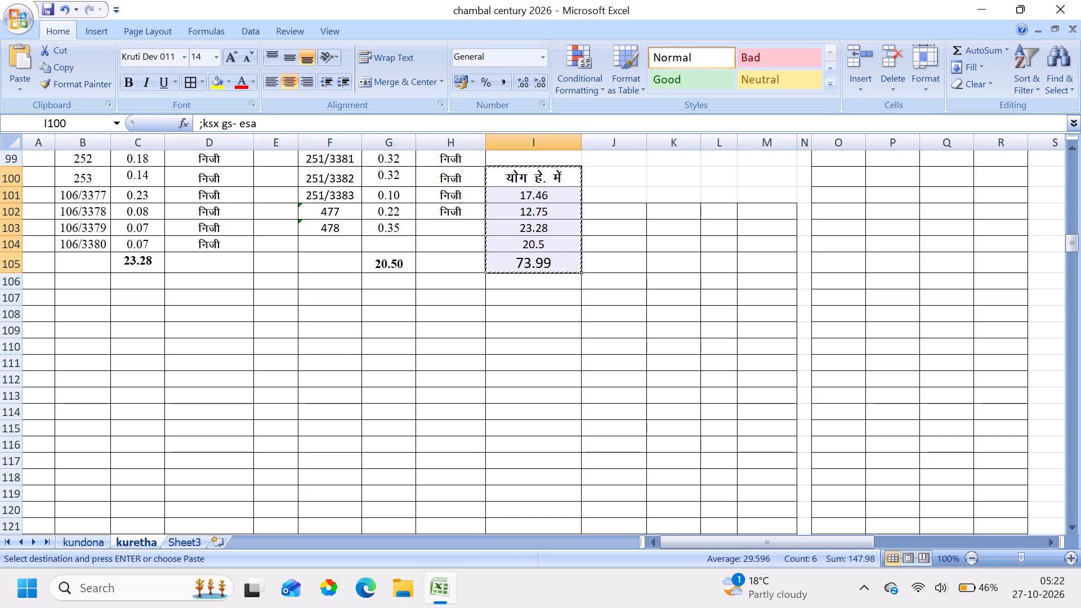
click(227, 316)
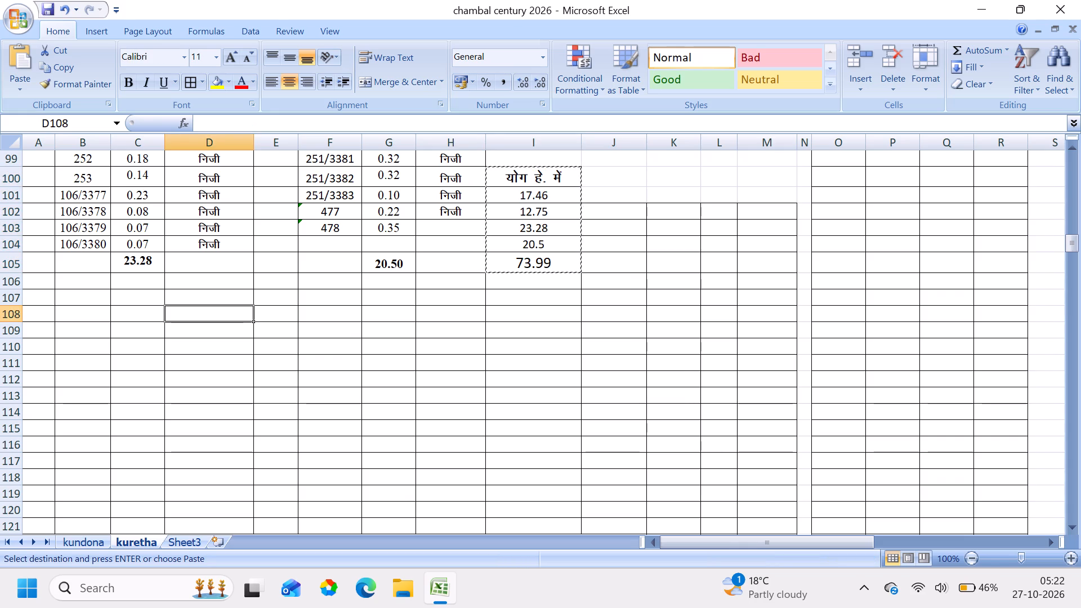
key(ctrl+v)
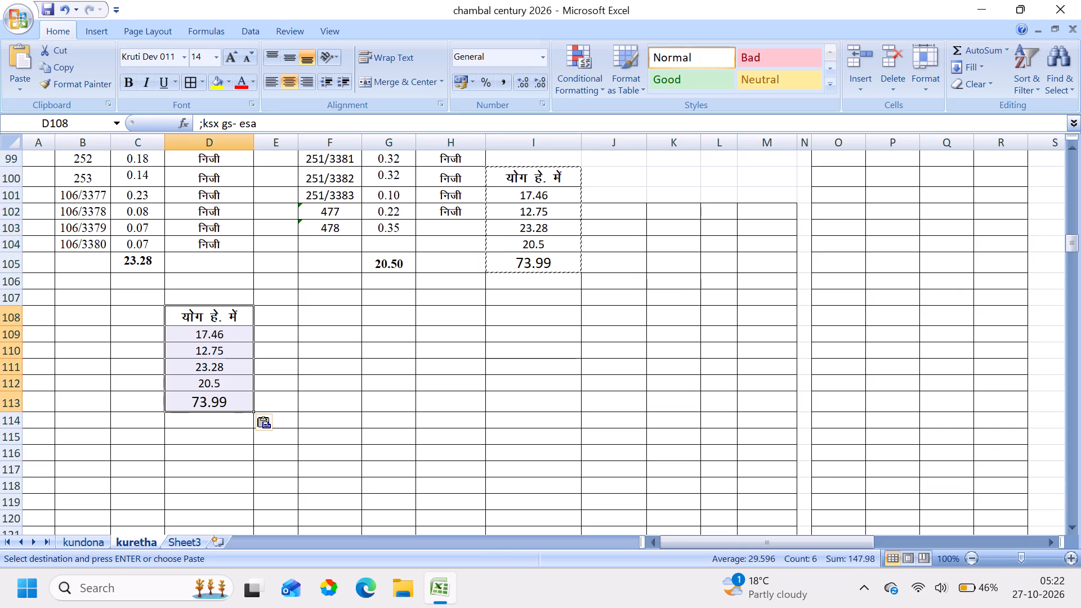
Change the label in D108 to read महायोग हे. में.
double_click(185, 315)
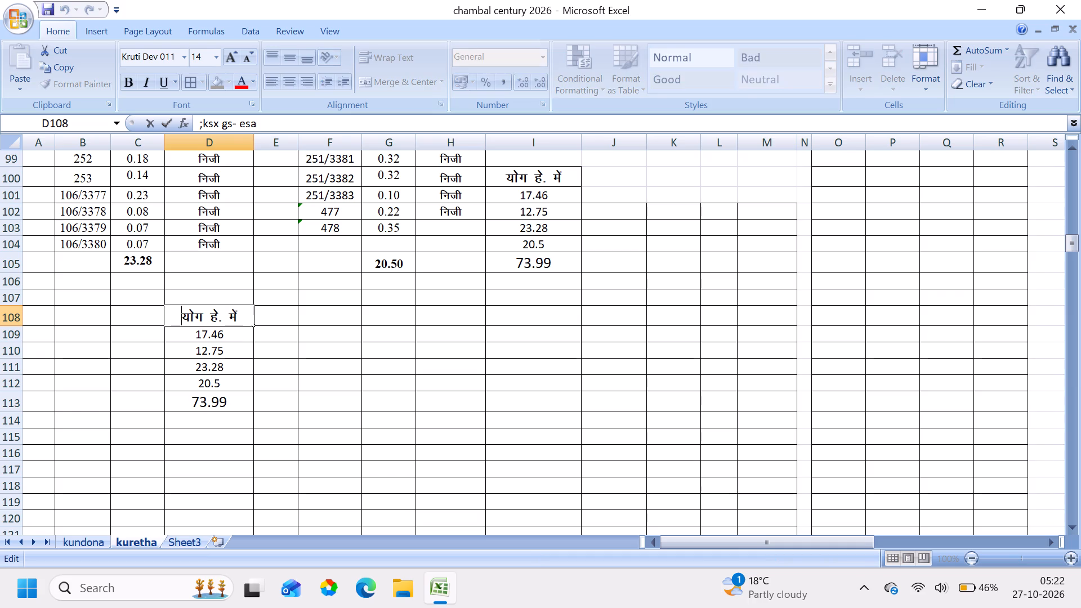
key(e)
key(g)
key(h)
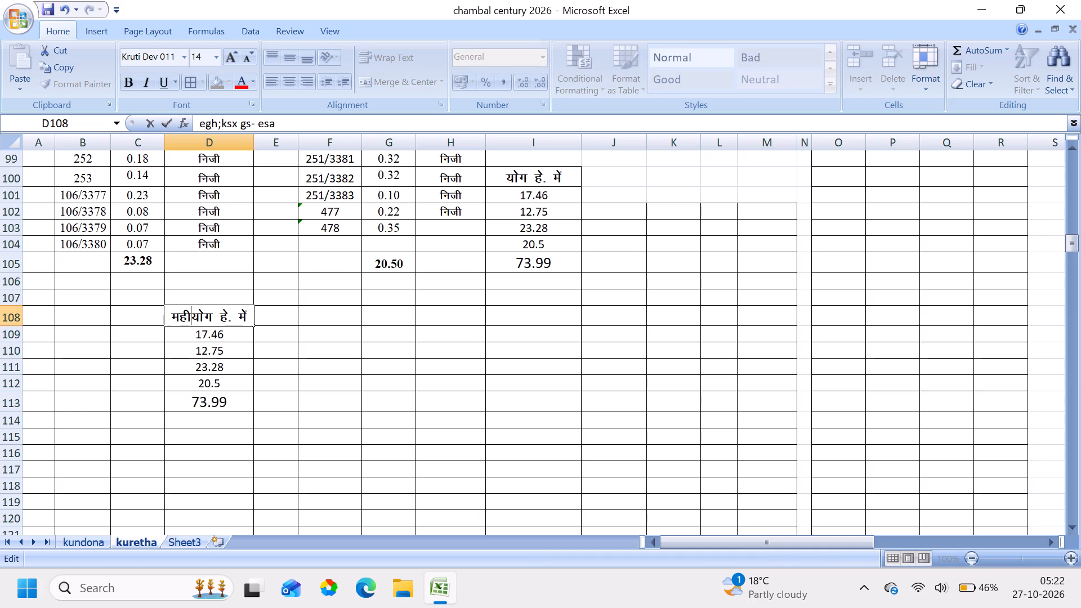
key(BackSpace)
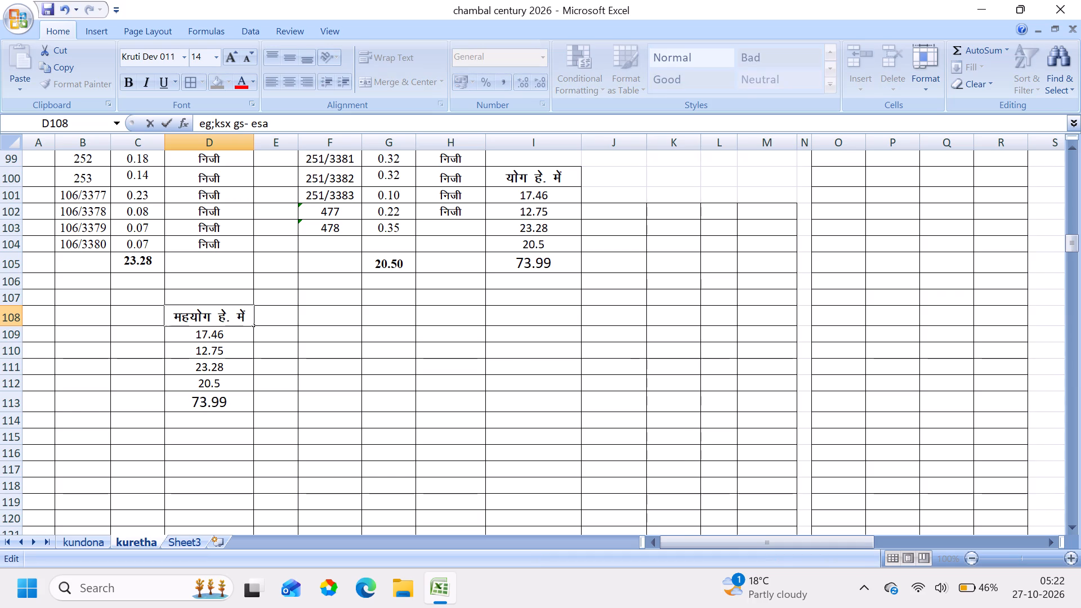
key(k)
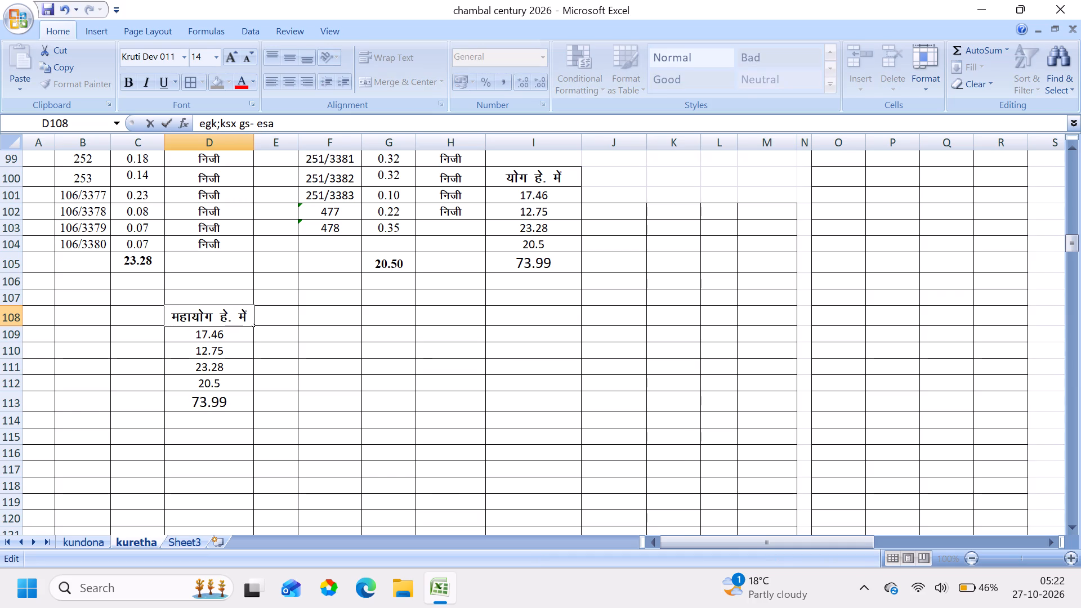
click(225, 337)
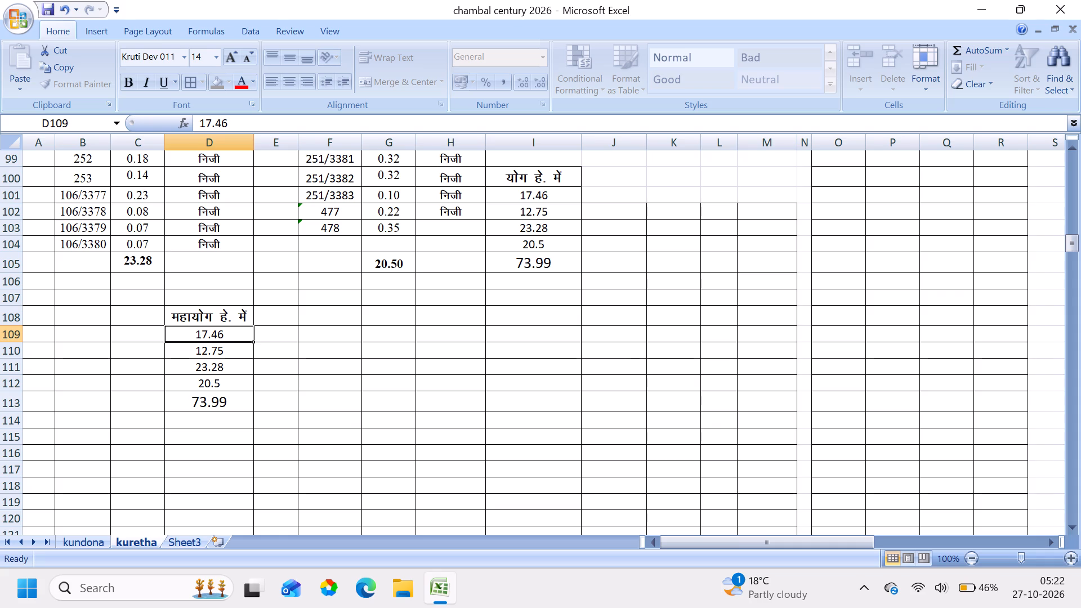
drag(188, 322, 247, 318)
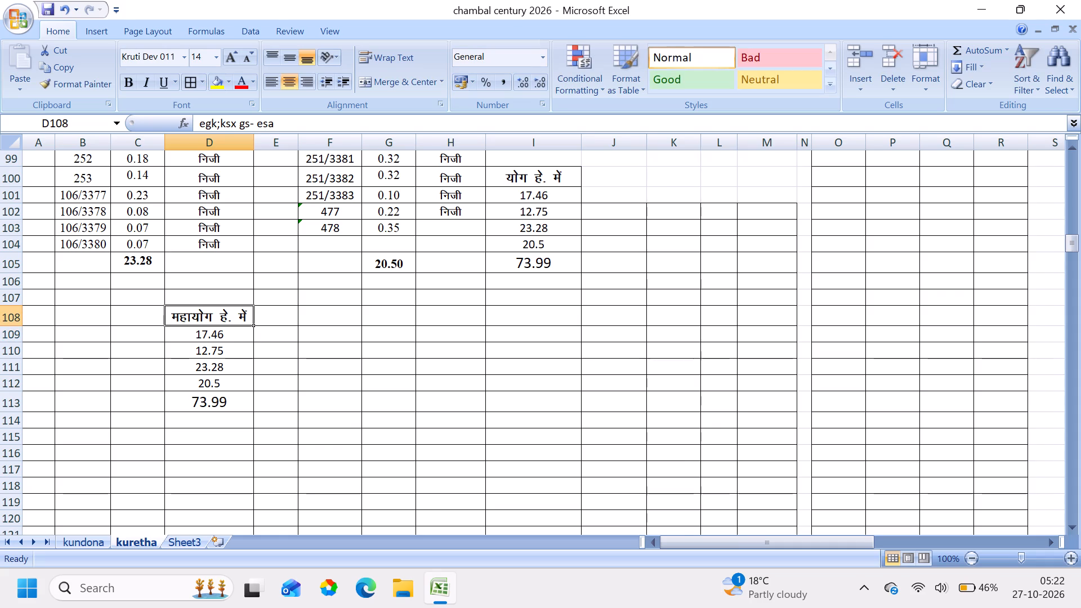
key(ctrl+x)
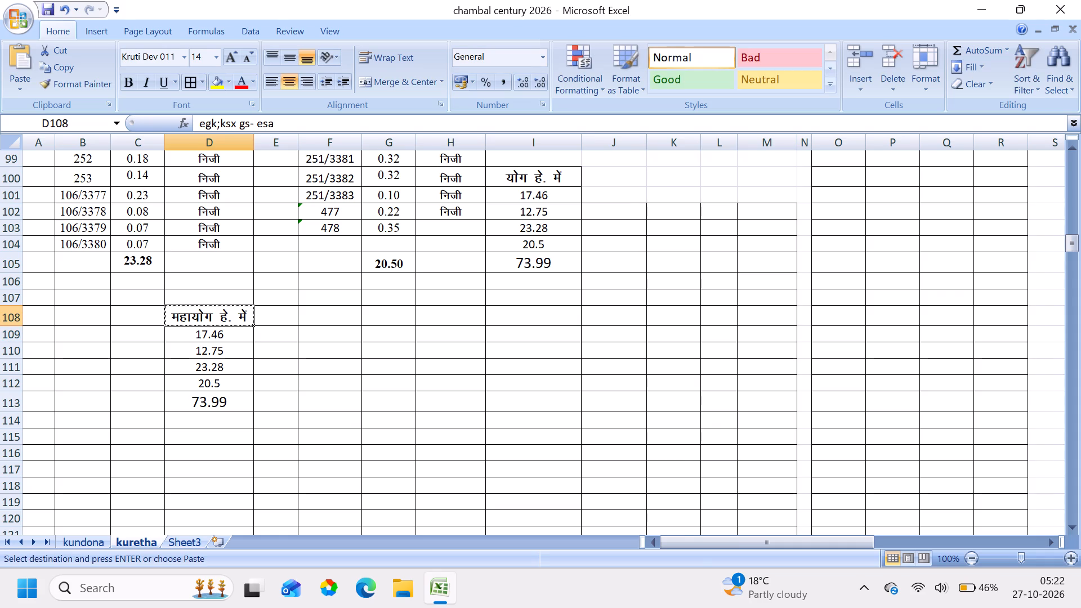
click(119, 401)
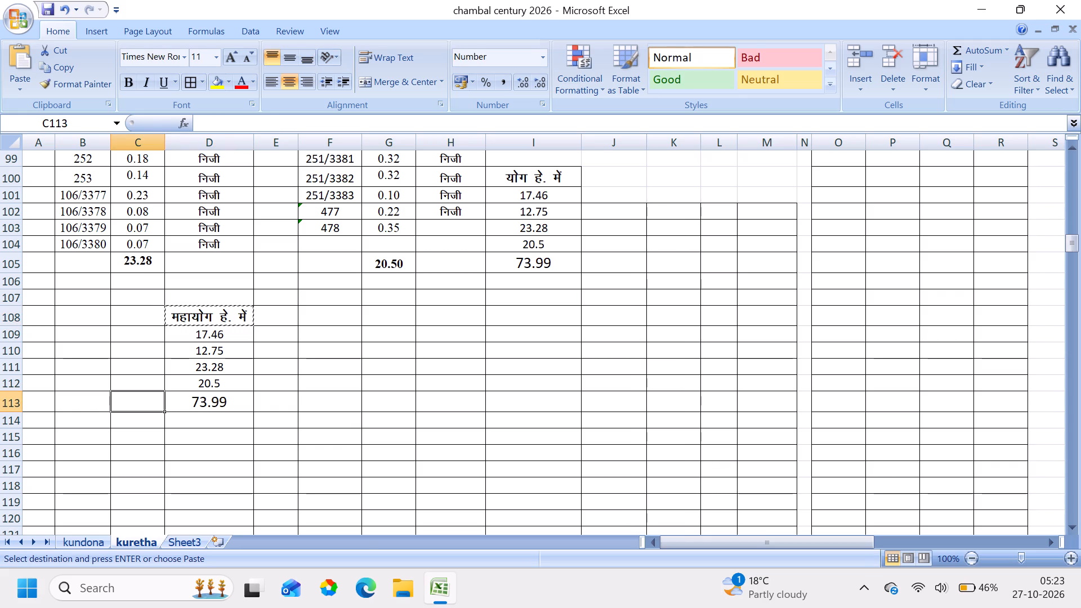
Move the महायोग हे. में totals block D108:D113 to column F, starting at F108.
drag(213, 316, 215, 382)
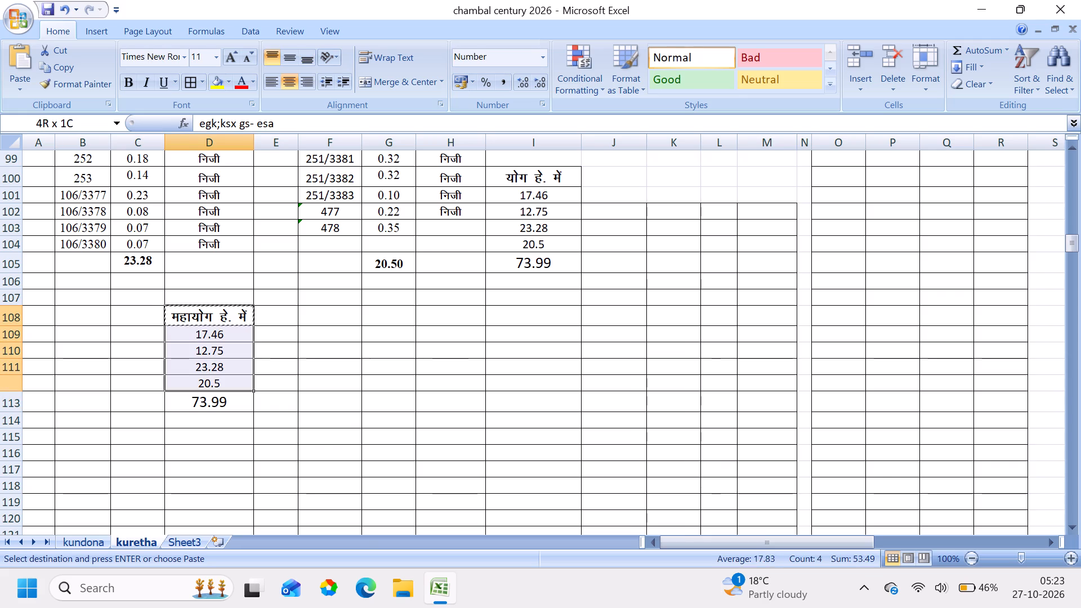
drag(215, 382, 220, 398)
key(ctrl+x)
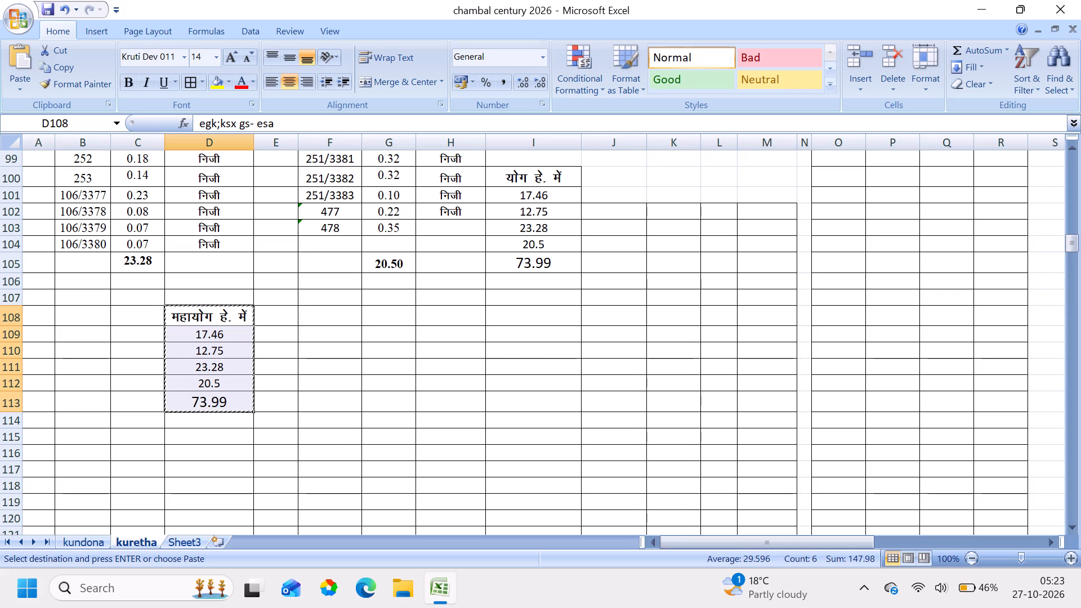
click(338, 312)
key(ctrl+v)
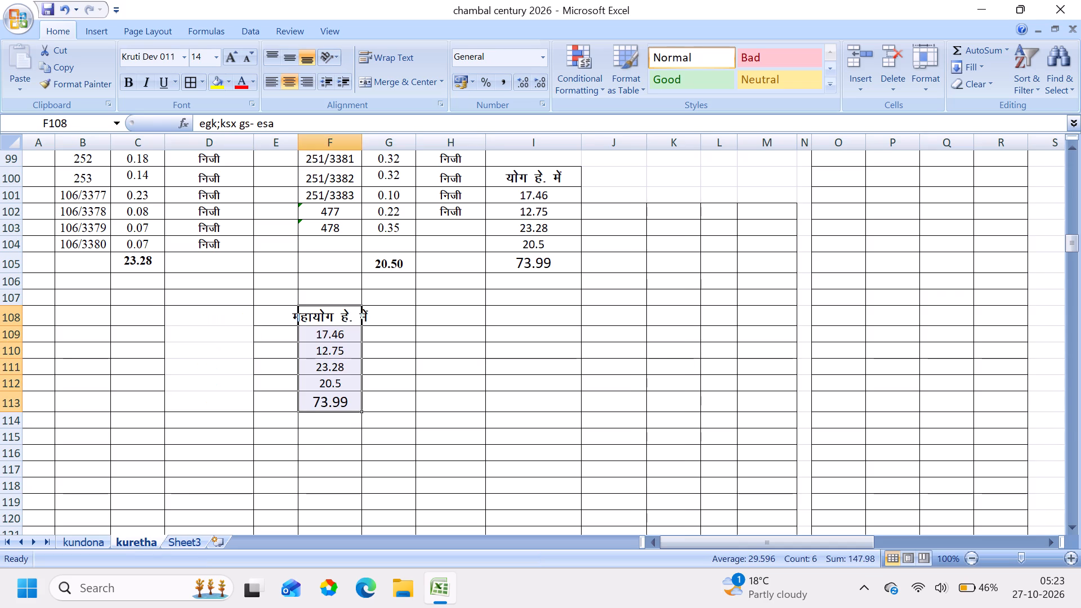
click(432, 364)
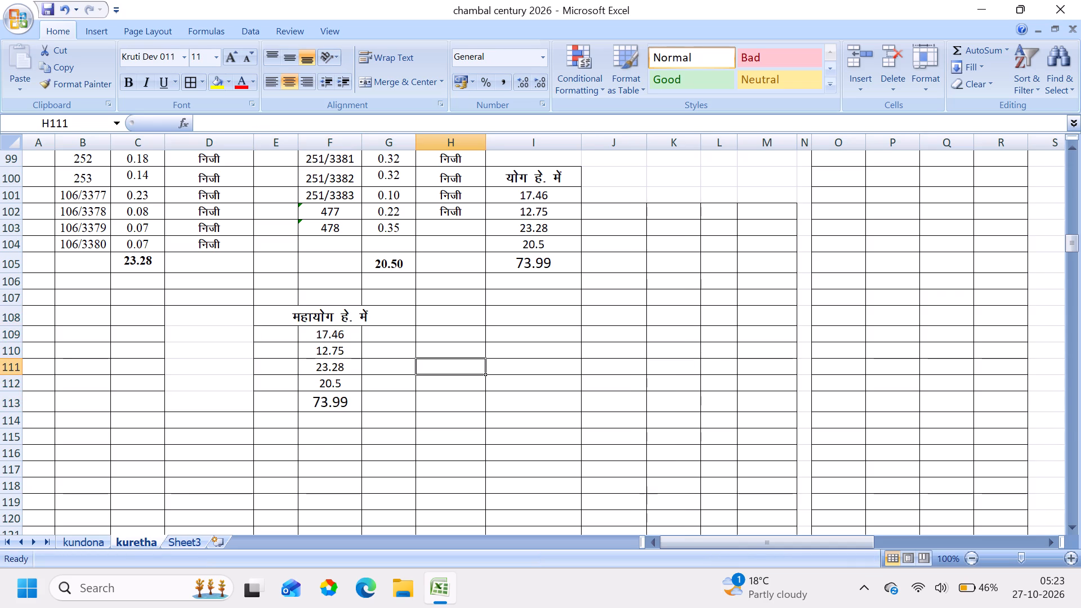
Move the महायोग हे. में label from F108 to D113, in the same row as the grand total.
drag(300, 321, 358, 314)
key(ctrl+x)
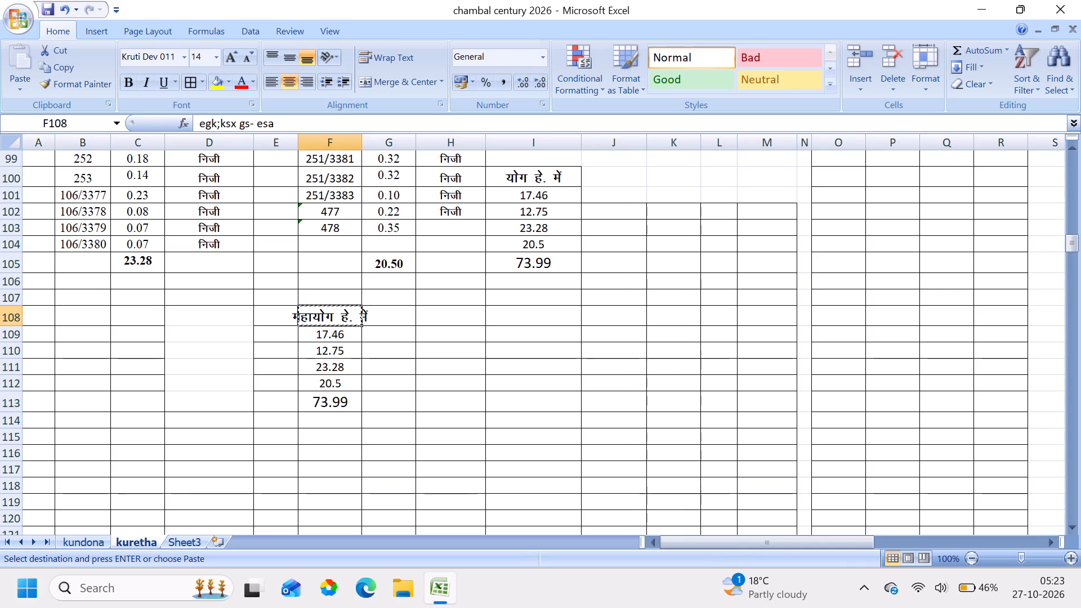
click(243, 404)
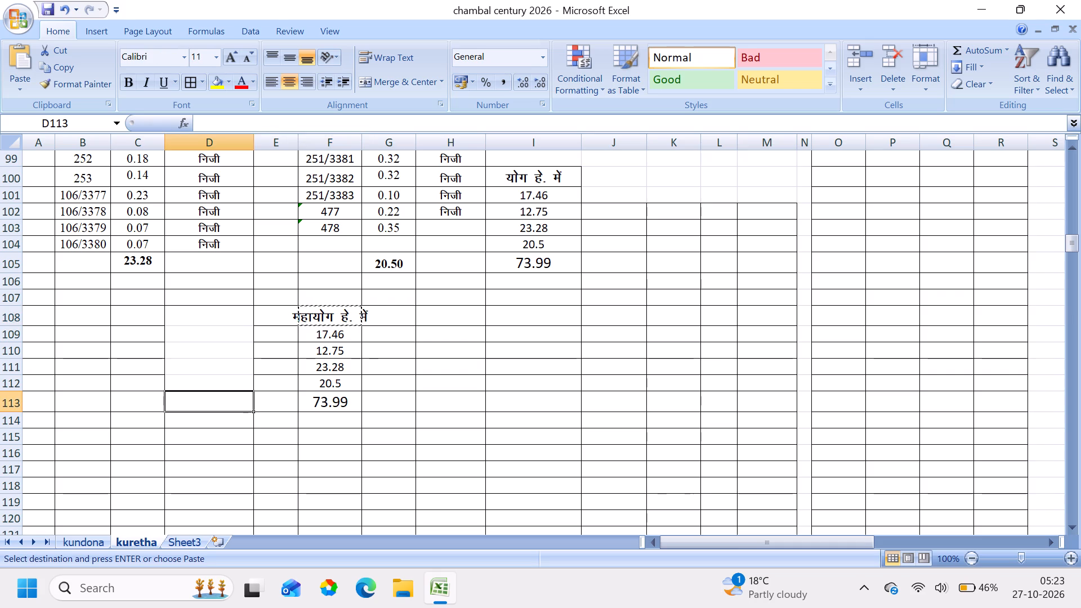
key(ctrl+v)
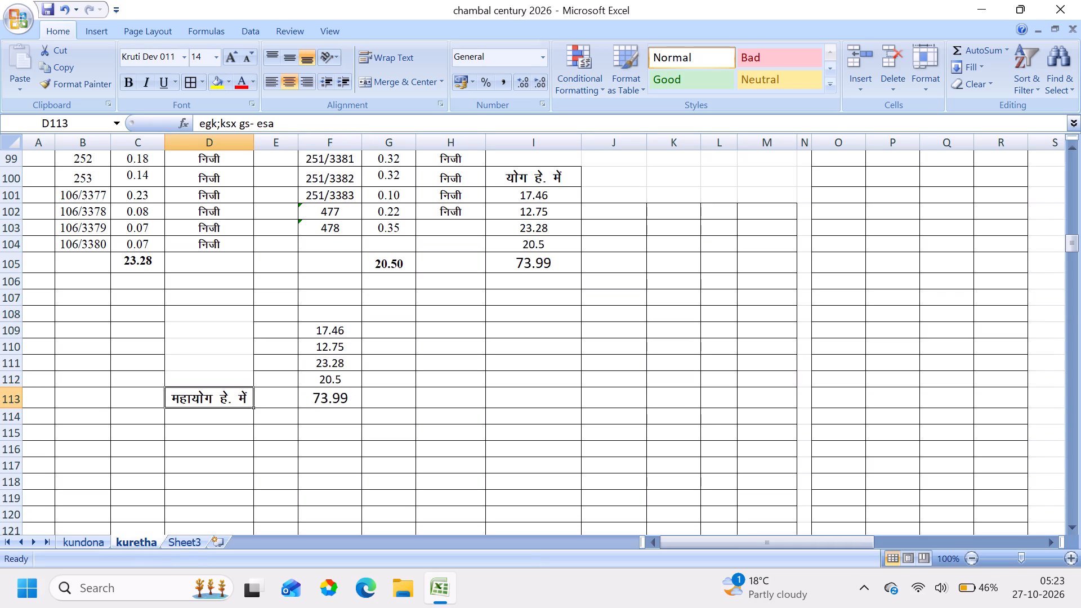
Apply all borders to cells D108:D113.
drag(216, 311, 232, 394)
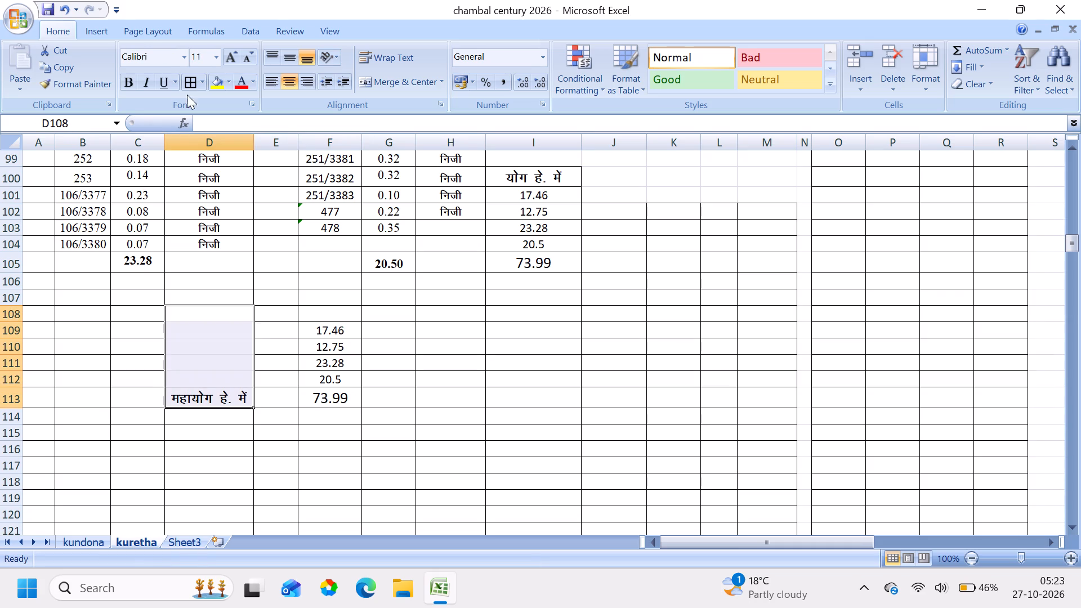
click(187, 77)
click(556, 375)
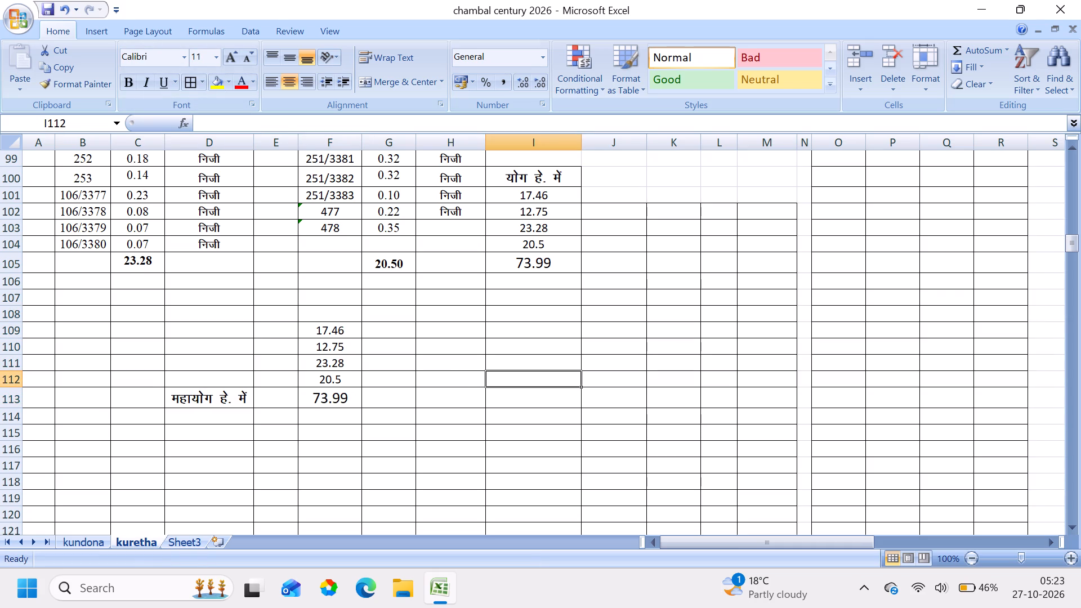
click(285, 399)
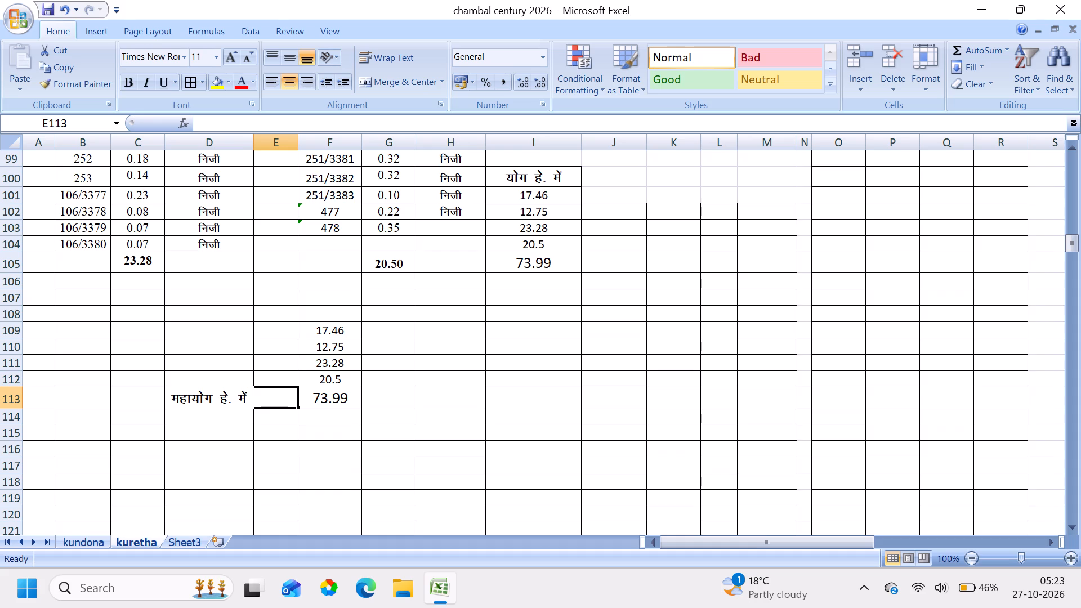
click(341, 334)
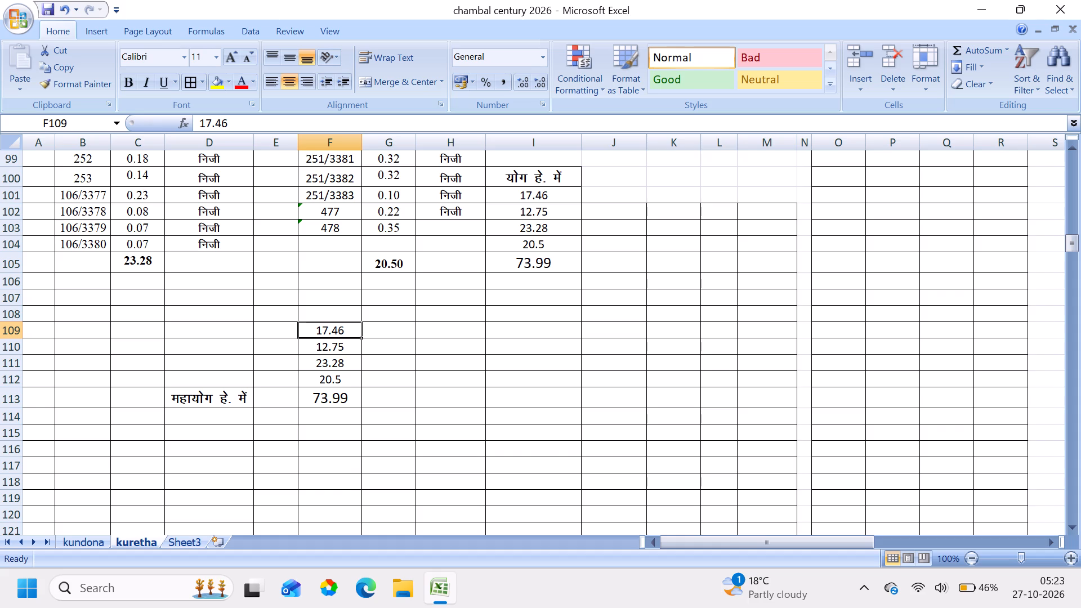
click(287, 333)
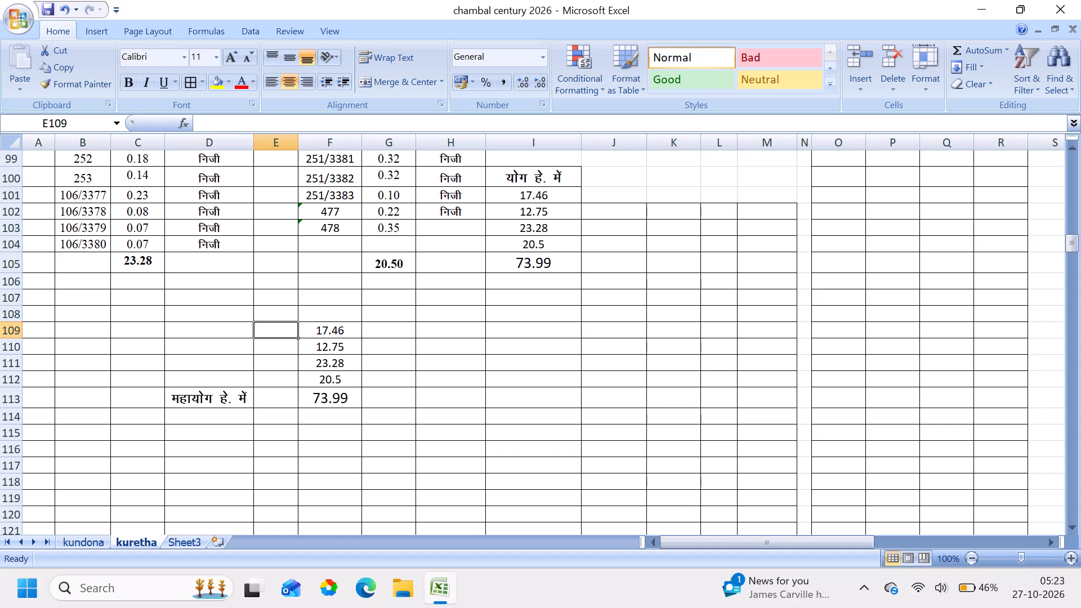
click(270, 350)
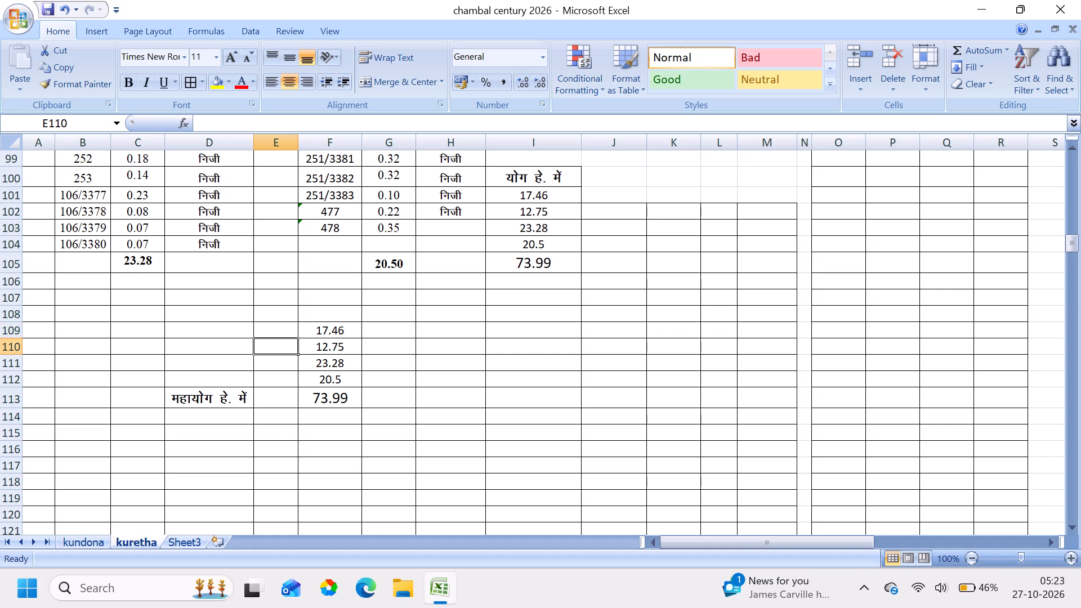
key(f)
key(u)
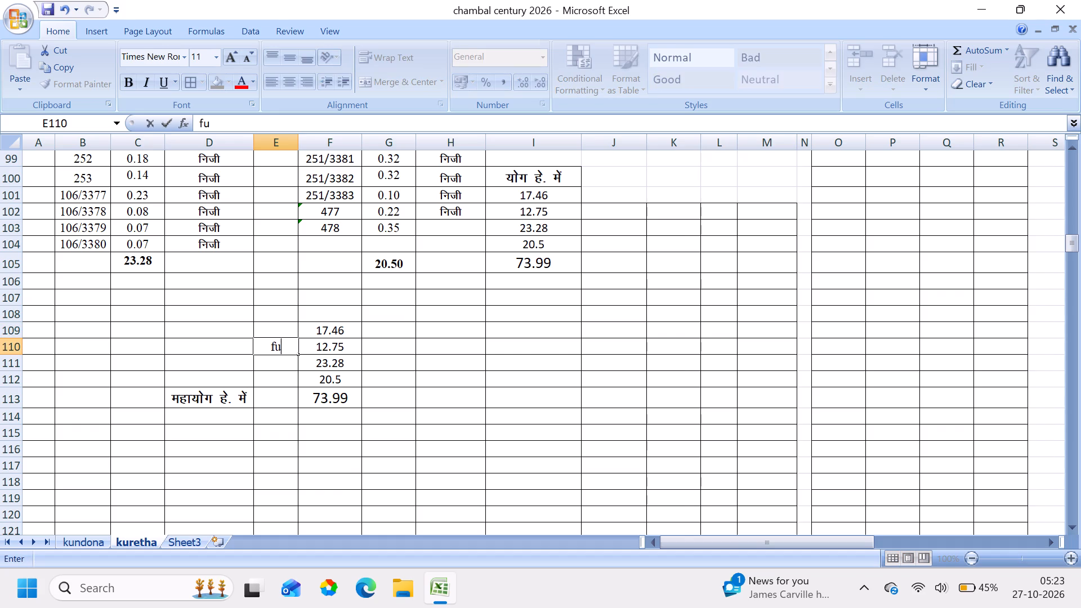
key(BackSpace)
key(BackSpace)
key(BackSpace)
Copy the निजी entry from D104 into cells E110 through E113, beside the area figures.
click(233, 244)
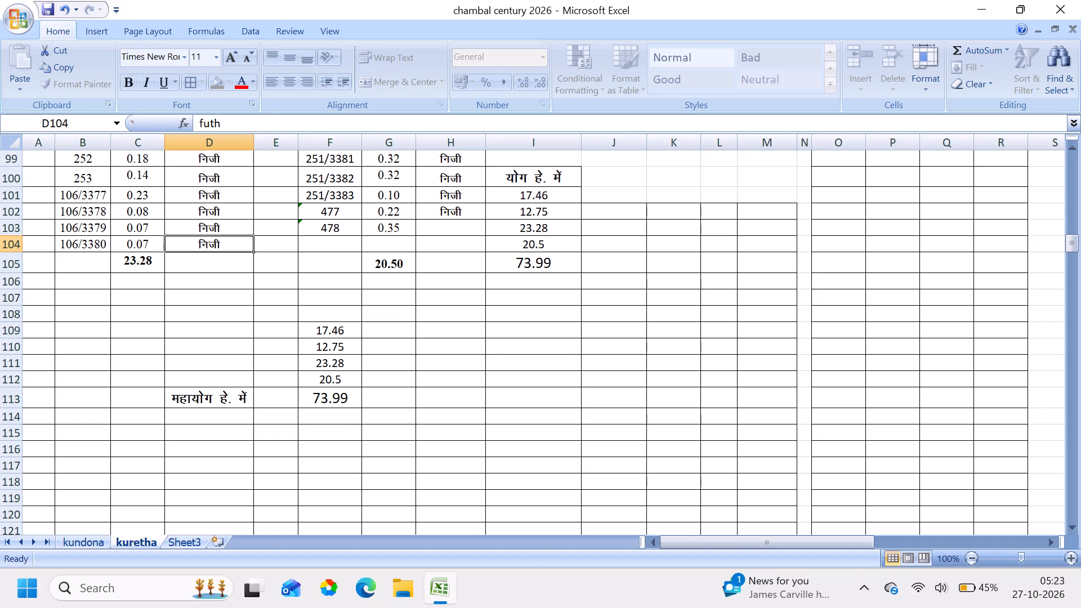
key(ctrl+c)
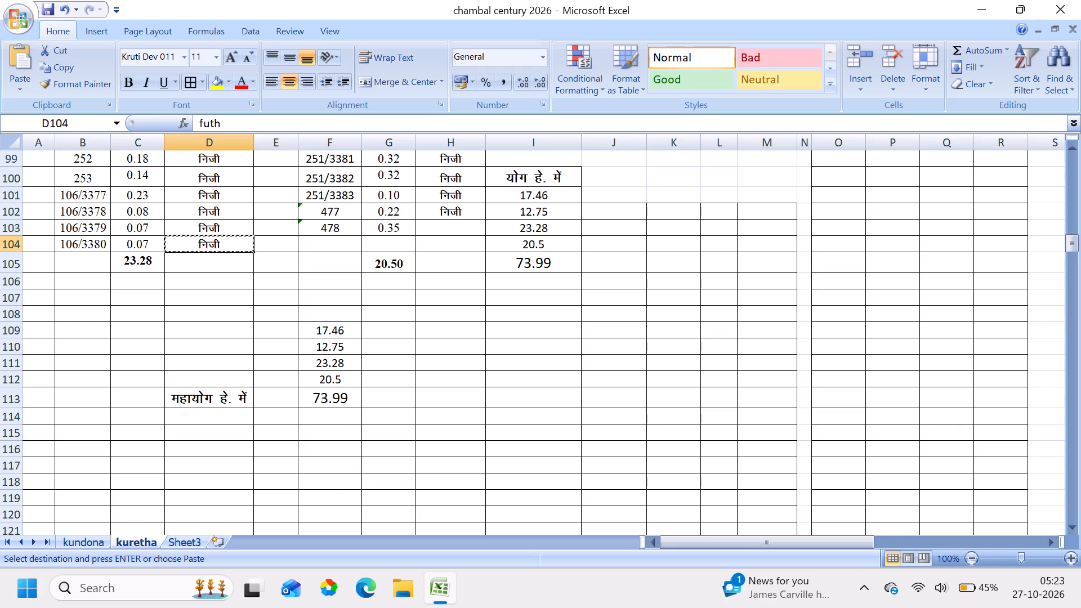
click(271, 347)
key(ctrl+v)
ctrl+click(282, 366)
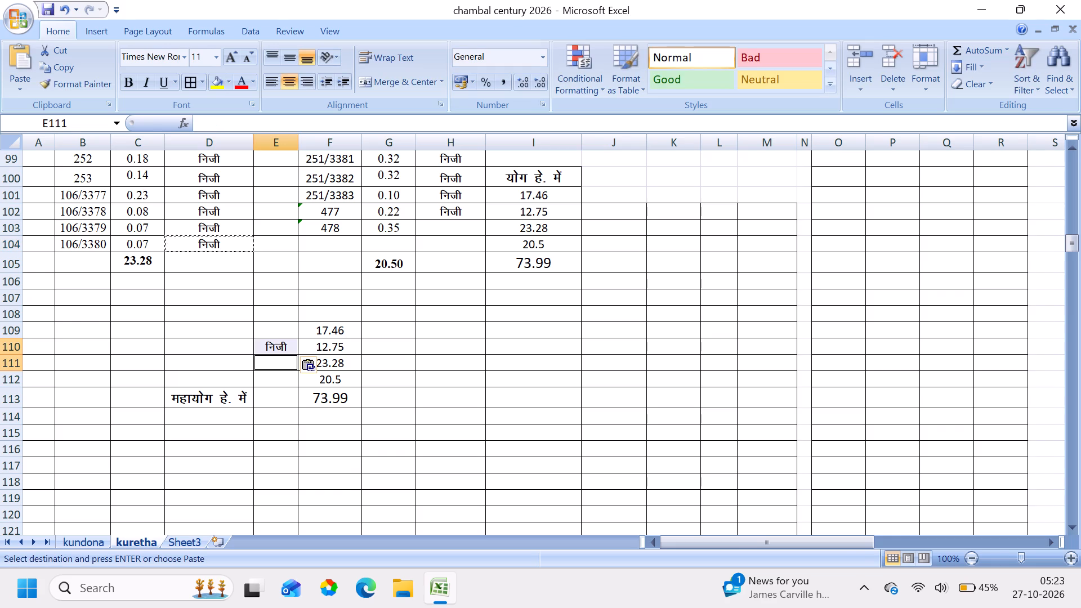
key(ctrl+v)
ctrl+click(282, 387)
ctrl+click(278, 382)
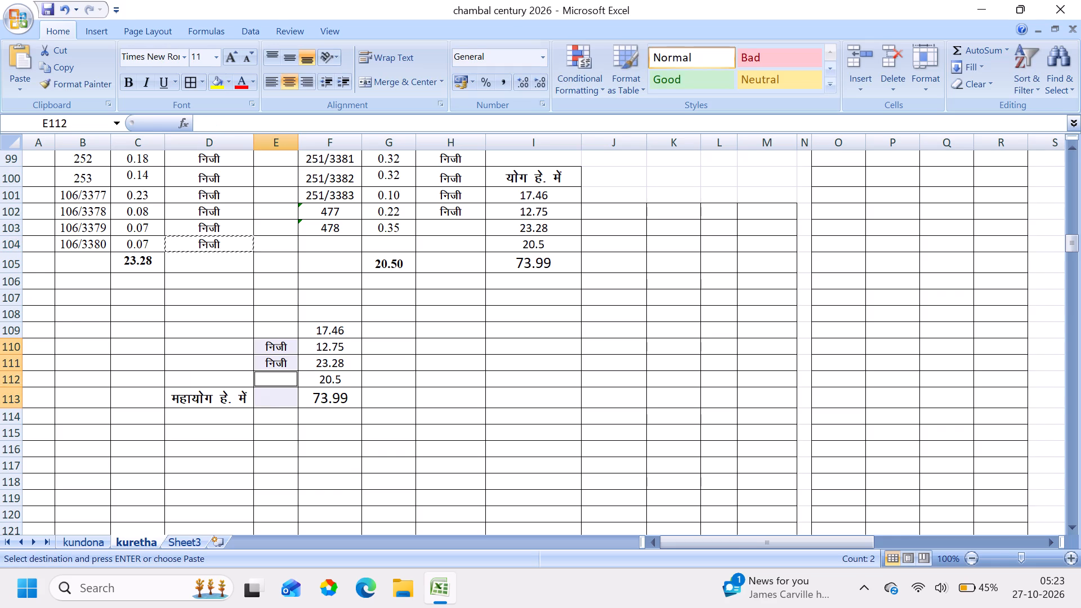
key(ctrl+v)
click(281, 401)
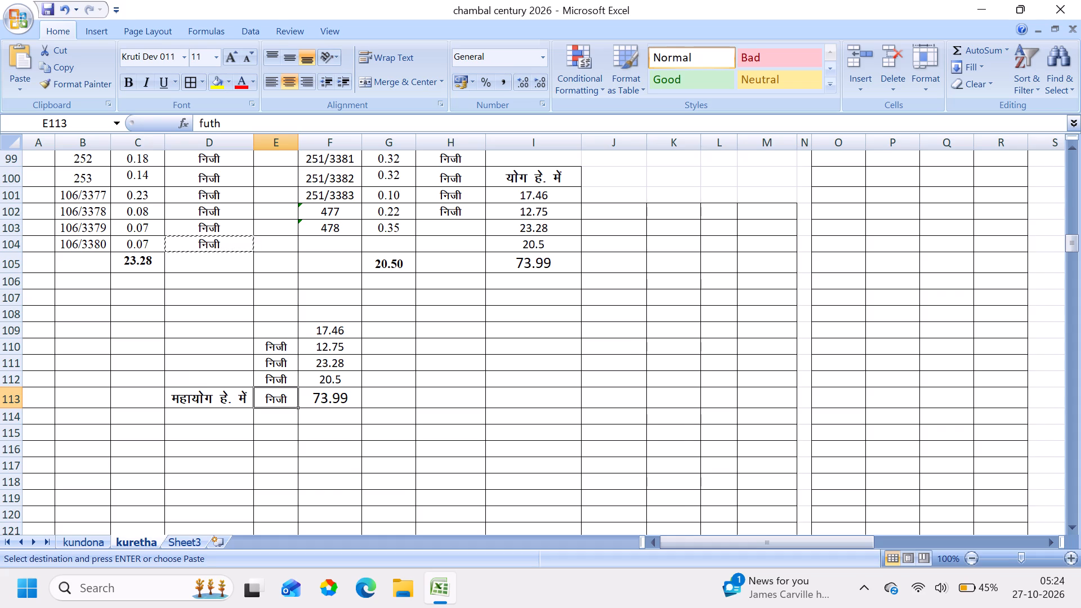
Replace the entry in E113, between the महायोग हे. में label and its total, with a dash (–).
key(minus)
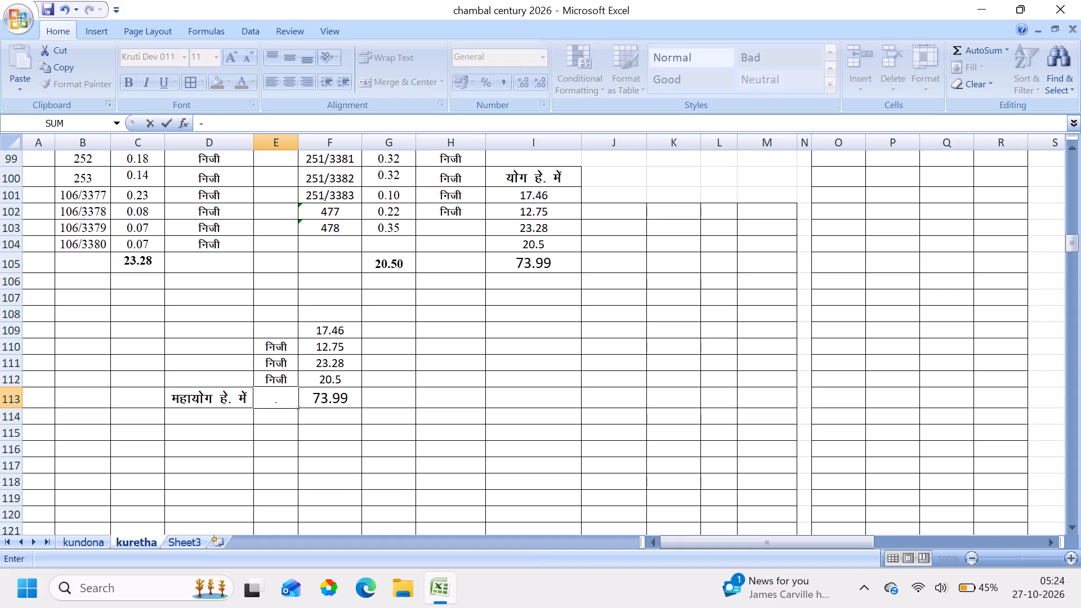
key(BackSpace)
key(shift+underscore)
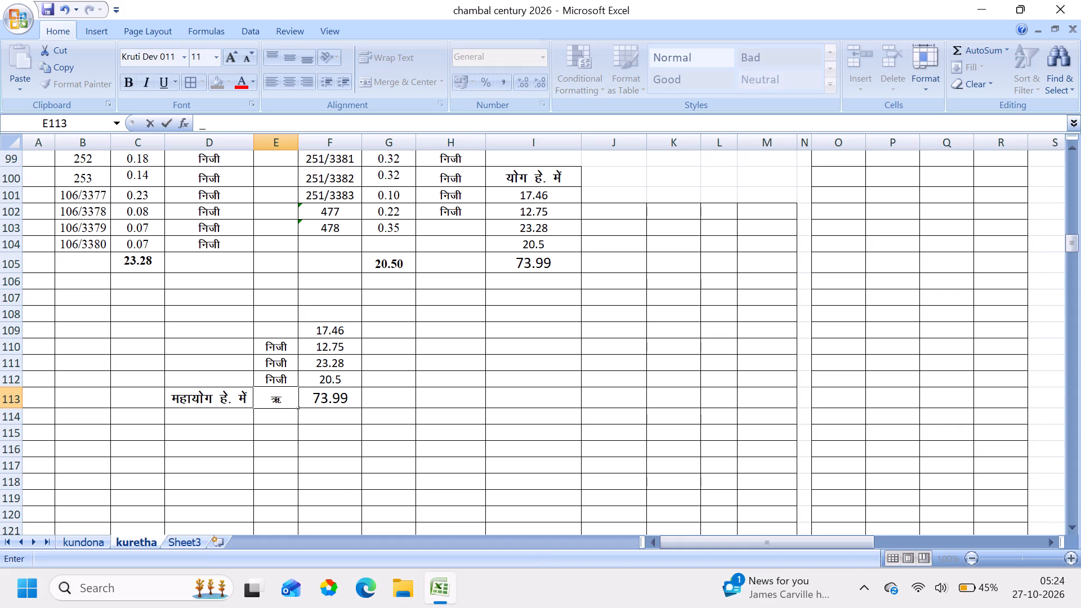
key(BackSpace)
key(shift+ampersand)
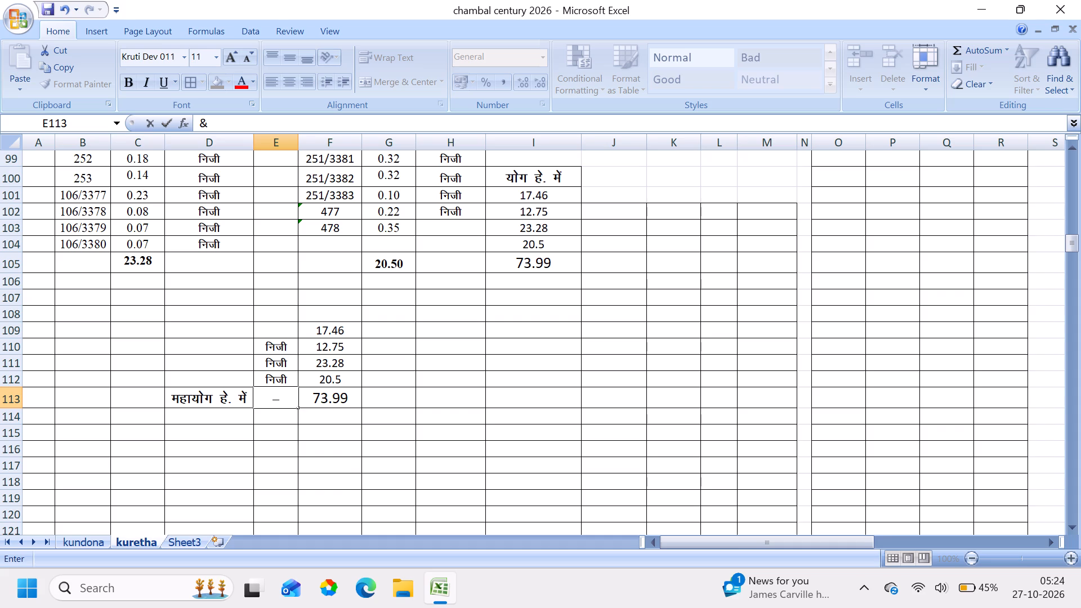
click(425, 451)
Clear the area figure in F109 above the निजी rows.
click(329, 330)
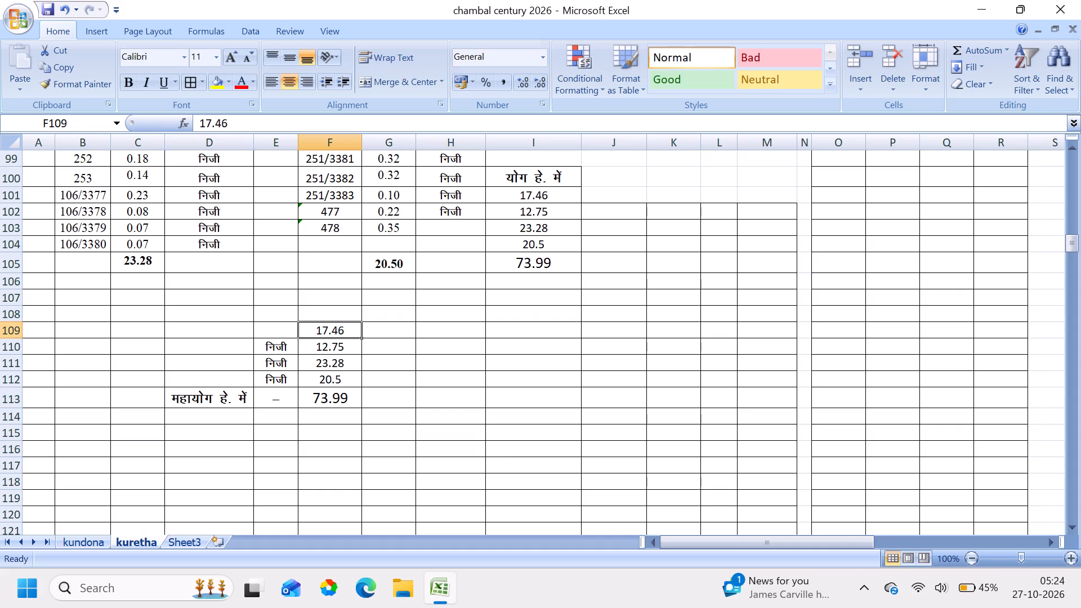
key(Delete)
Set the area figure in F110 to 73.99 and the one in F111 to 112.81.
click(327, 346)
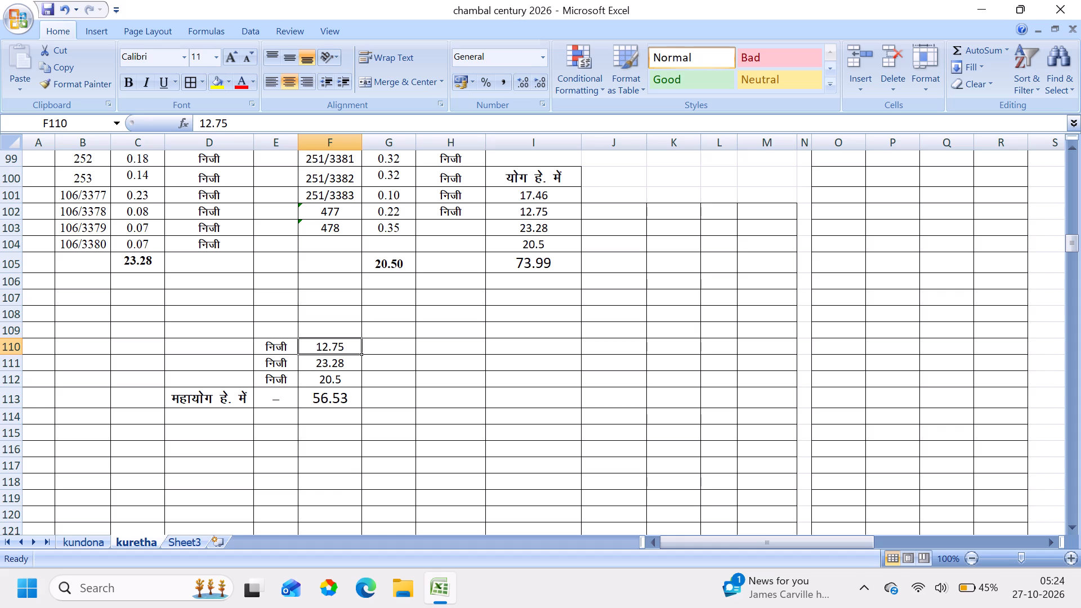
text(73.99)
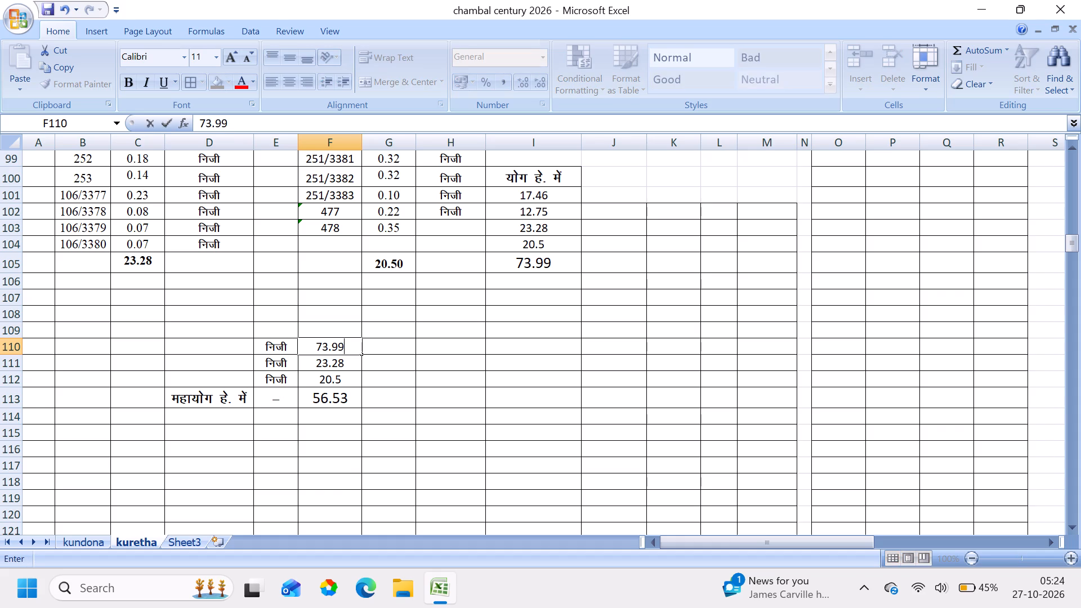
click(342, 363)
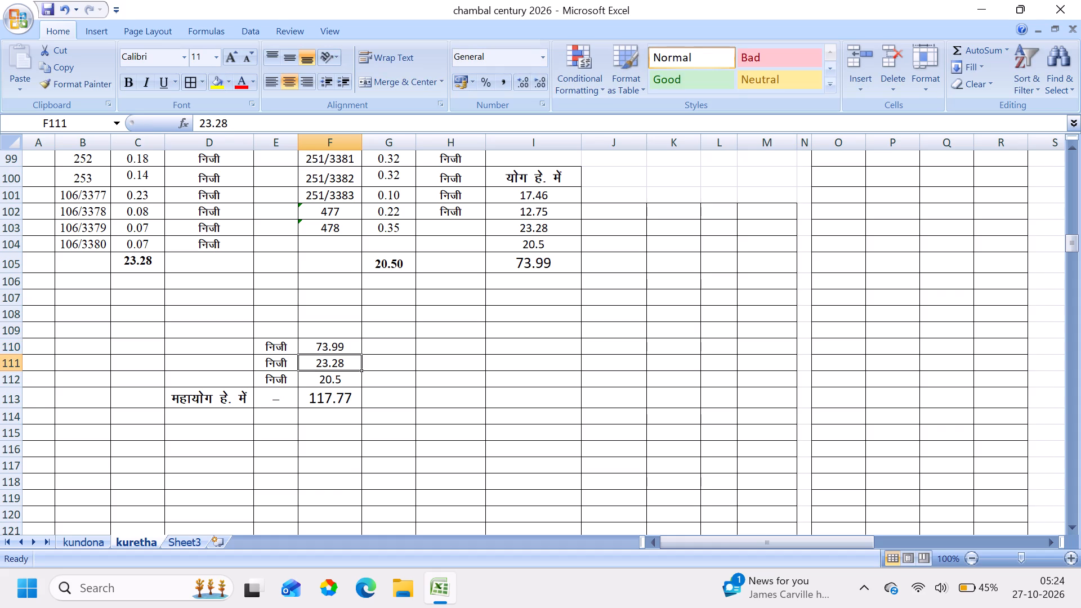
text(112)
text(.81)
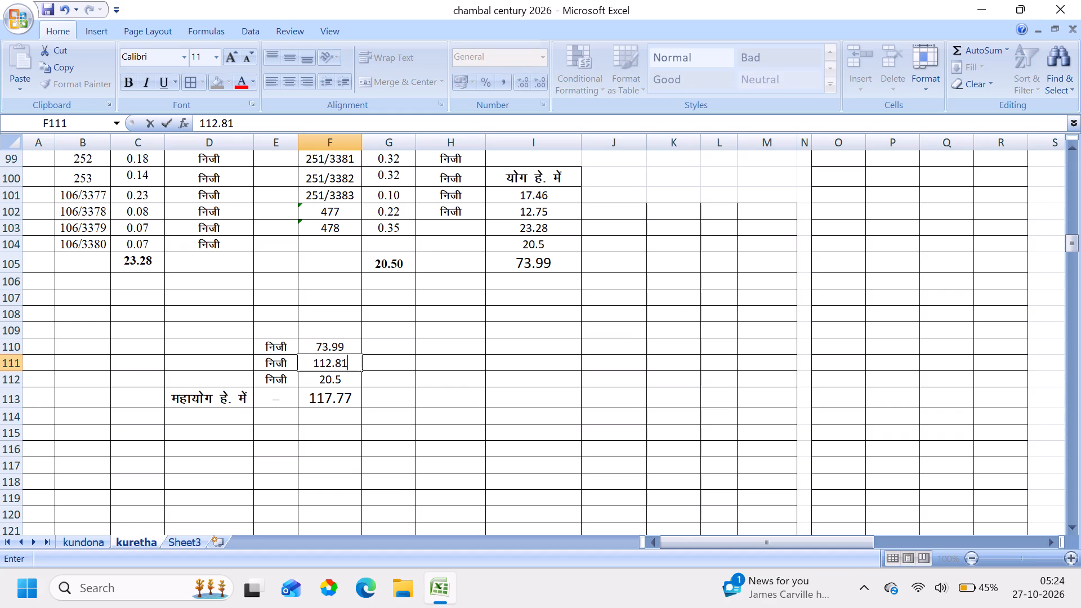
click(332, 384)
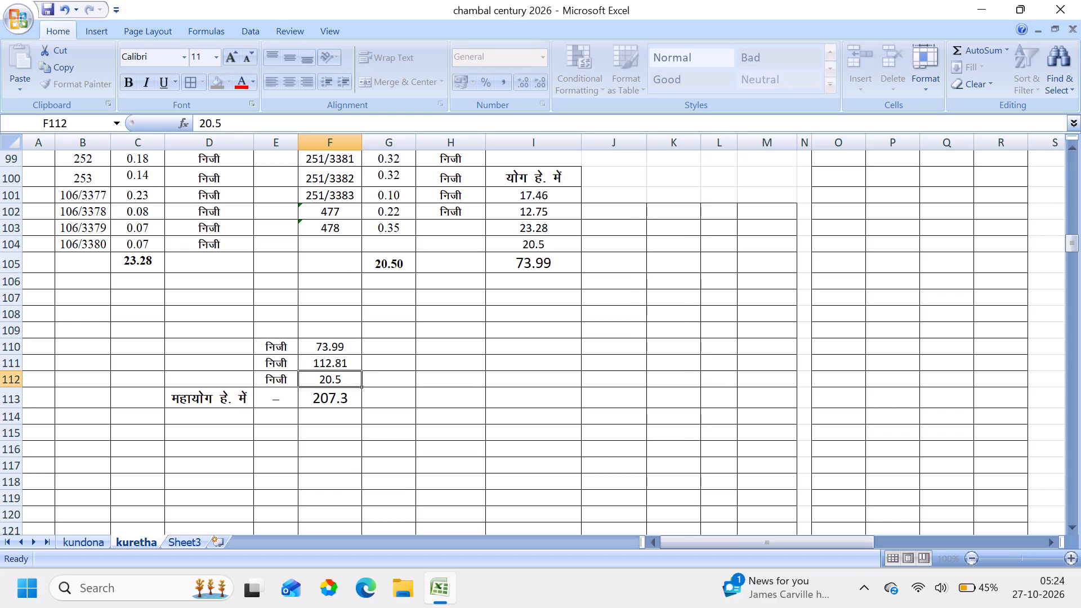
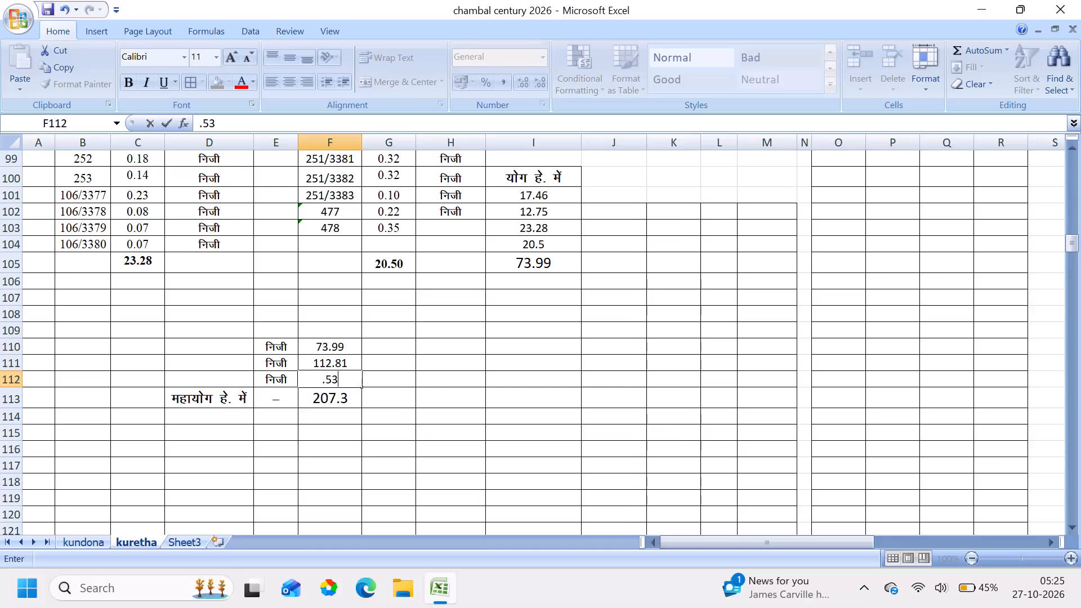
Finish entering 0.53 as the area figure in F112.
click(490, 457)
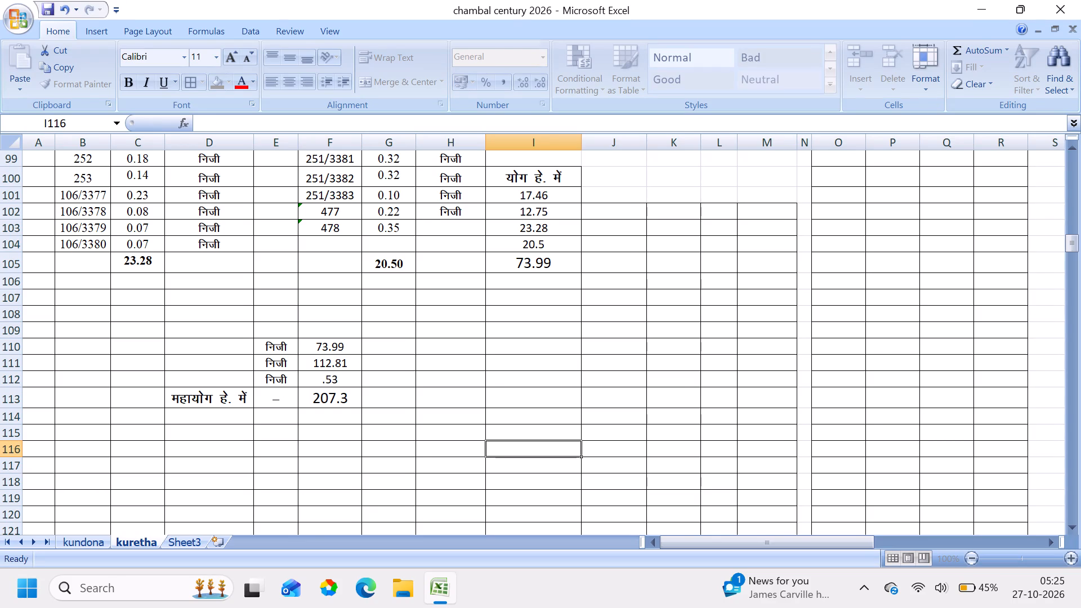
Right-align the area figures and the महायोग total in F110 through F113.
drag(338, 347, 337, 400)
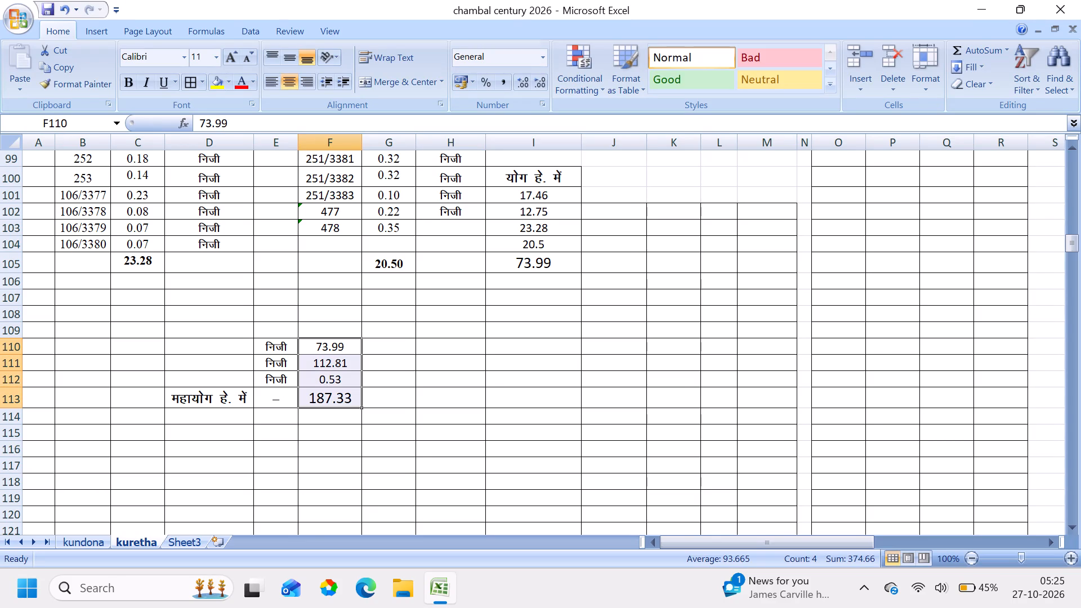
click(305, 83)
click(461, 392)
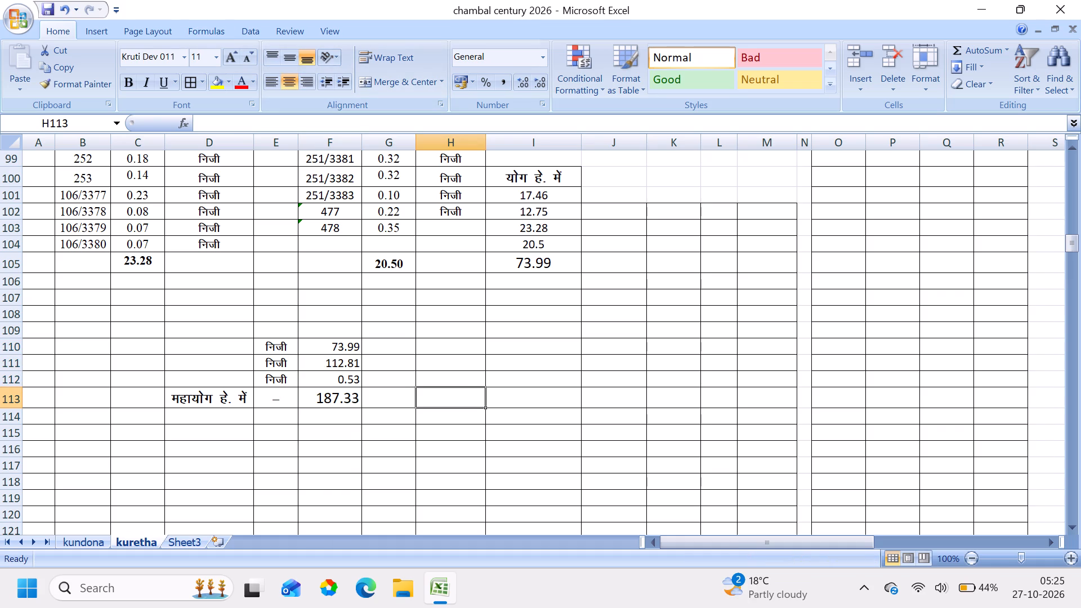
Save the workbook.
click(406, 452)
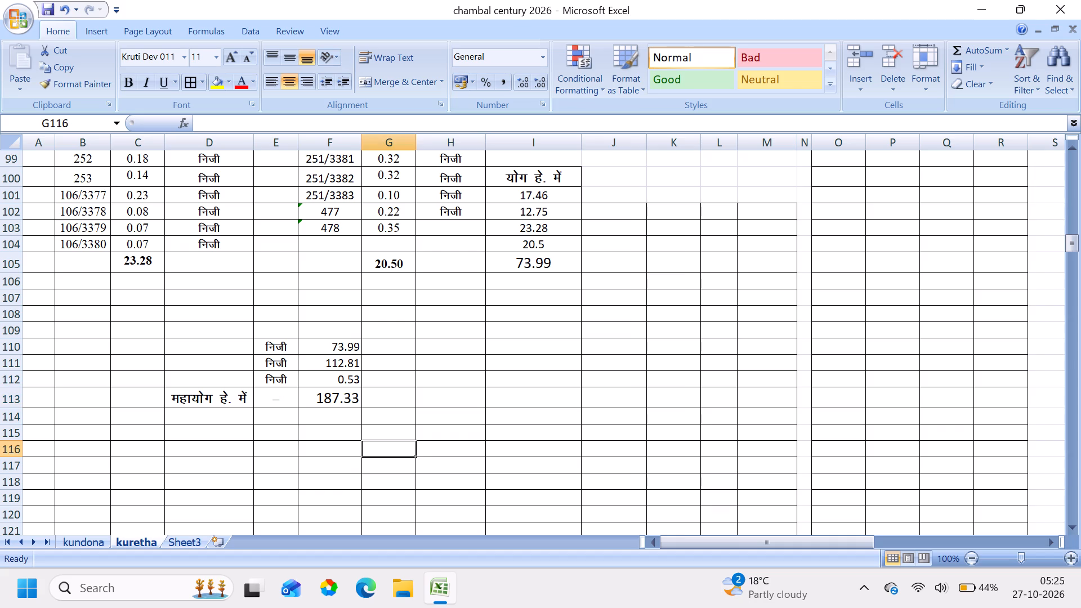
key(ctrl+s)
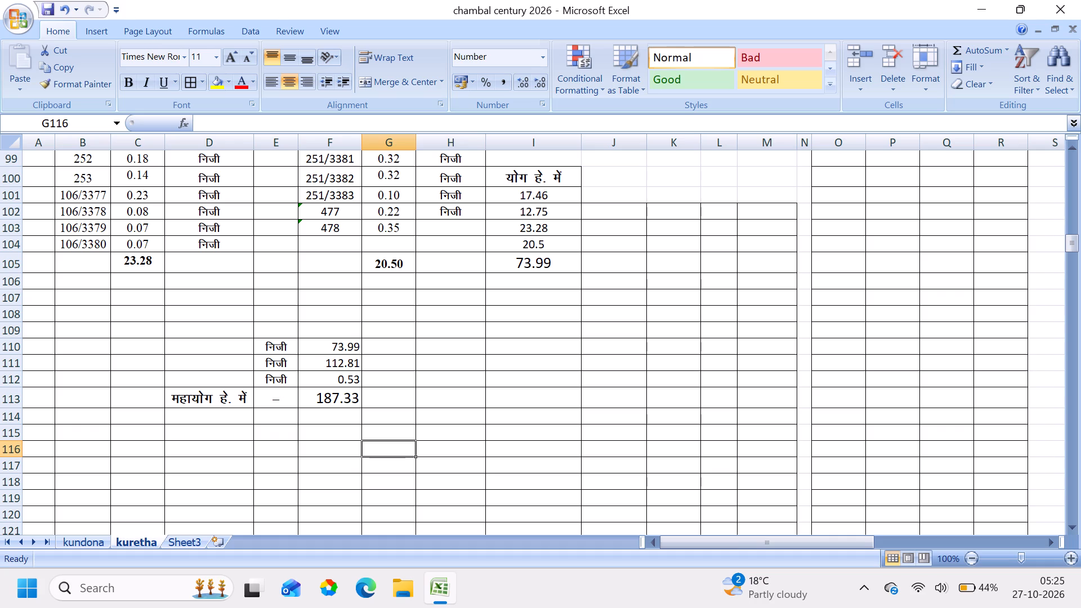
Change the font of the योग हे. में figures and their total in I101 through I105 to Times New Roman.
click(551, 256)
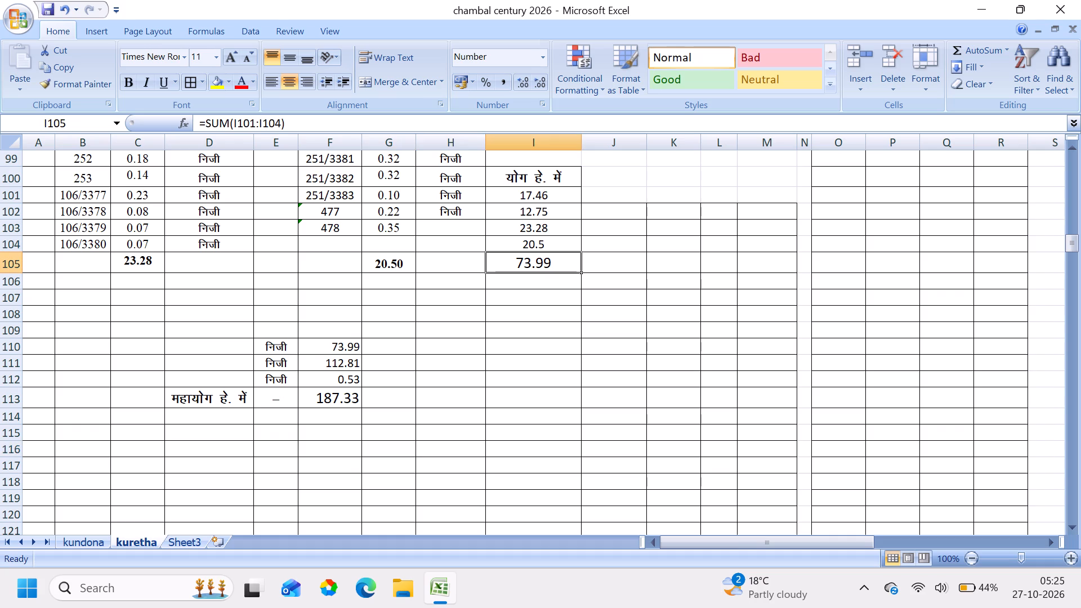
drag(528, 197, 535, 245)
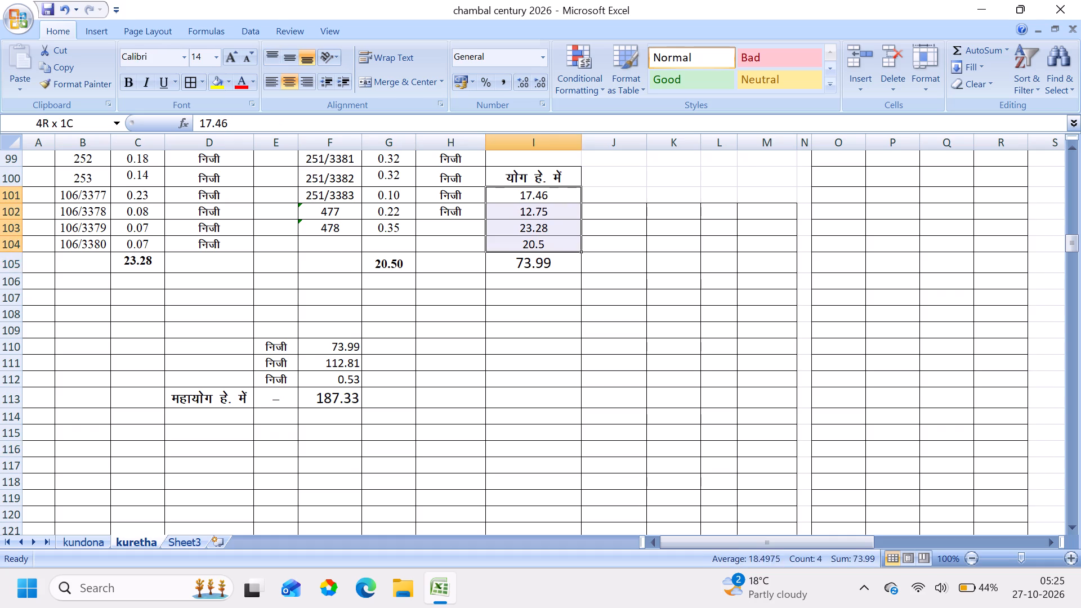
drag(535, 245, 540, 263)
click(168, 49)
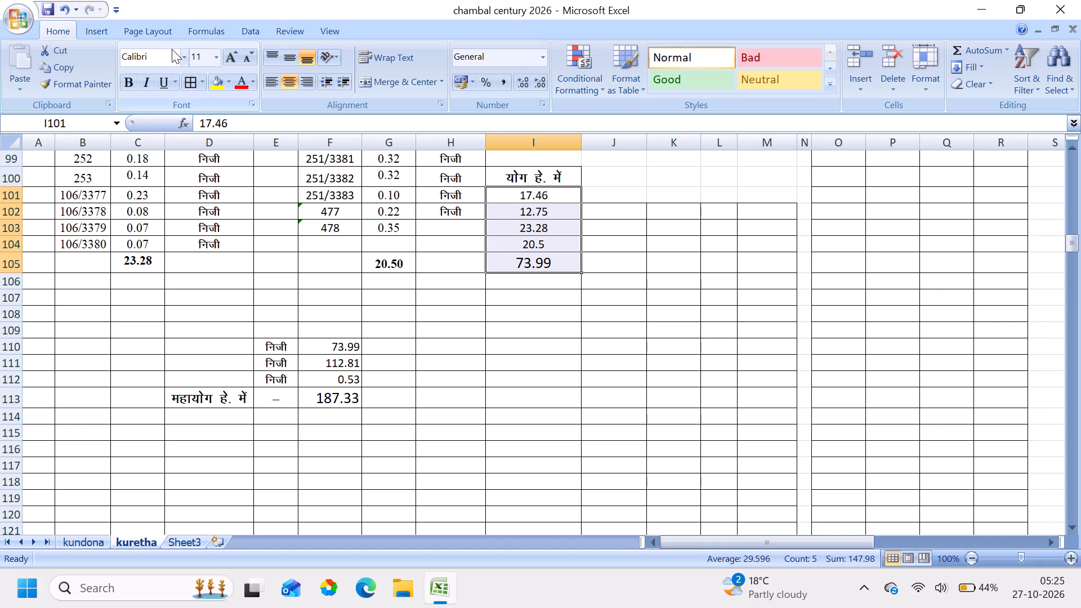
click(172, 58)
key(t)
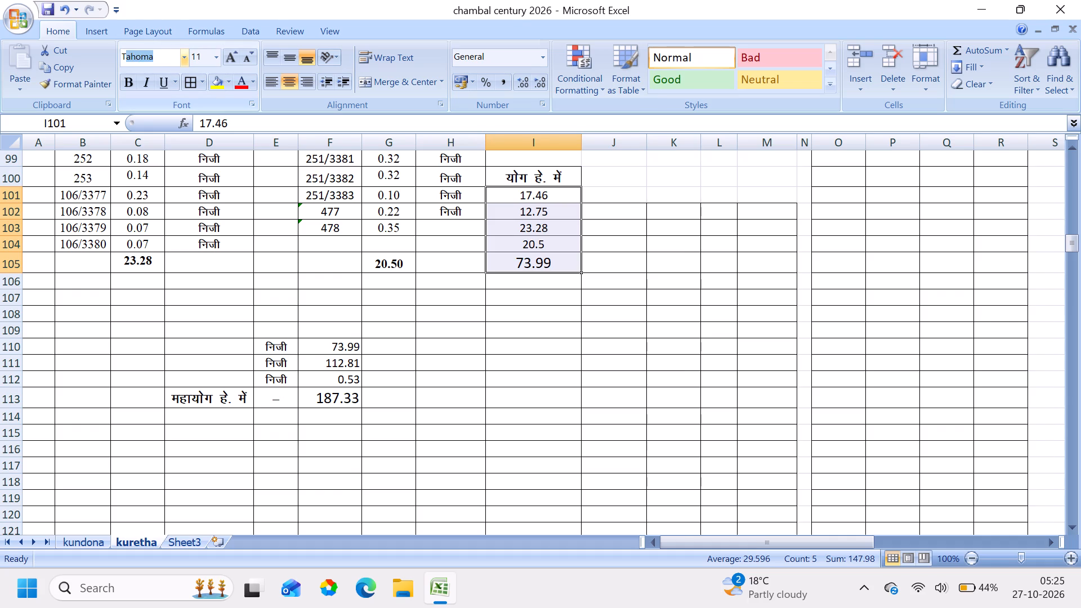
key(i)
key(m)
key(e)
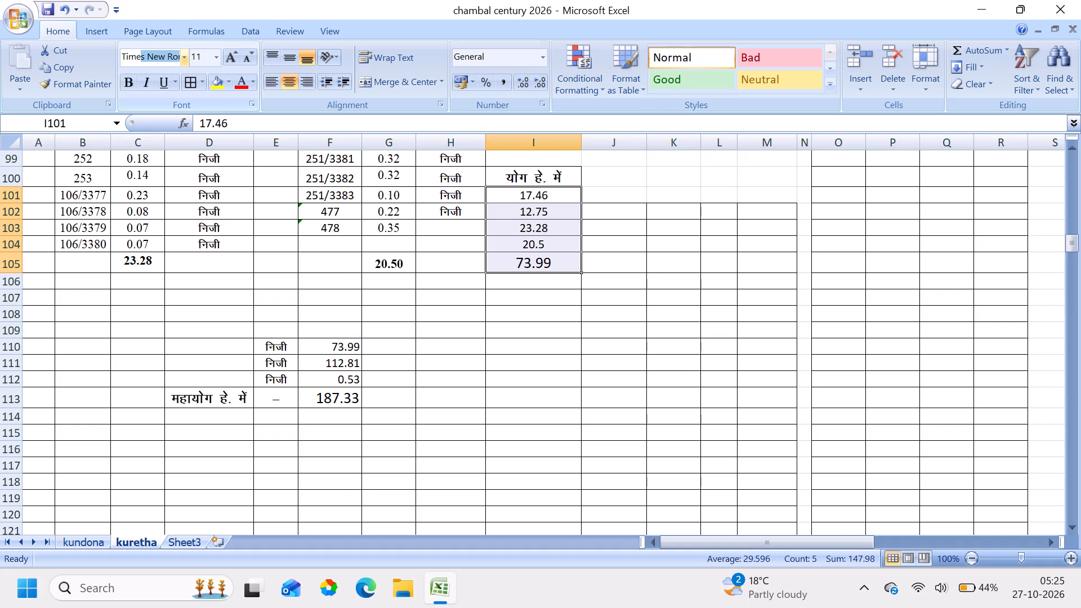
key(Return)
click(693, 282)
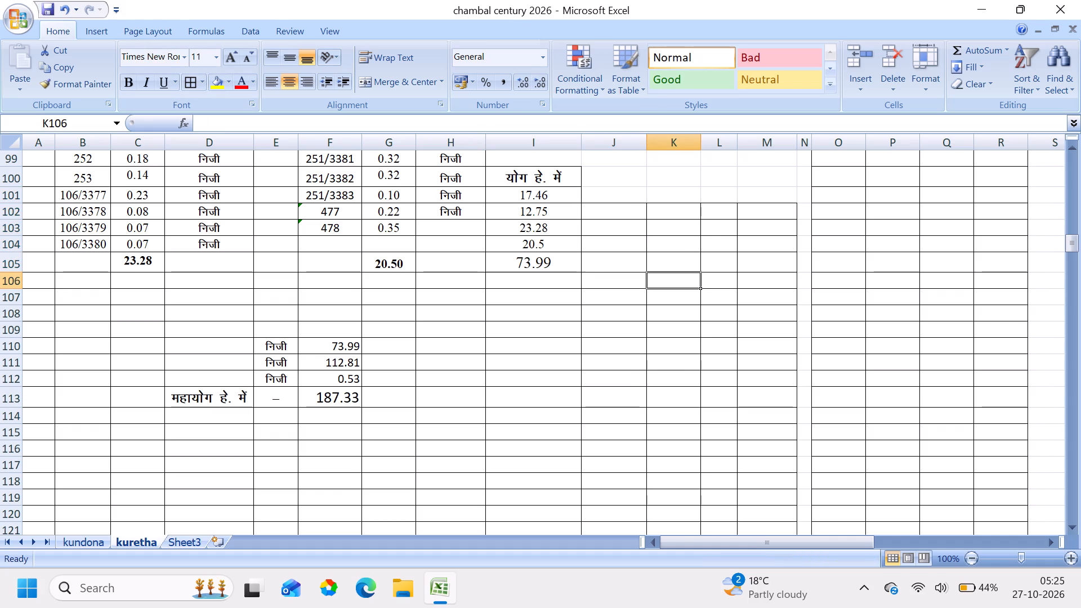
Make the योग हे. में total in I105 bold.
click(542, 264)
click(131, 79)
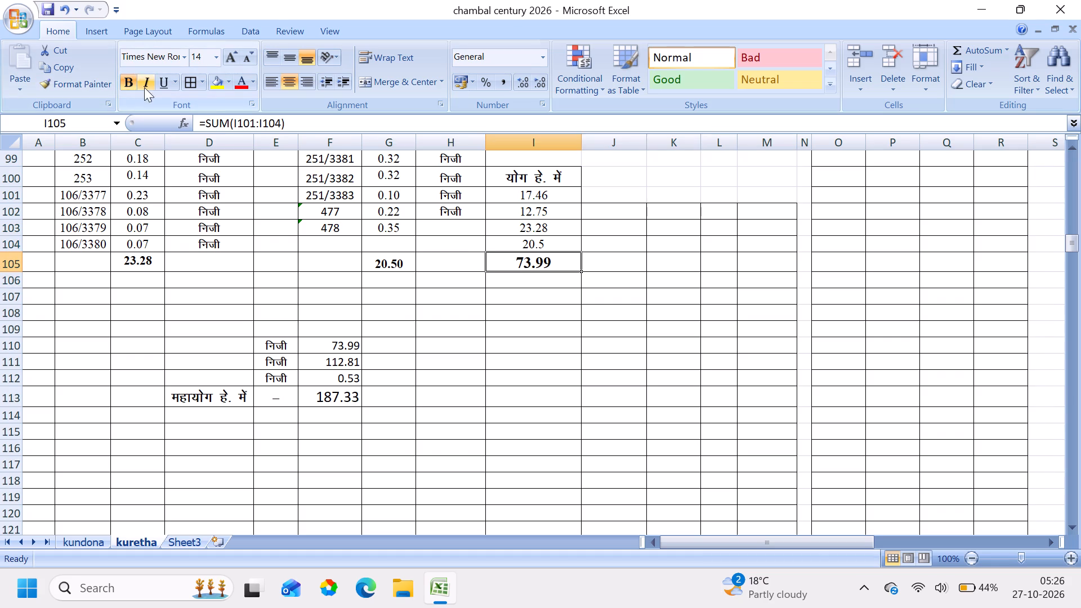
click(796, 342)
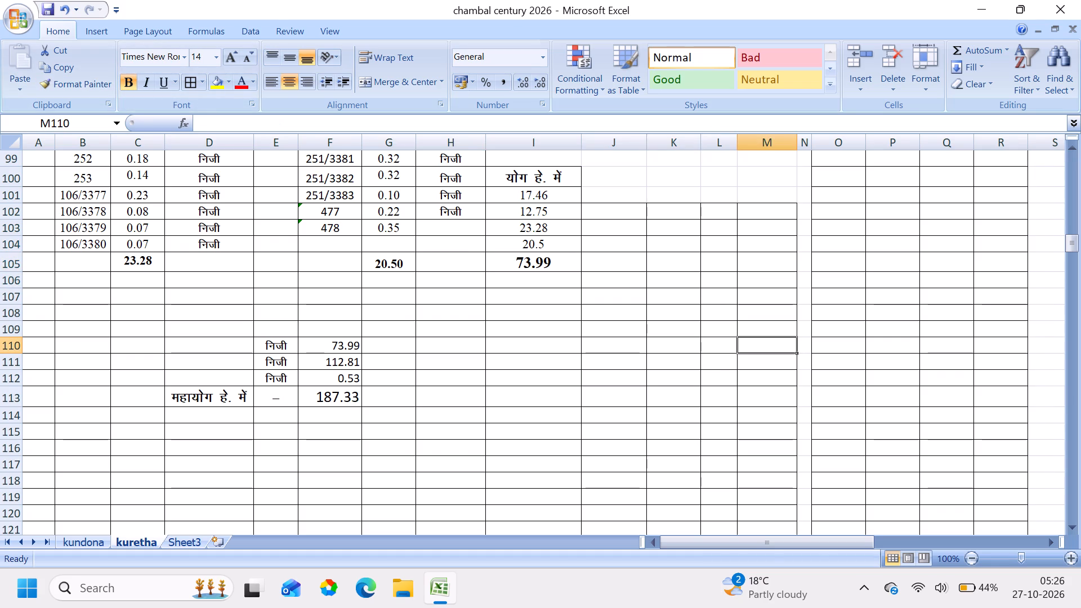
Change the font of the area figures and महायोग total in F110 through F113 to Times New Roman.
drag(345, 346, 347, 395)
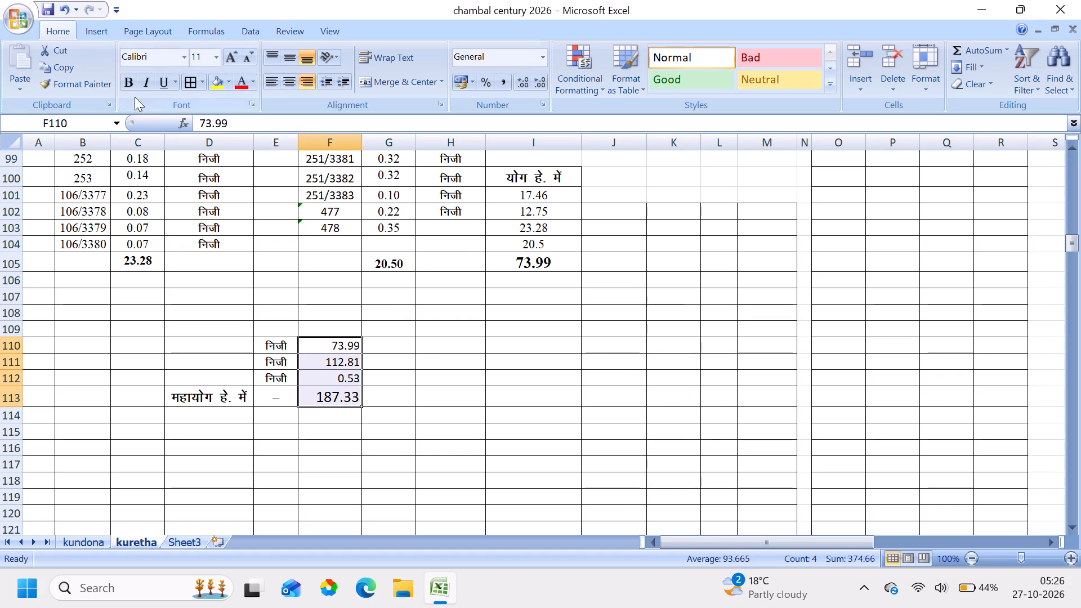
click(176, 59)
key(t)
key(i)
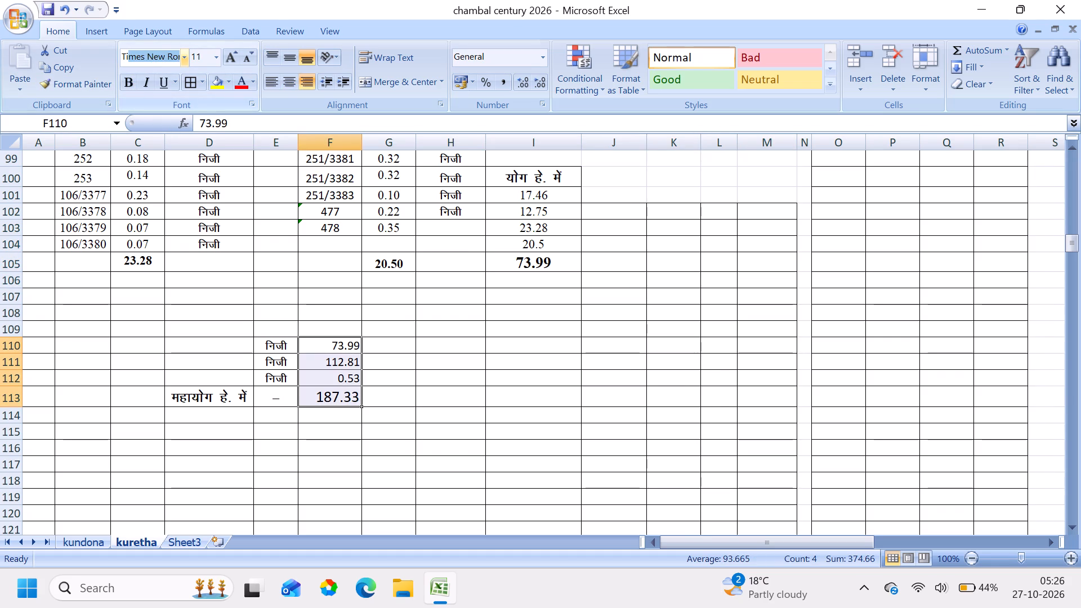
key(m)
key(e)
key(Return)
click(513, 438)
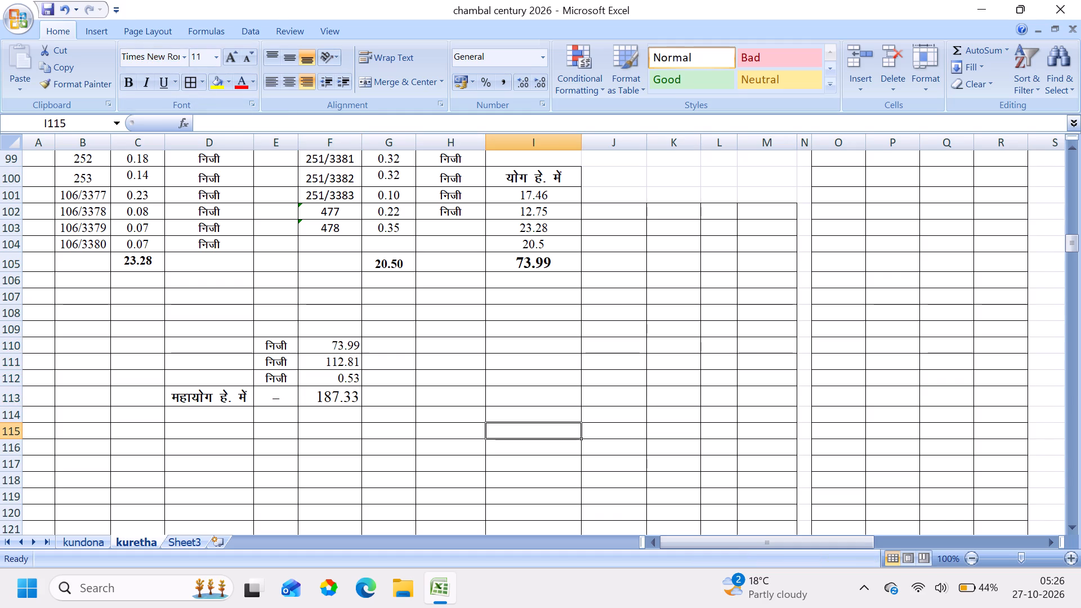
Make the महायोग total in F113 bold.
click(333, 394)
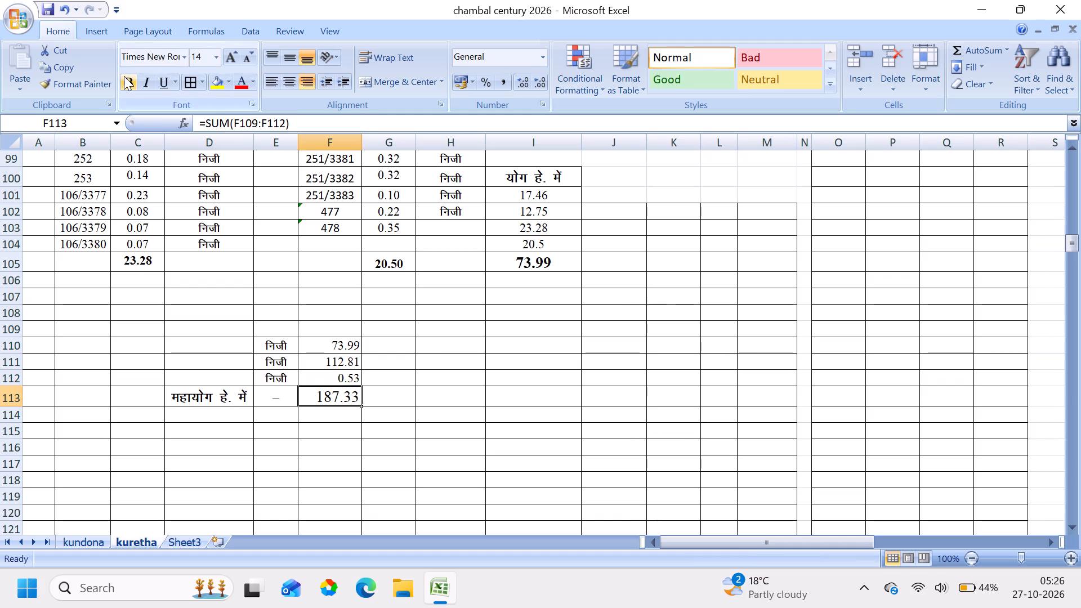
click(124, 78)
click(535, 387)
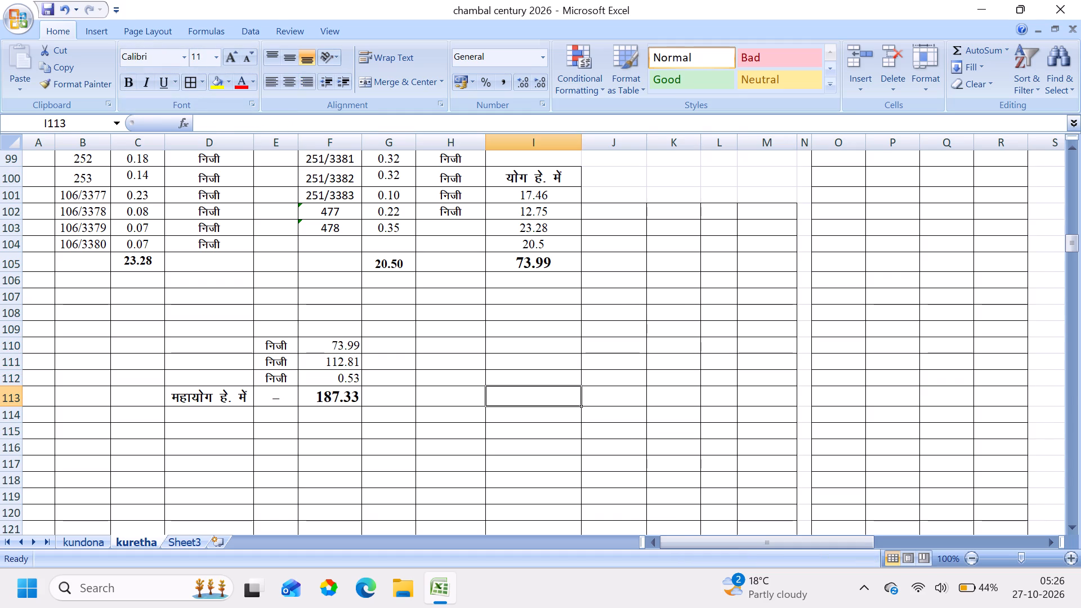
Set the font size of the योग हे. में total in I105 to 12.
click(522, 271)
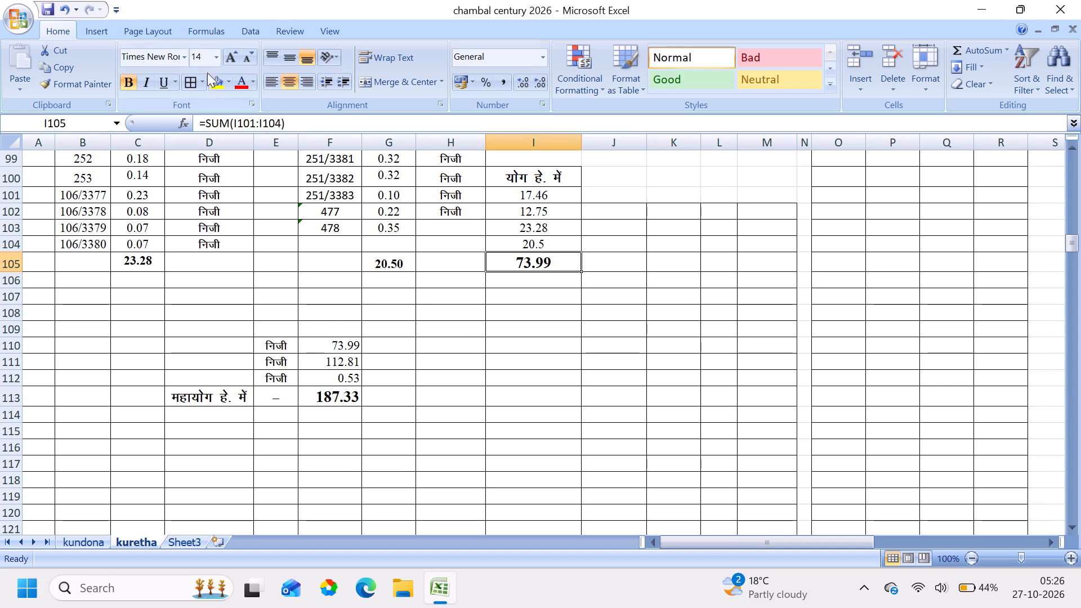
click(213, 55)
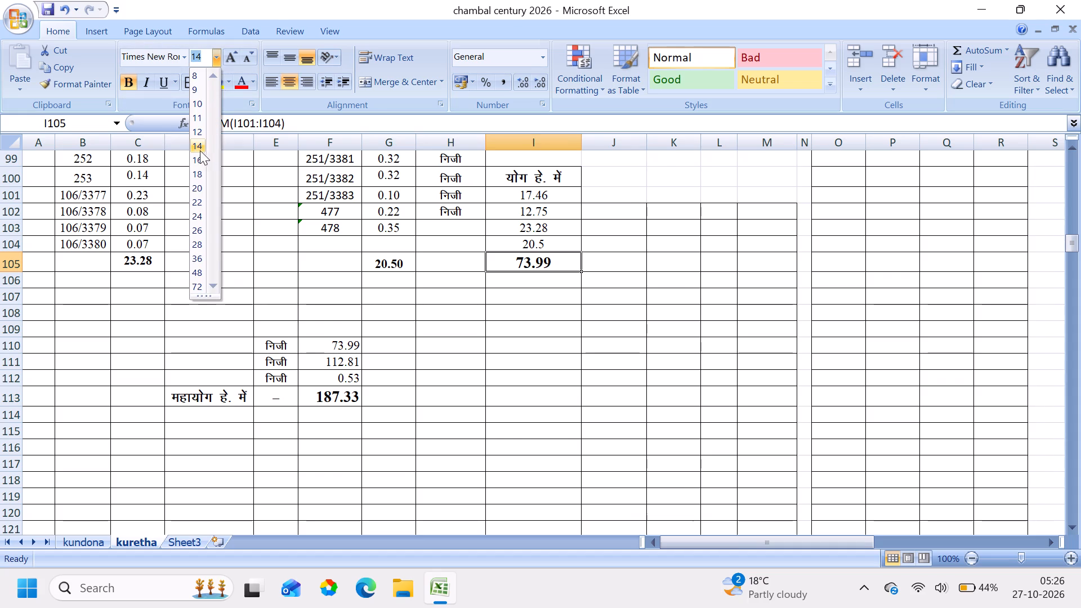
click(194, 135)
click(716, 350)
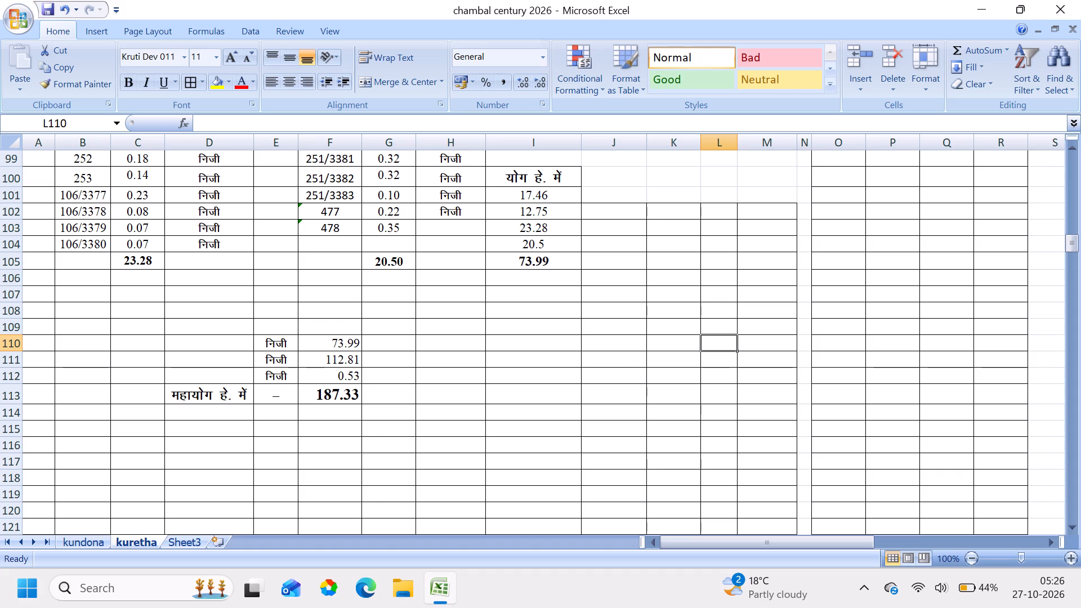
Make the निजी area figures in F110 through F112 bold.
drag(333, 346, 333, 372)
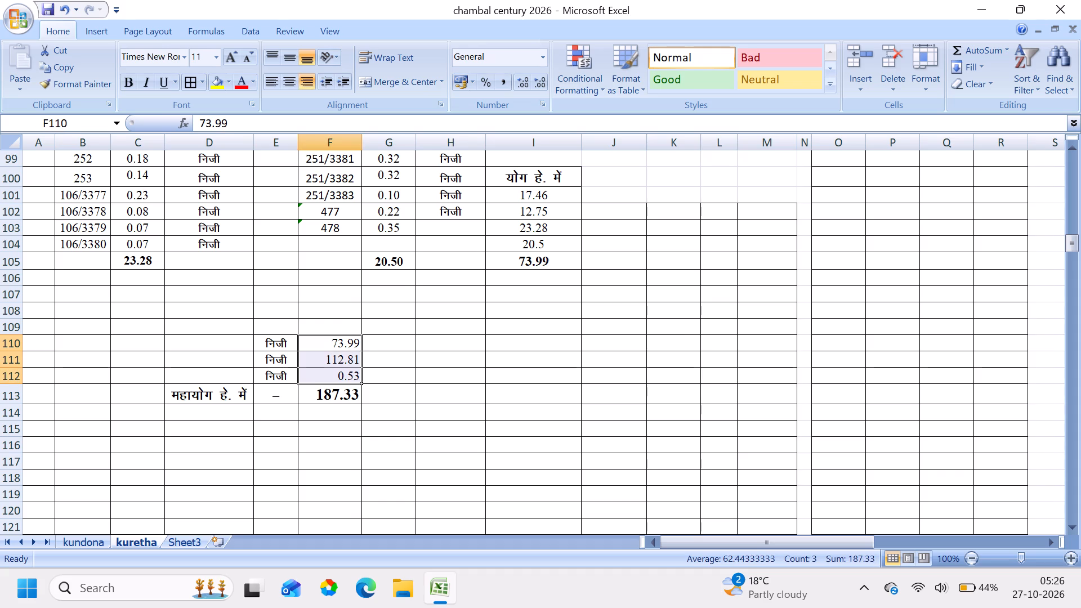
click(129, 84)
click(576, 350)
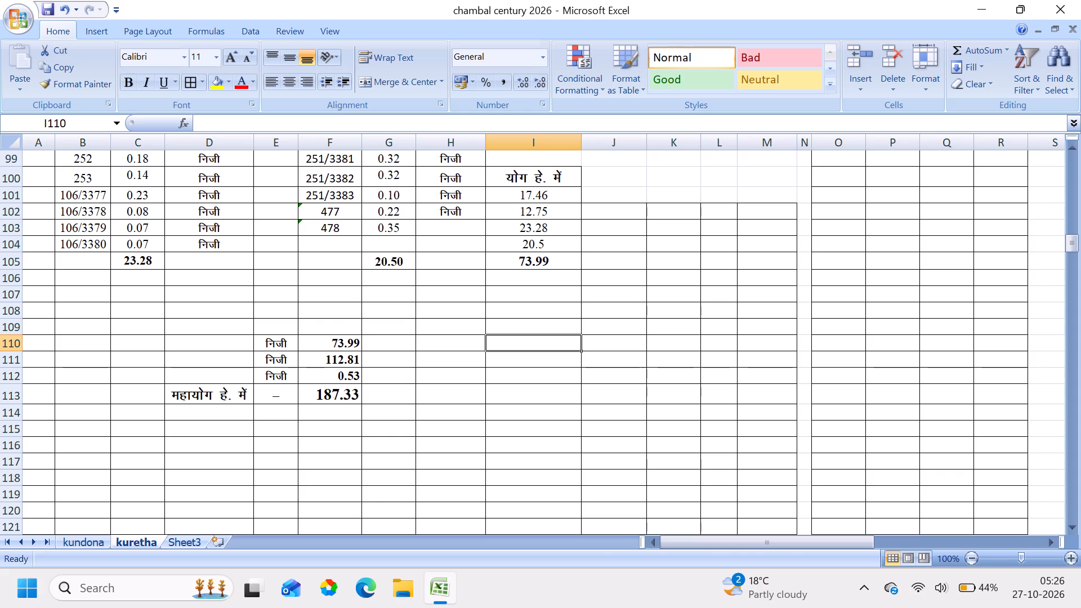
Save the workbook.
key(ctrl+s)
On the kundona sheet, shorten the महायोग हे. label in I162 to योग हे.
click(88, 543)
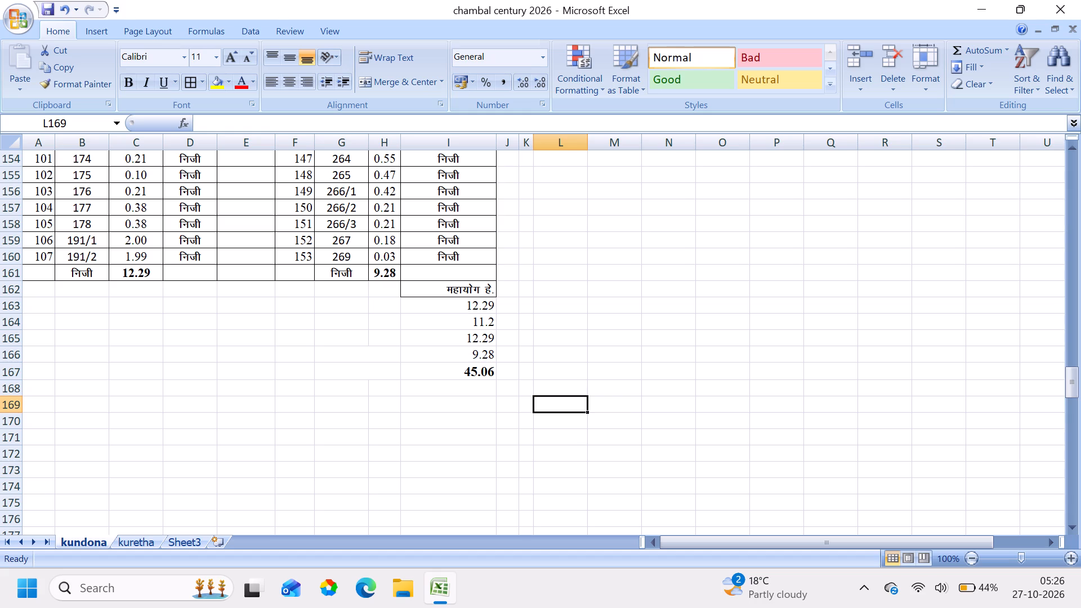
click(462, 288)
drag(462, 288, 345, 289)
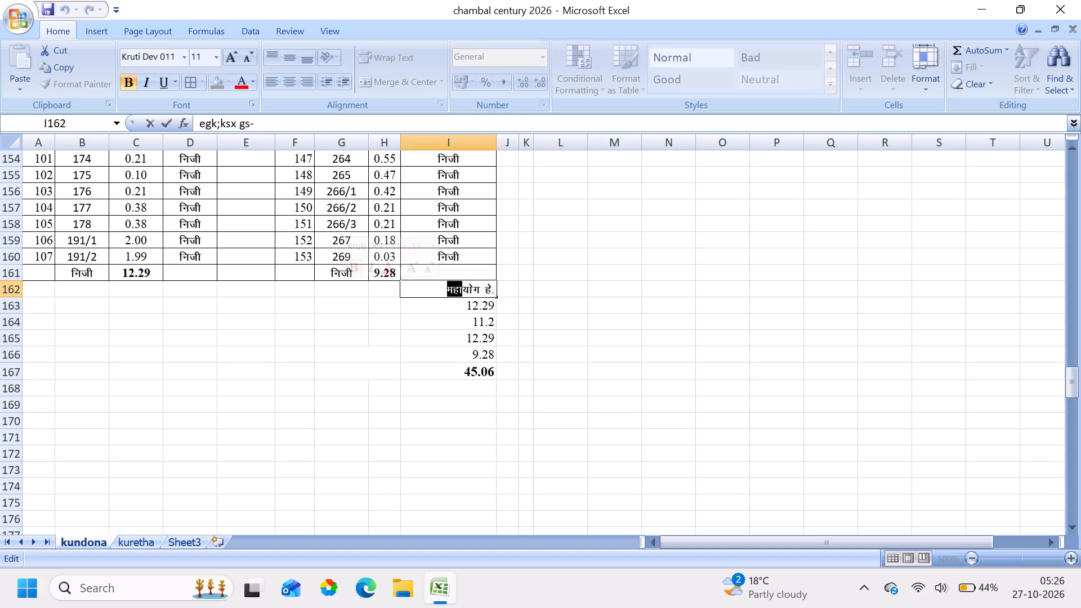
key(Delete)
click(631, 374)
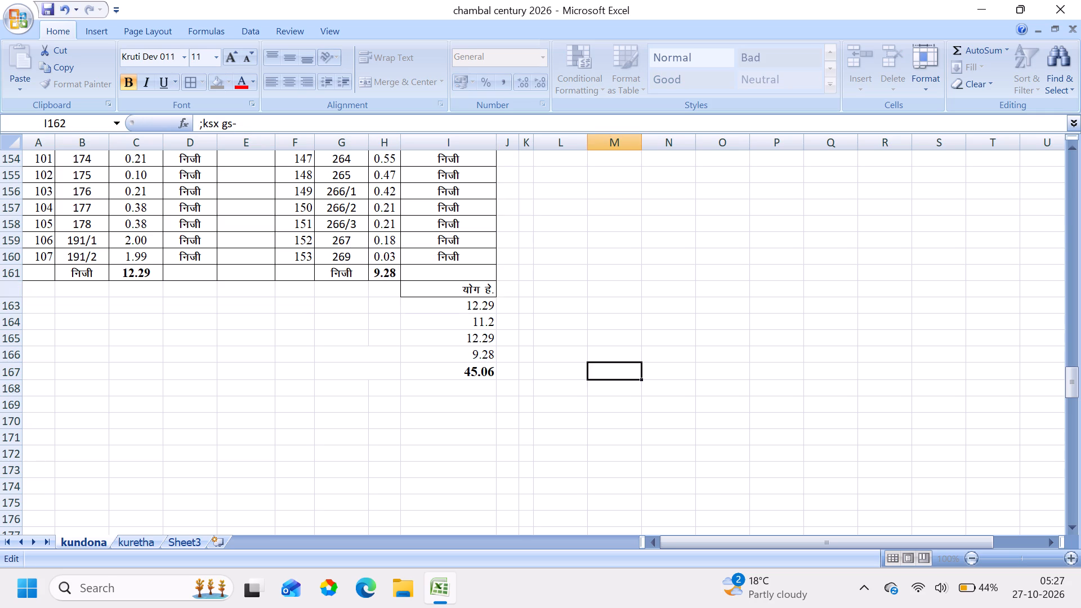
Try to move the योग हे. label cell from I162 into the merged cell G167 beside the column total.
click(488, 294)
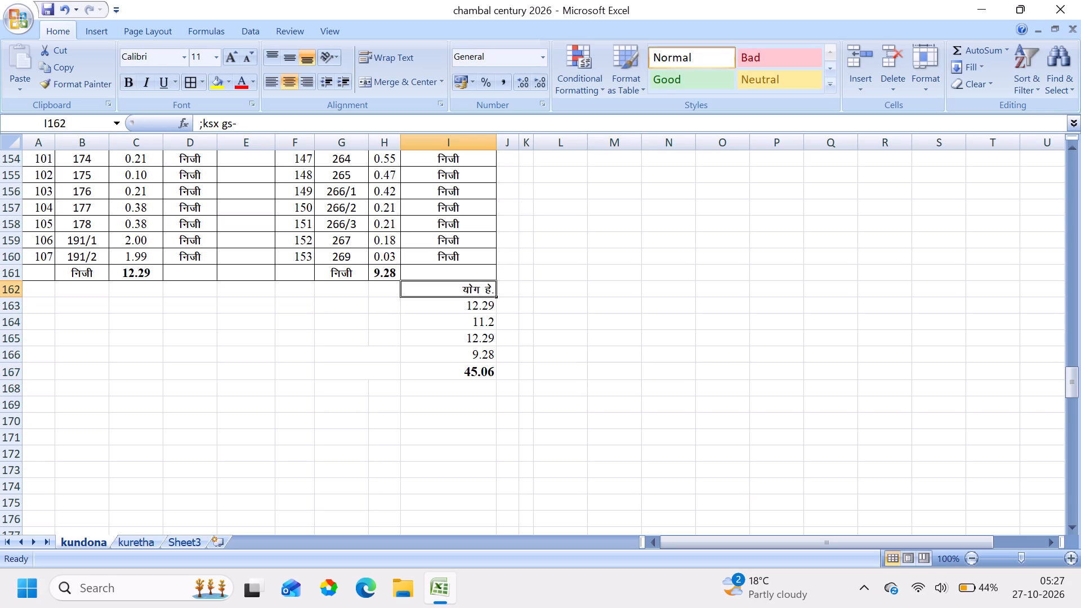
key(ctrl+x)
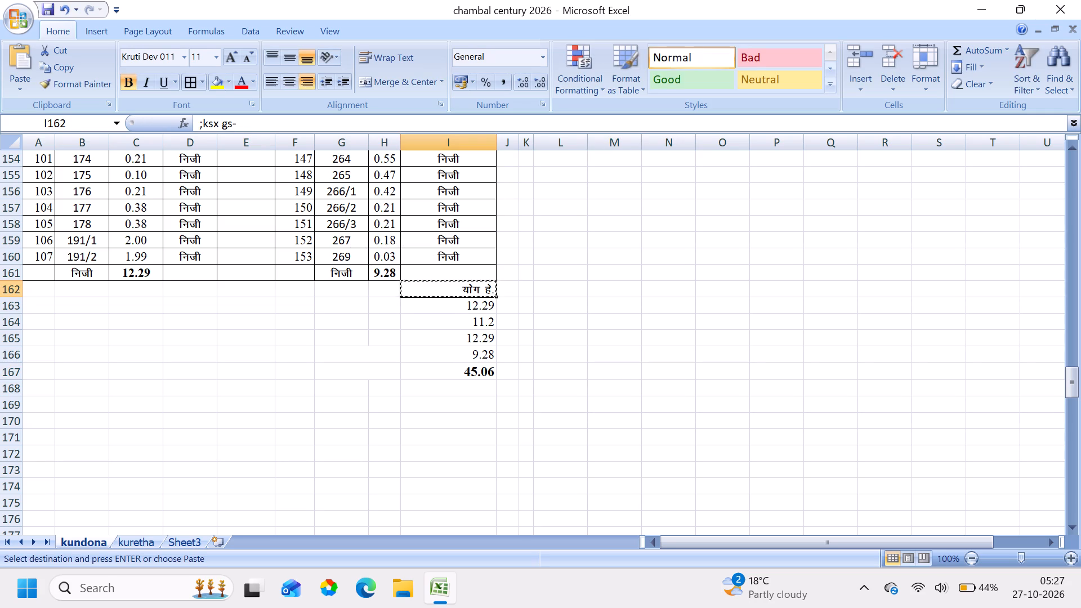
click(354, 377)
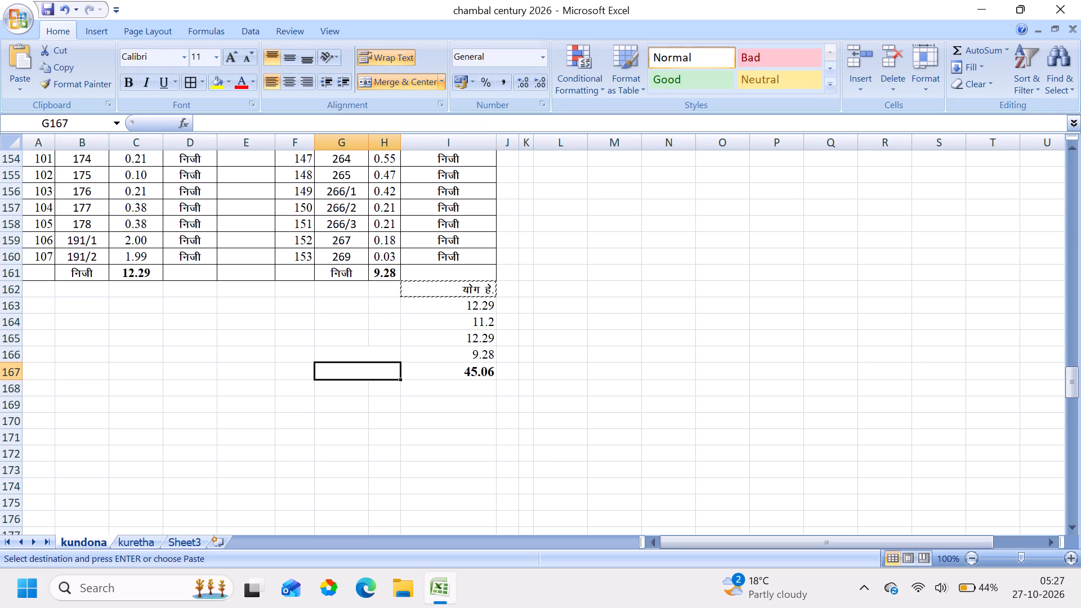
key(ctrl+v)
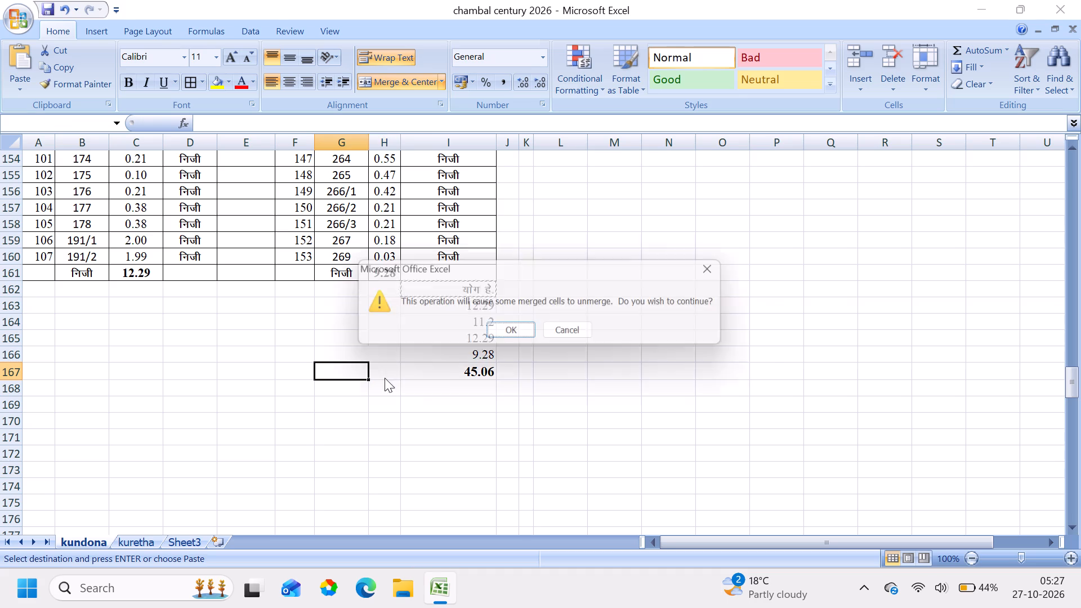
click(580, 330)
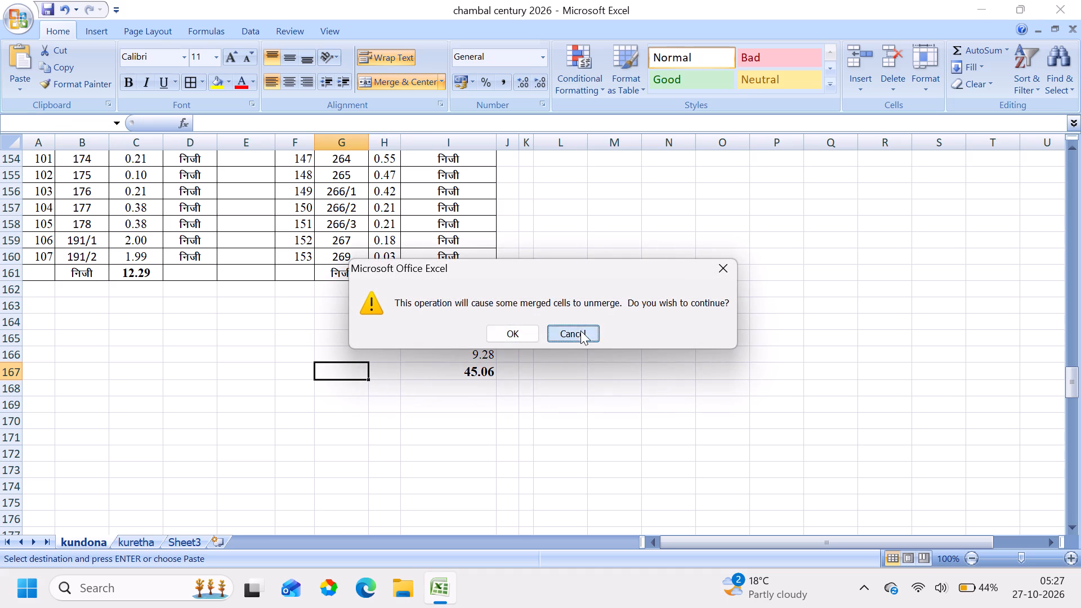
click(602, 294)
Cut the योग हे. text out of cell I162 and try to paste it into the merged cell G167.
click(474, 296)
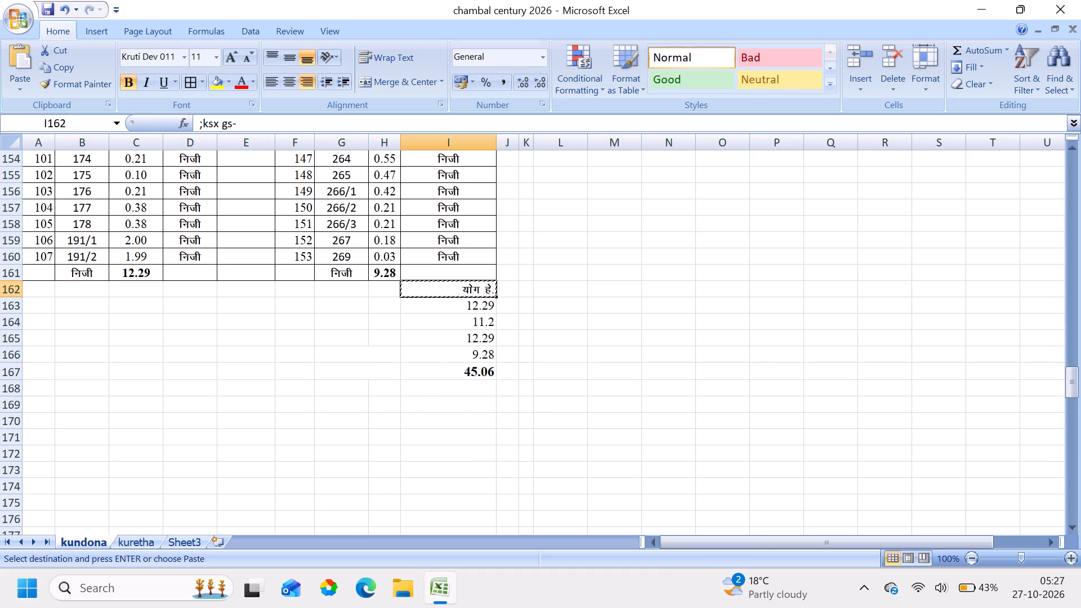
double_click(466, 283)
drag(466, 283, 545, 285)
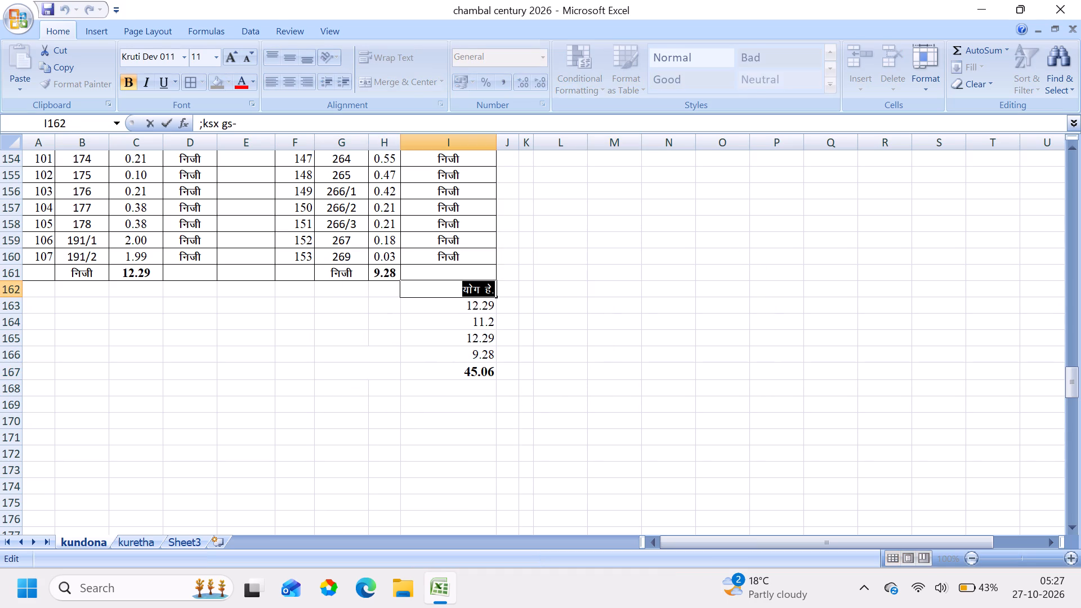
key(ctrl+x)
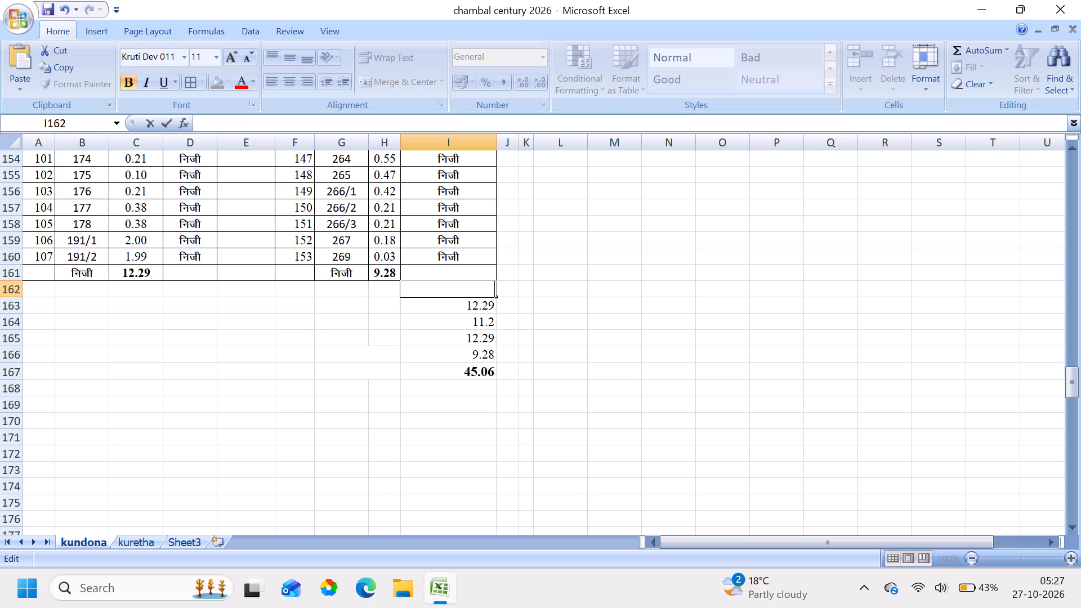
click(385, 372)
key(ctrl+v)
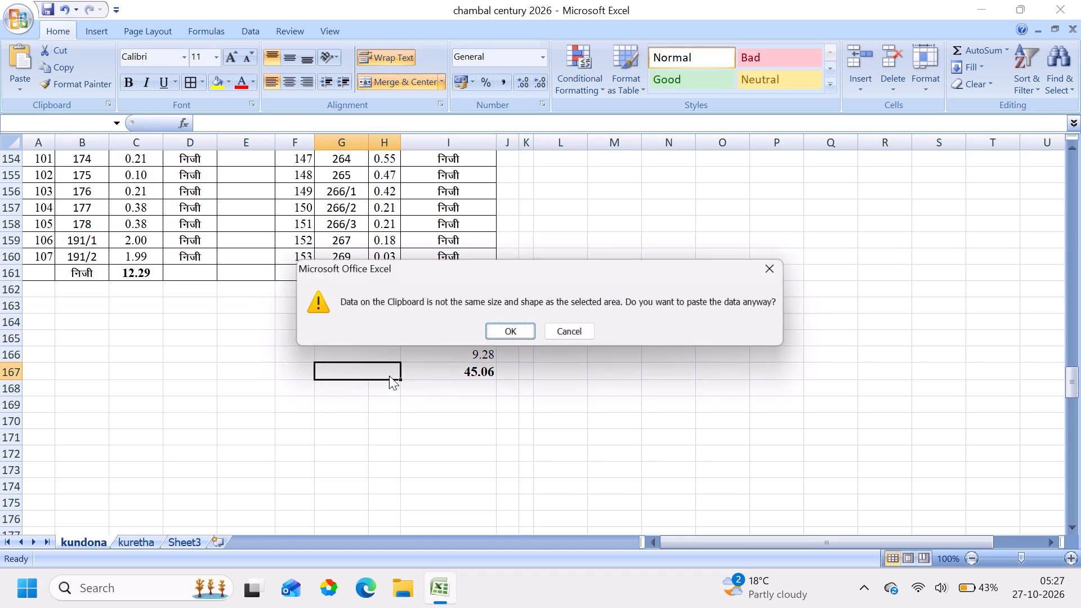
click(520, 328)
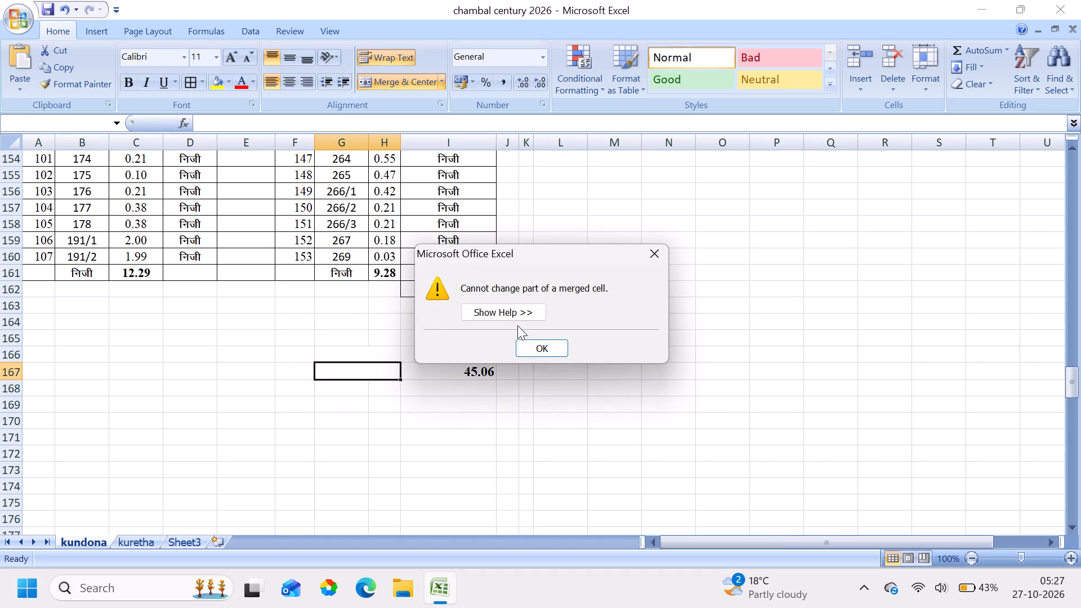
click(542, 350)
click(671, 321)
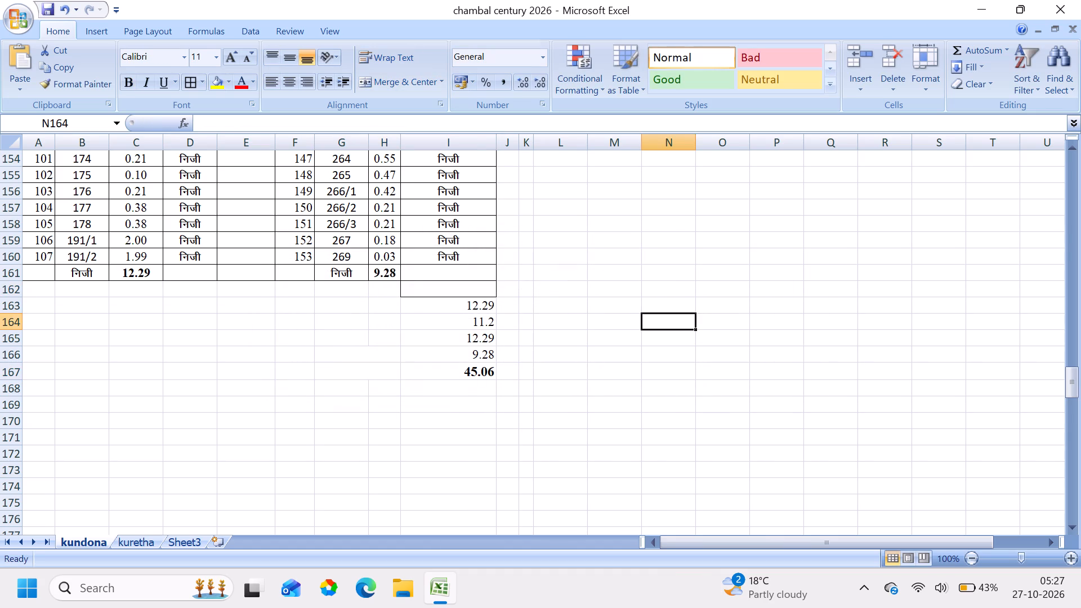
Unmerge cell G167 beside the column total and turn off its text wrapping.
click(455, 252)
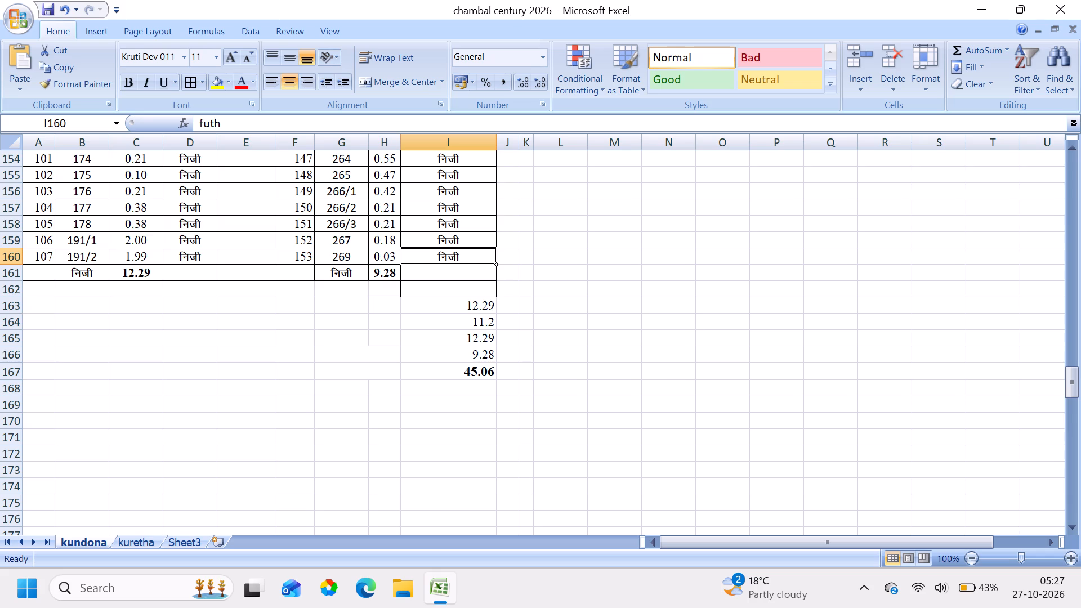
click(341, 276)
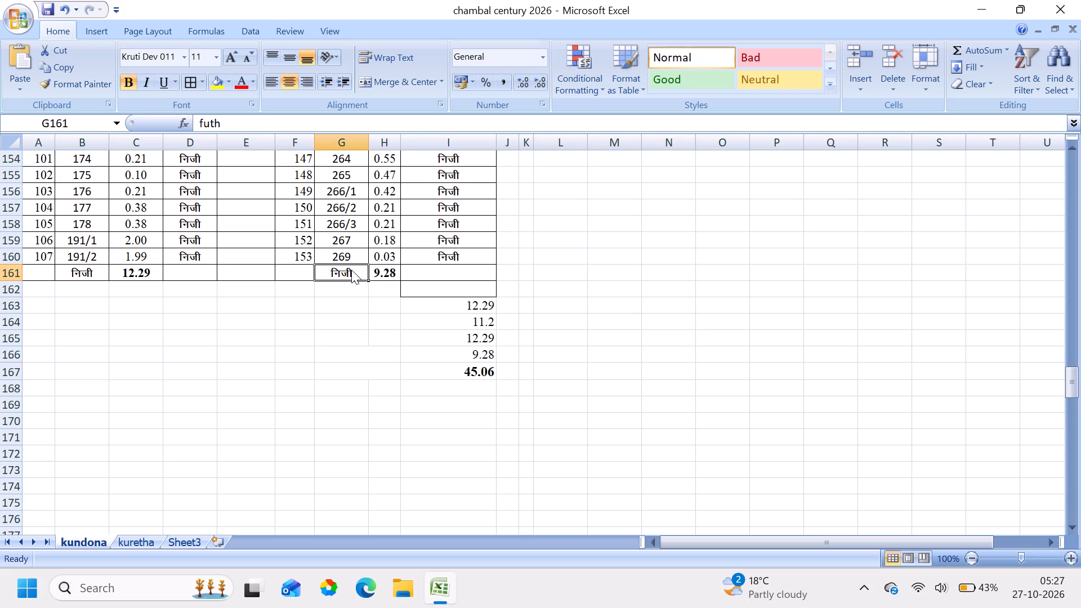
key(ctrl+c)
click(387, 372)
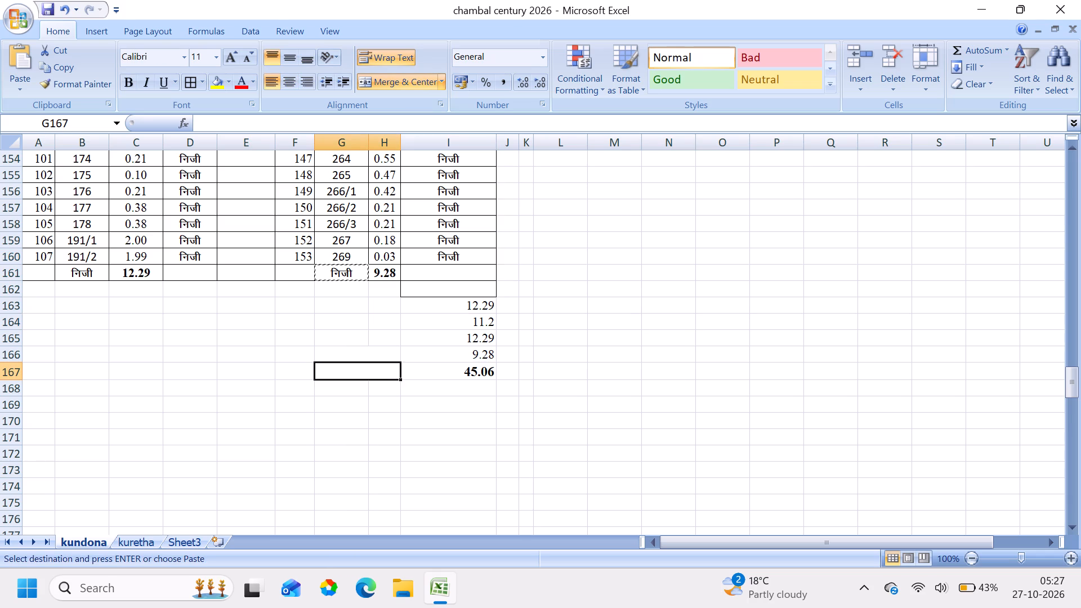
right_click(369, 372)
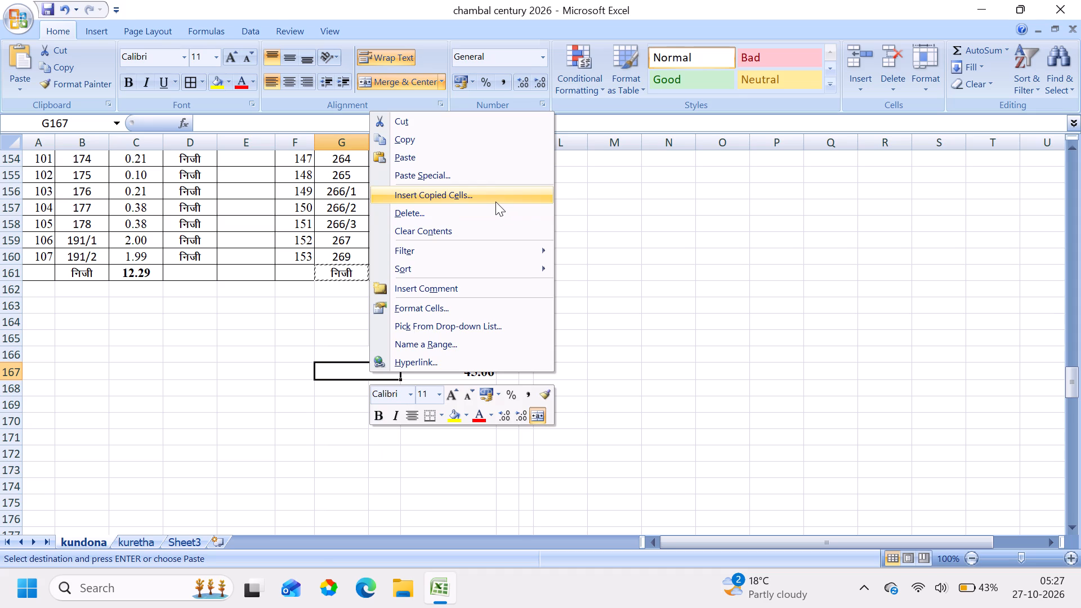
click(459, 307)
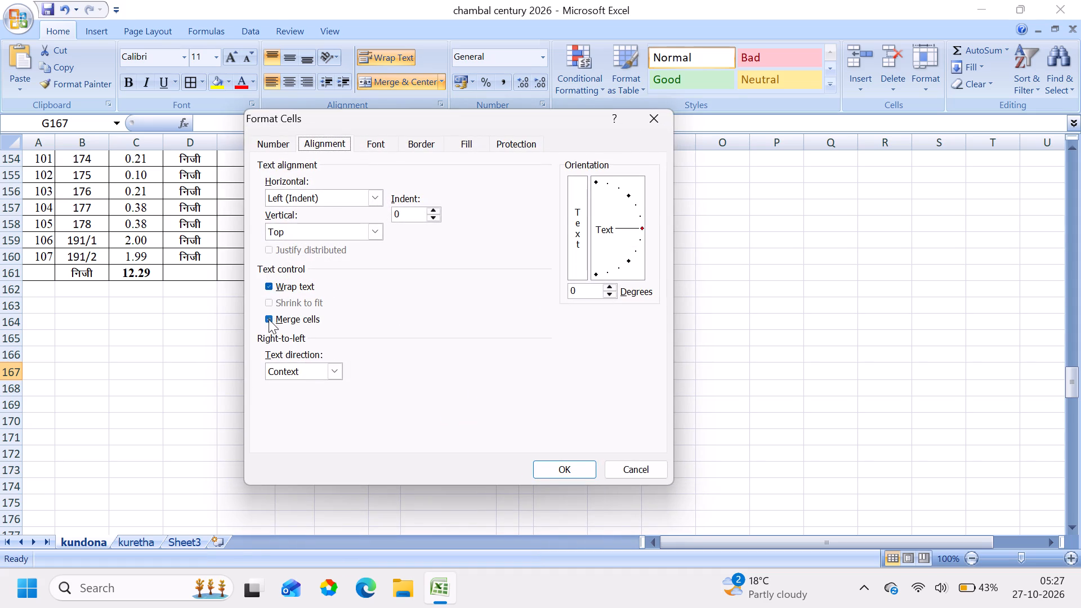
click(269, 319)
click(269, 285)
click(581, 470)
click(445, 440)
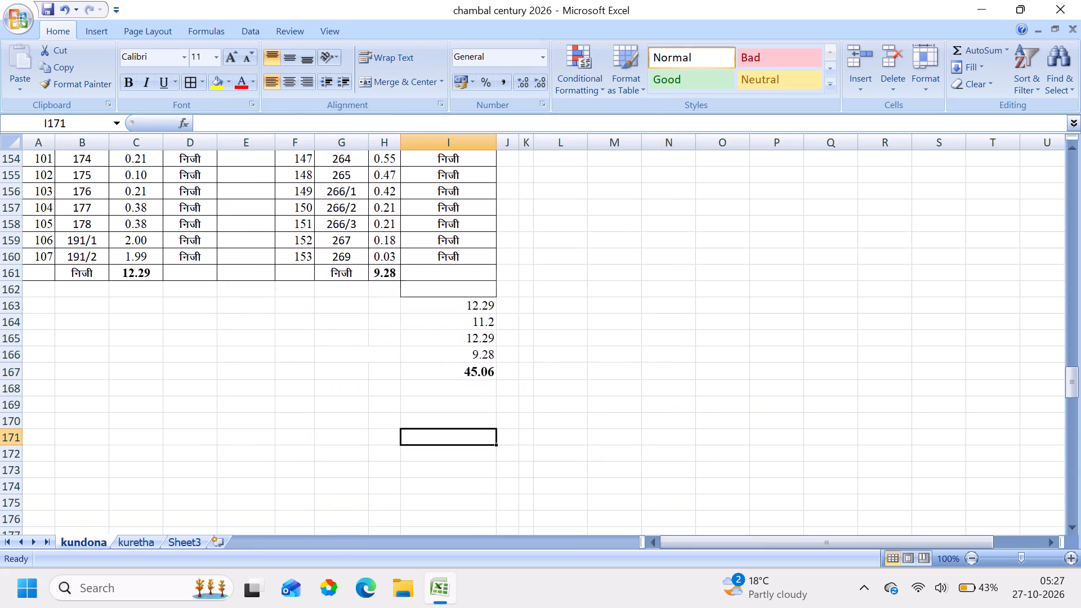
Unmerge cell G166 in the row above and turn off its text wrapping.
click(380, 353)
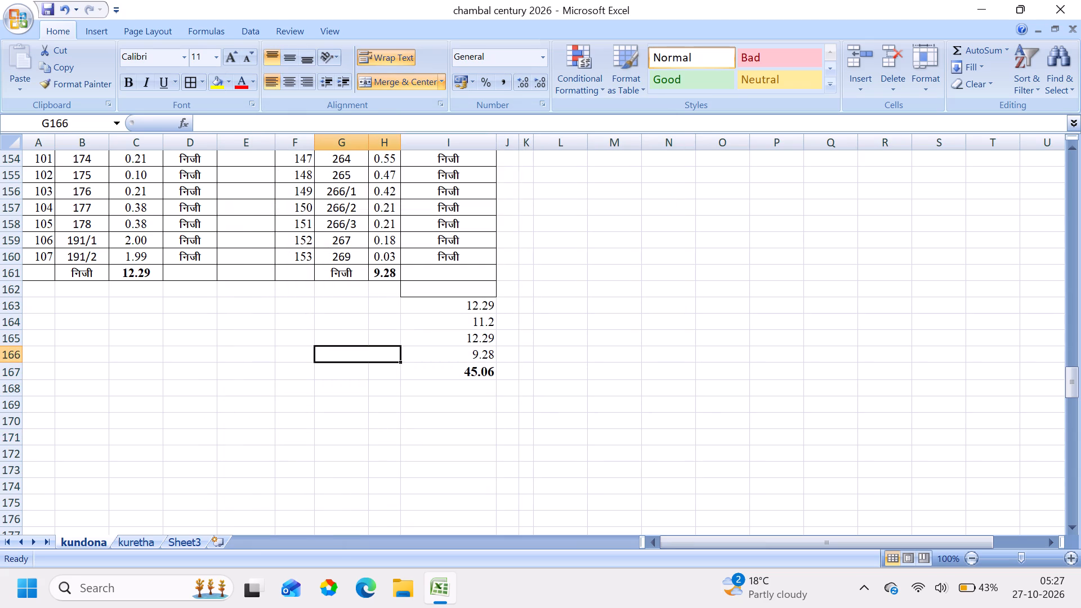
right_click(359, 356)
click(448, 298)
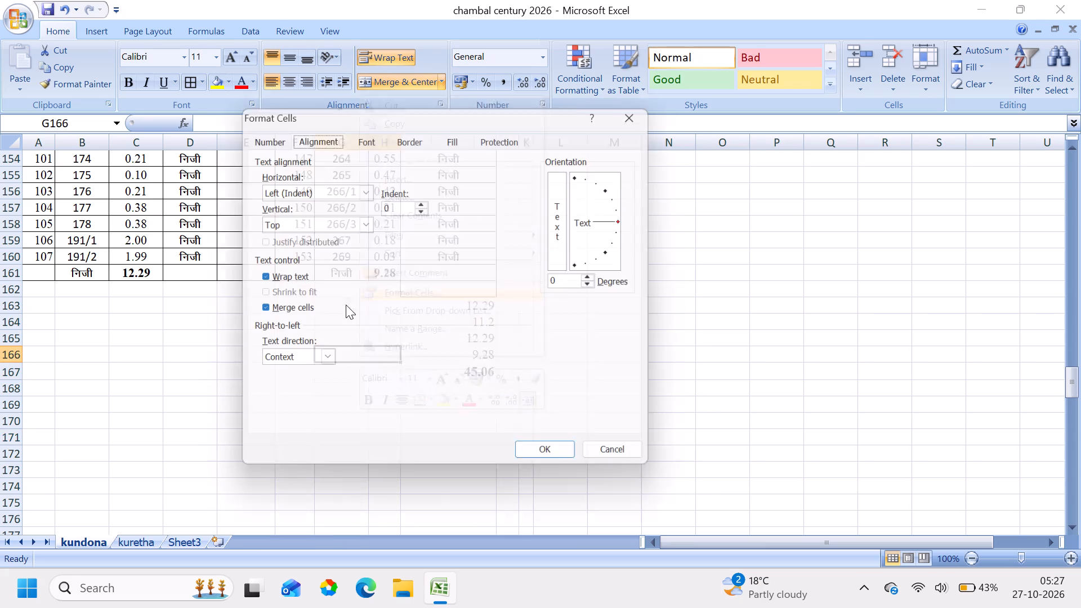
click(257, 309)
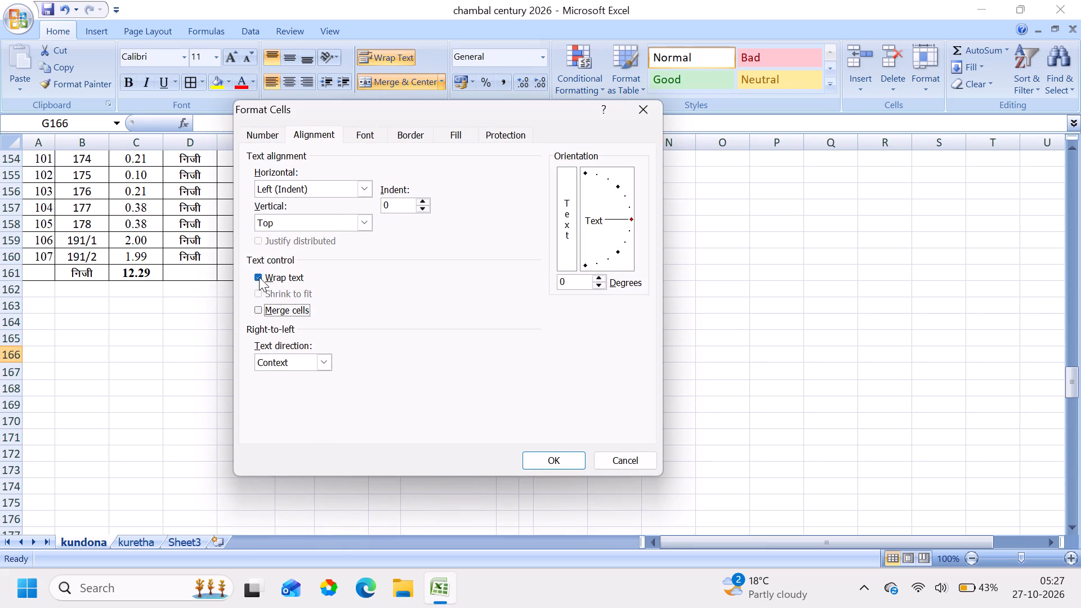
click(257, 275)
click(544, 456)
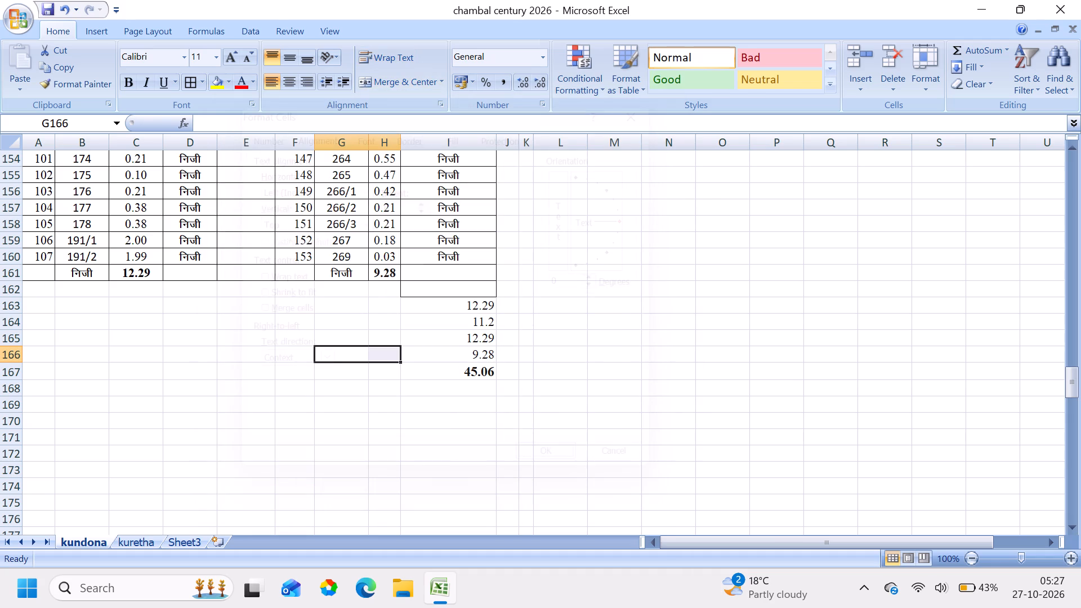
click(604, 401)
Copy the निजी label cell G161 into H167 and replace its text with योग.
click(441, 257)
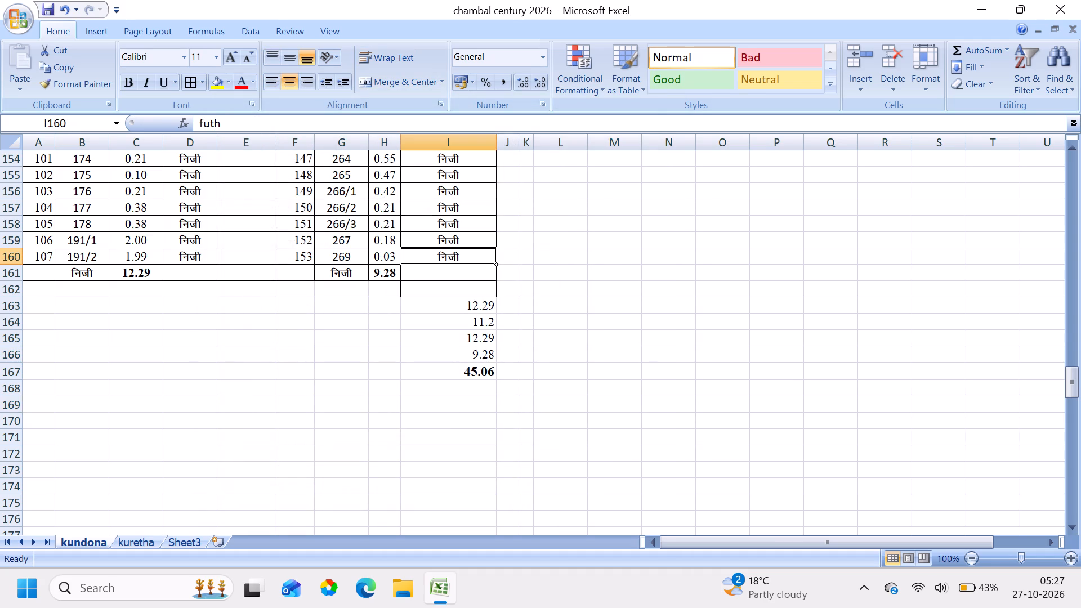
click(337, 272)
key(ctrl+c)
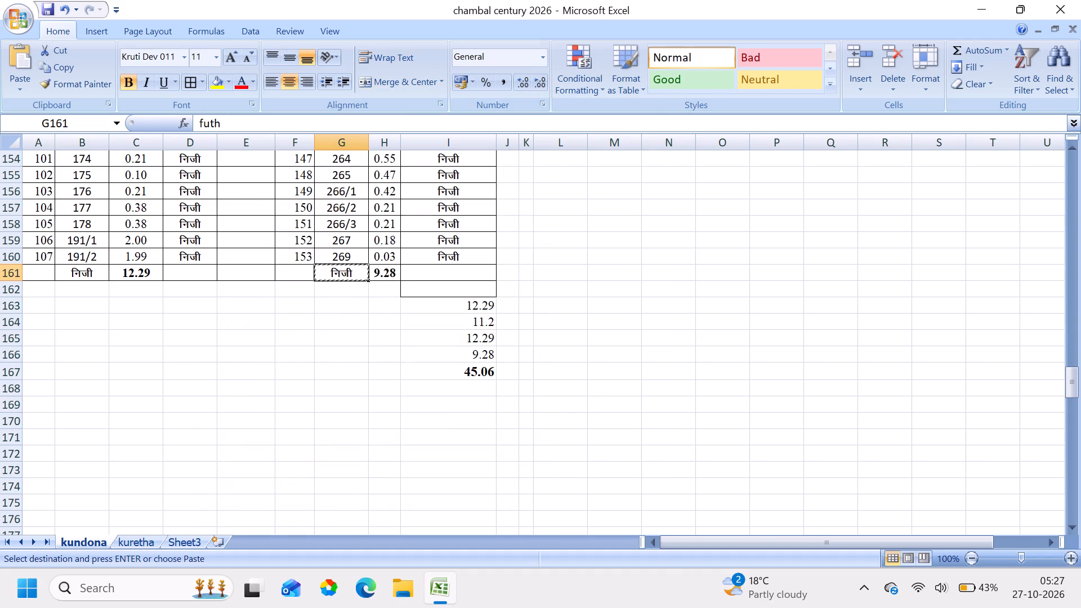
click(394, 377)
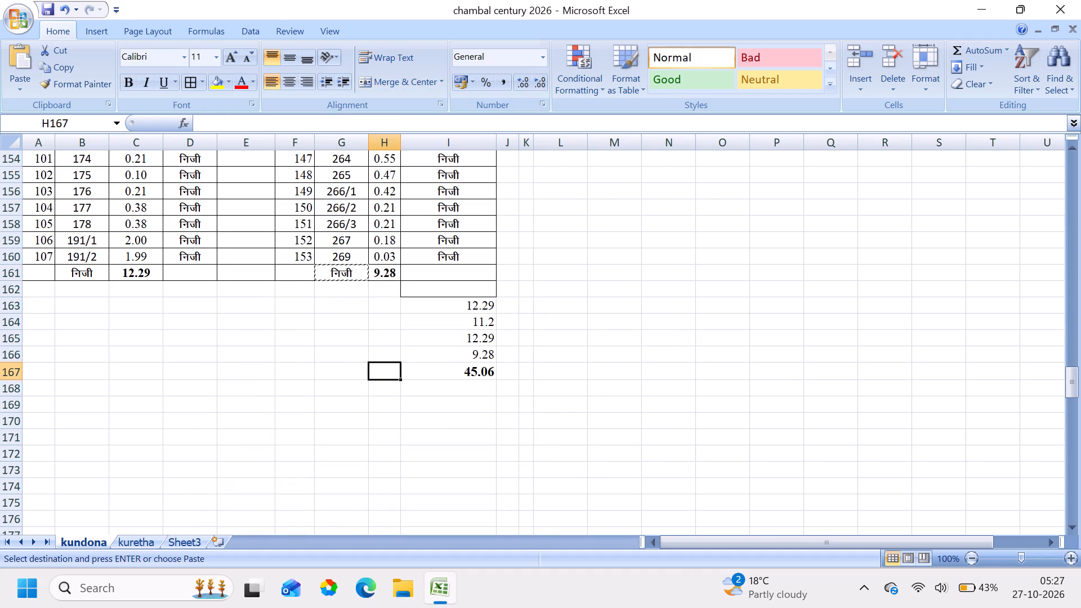
key(ctrl+v)
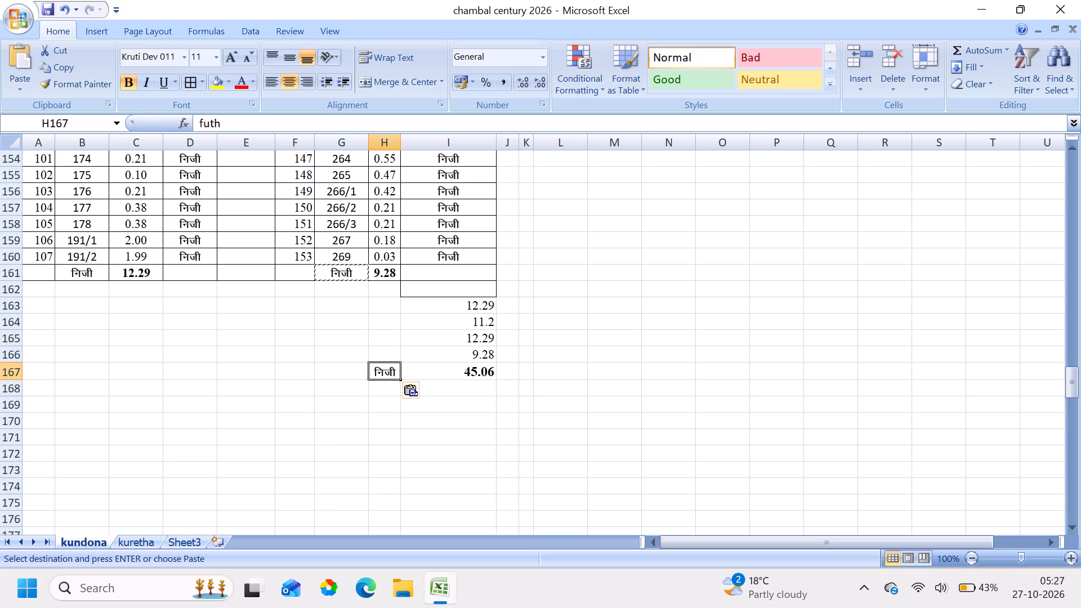
text(ksx)
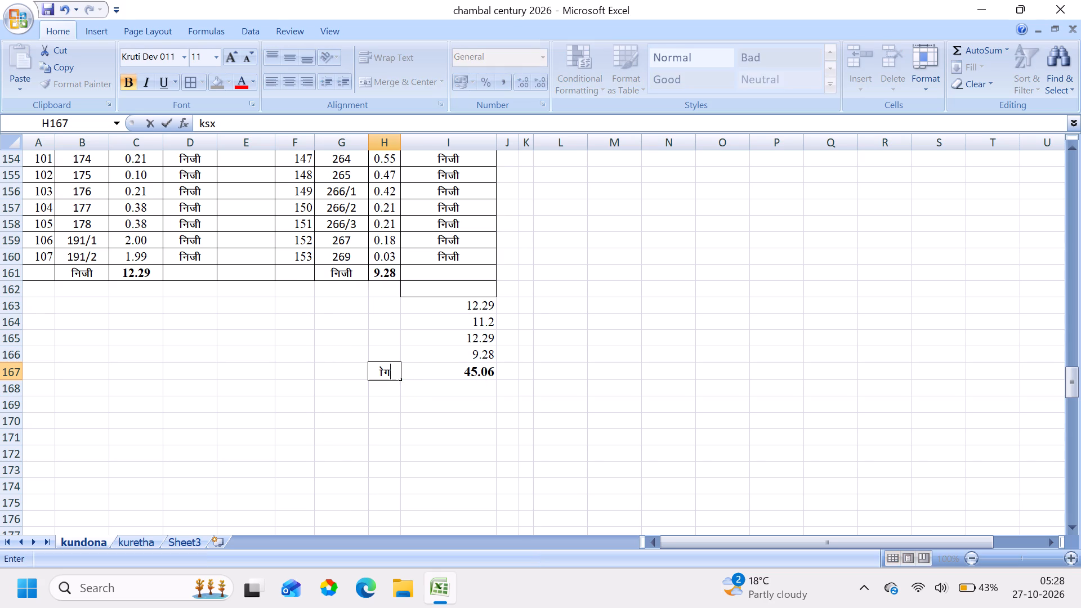
key(BackSpace)
key(BackSpace)
key(BackSpace)
key(BackSpace)
text(;ksx)
click(638, 409)
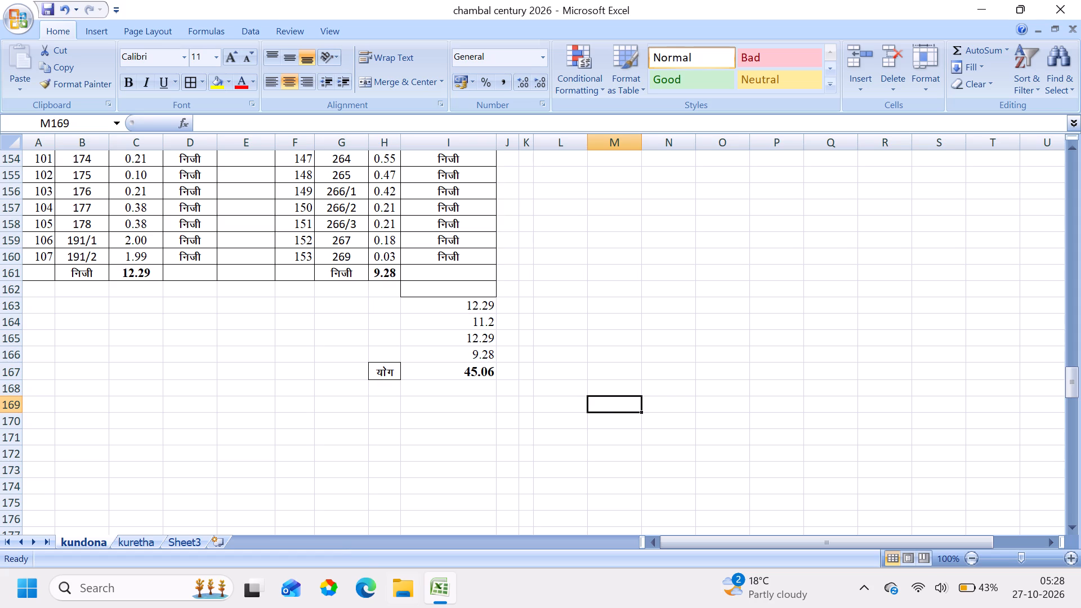
Save the workbook.
key(ctrl+s)
click(675, 324)
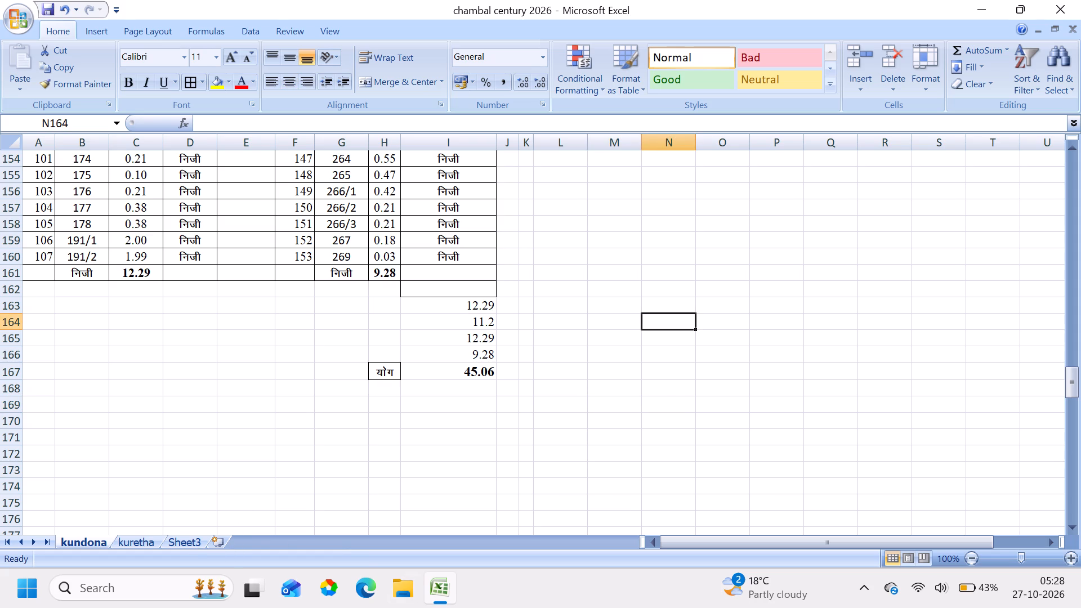
Examine the योग label in H167 and the sum formula in I167.
click(494, 375)
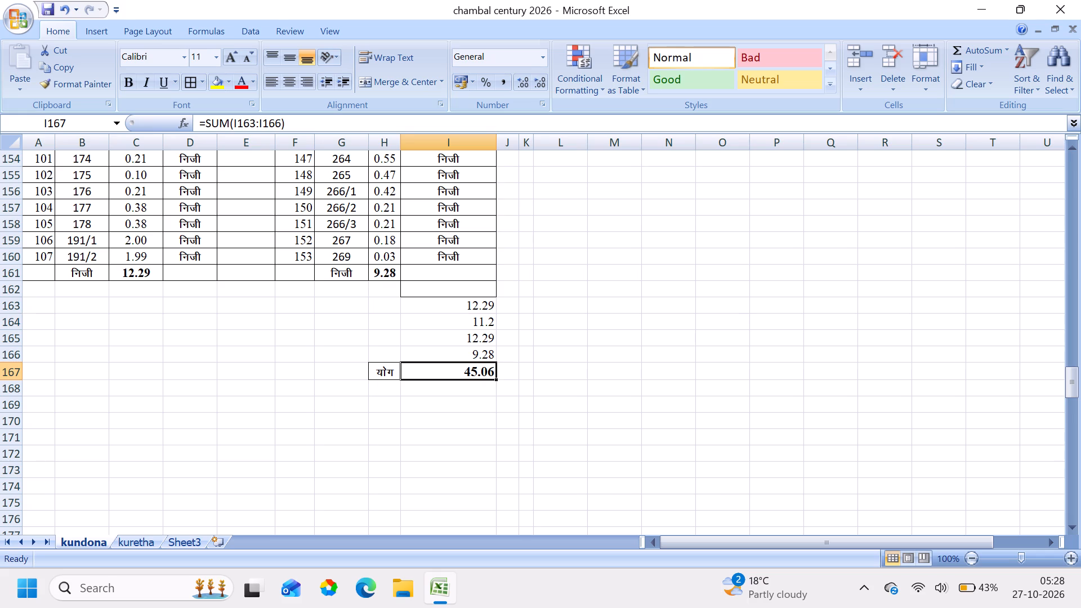
double_click(395, 371)
click(437, 372)
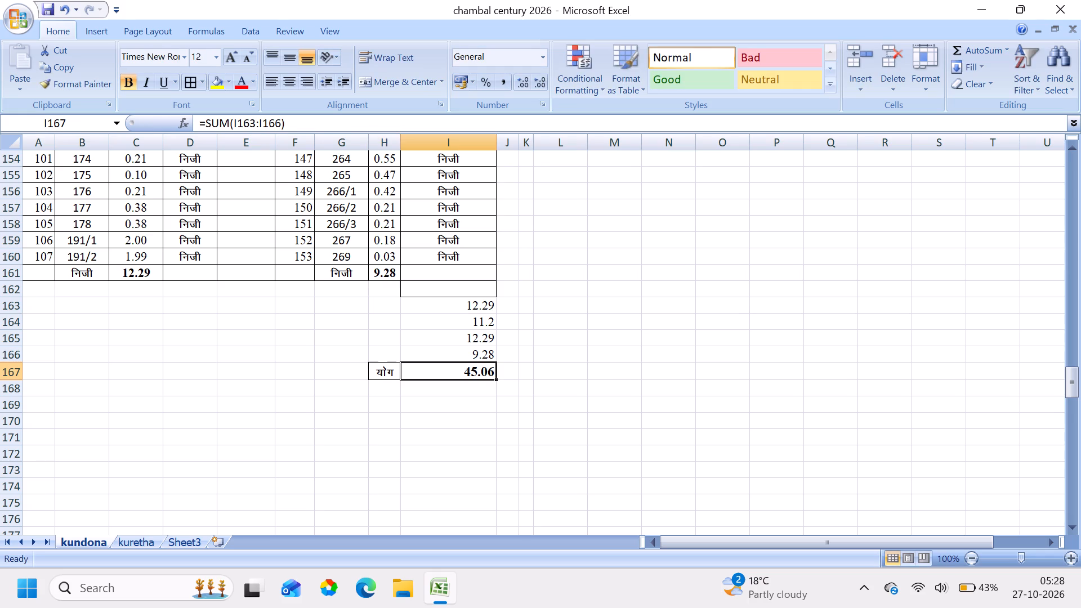
double_click(435, 372)
click(637, 374)
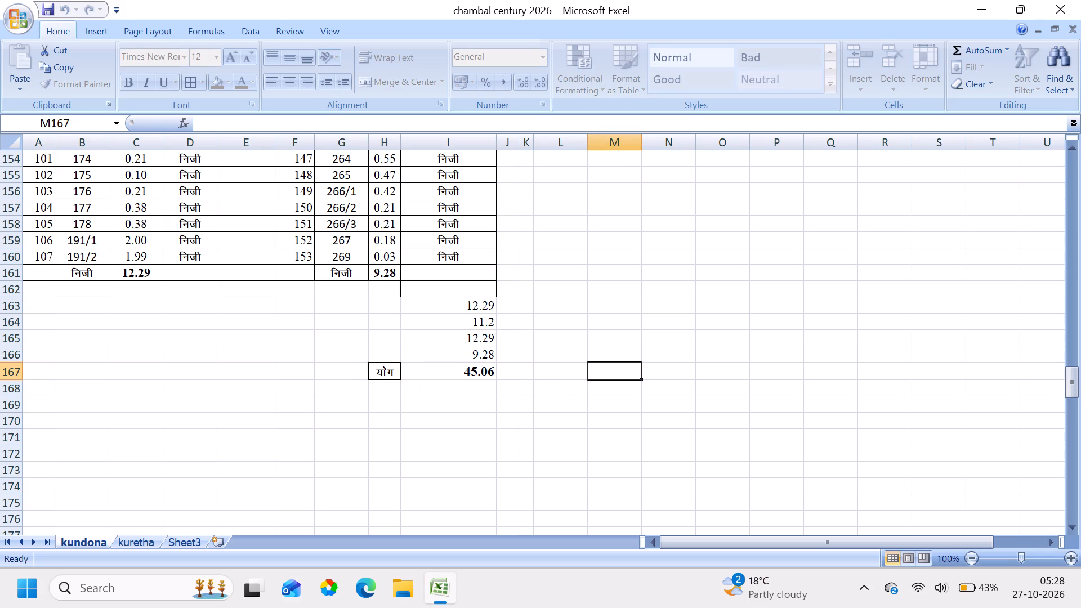
double_click(453, 375)
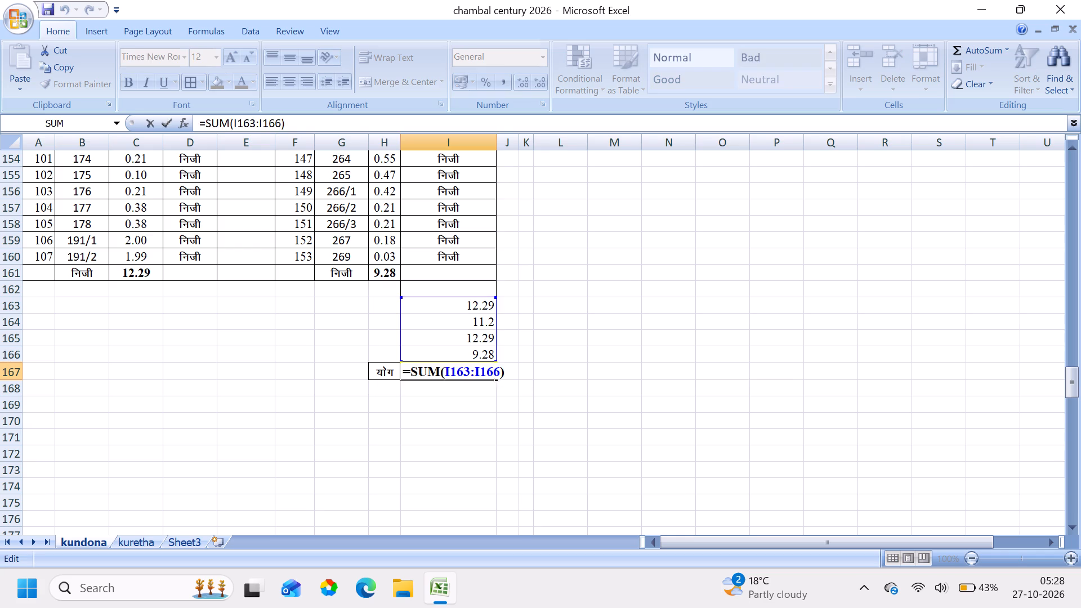
click(703, 372)
click(466, 375)
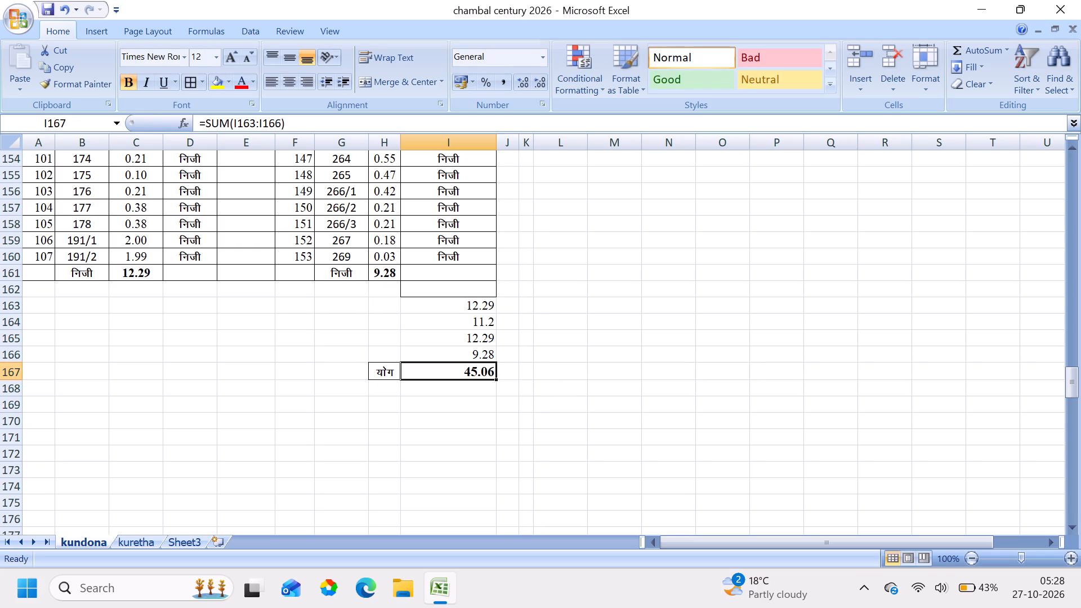
click(607, 375)
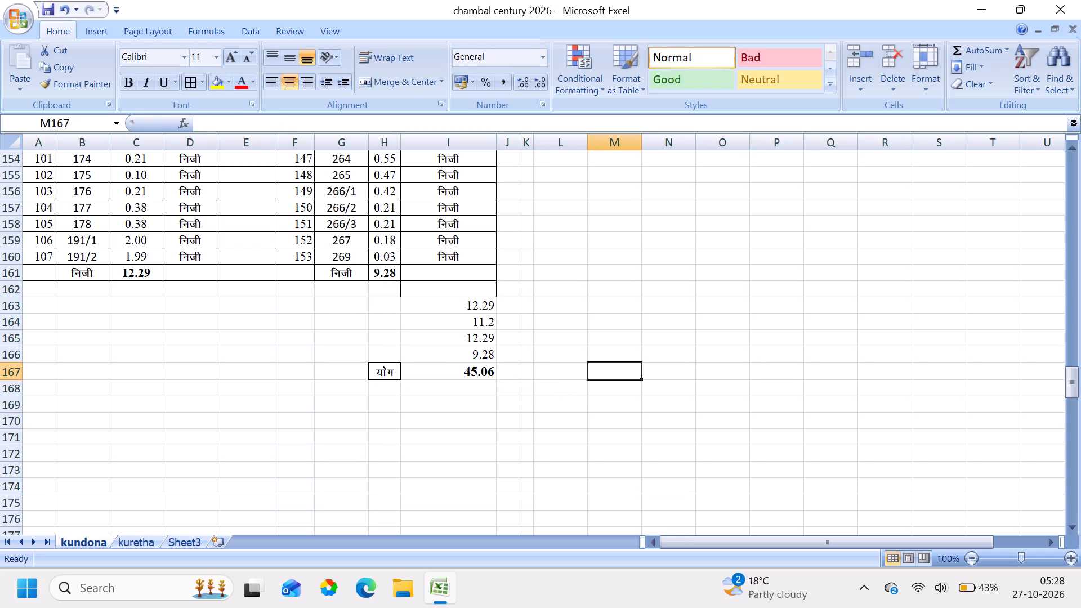
Save the workbook again.
key(ctrl+s)
On the kundona sheet, total the two subtotals in I44:I45 with AutoSum in cell I46.
scroll(256, 463, up, 9)
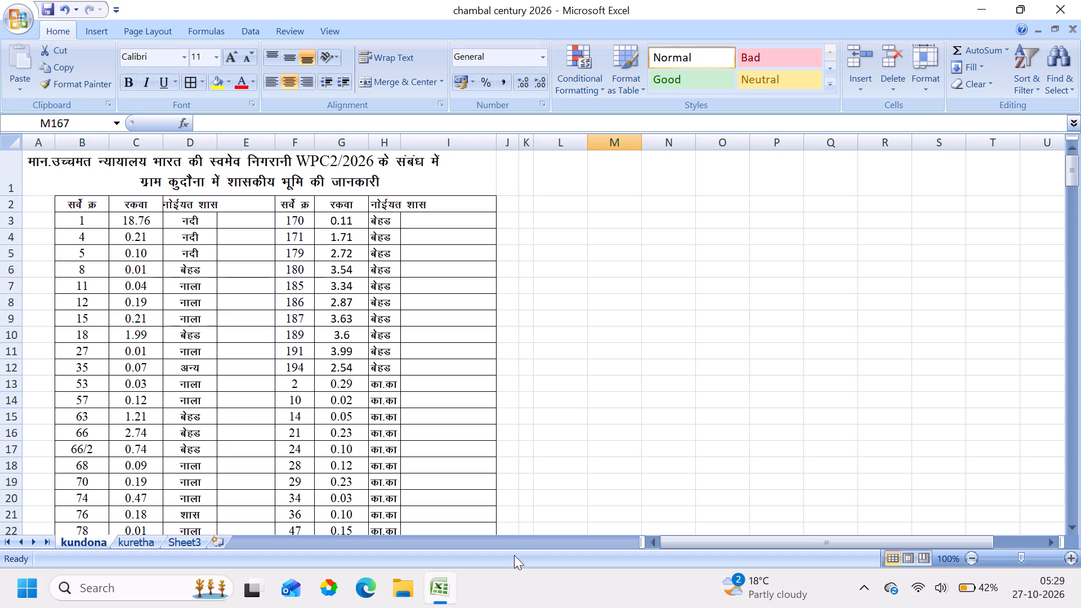
click(397, 453)
key(Down)
key(Down)
key(Down)
key(Down)
key(Down)
key(Down)
key(Down)
key(Down)
key(Down)
key(Down)
key(Down)
key(Down)
key(Down)
key(Down)
key(Down)
key(Down)
key(Down)
key(Down)
key(Down)
key(Down)
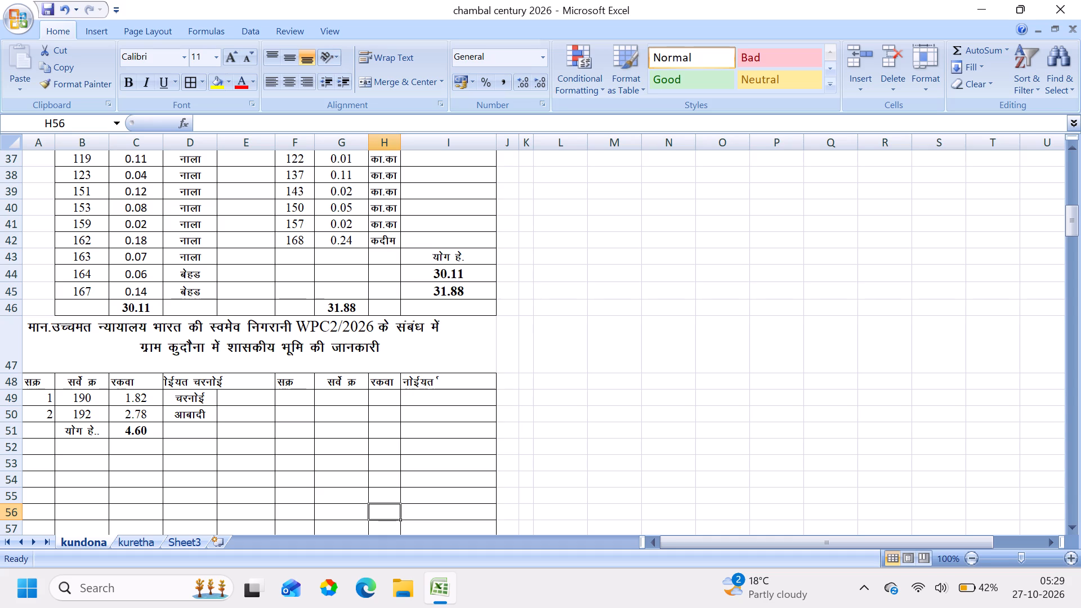
click(449, 308)
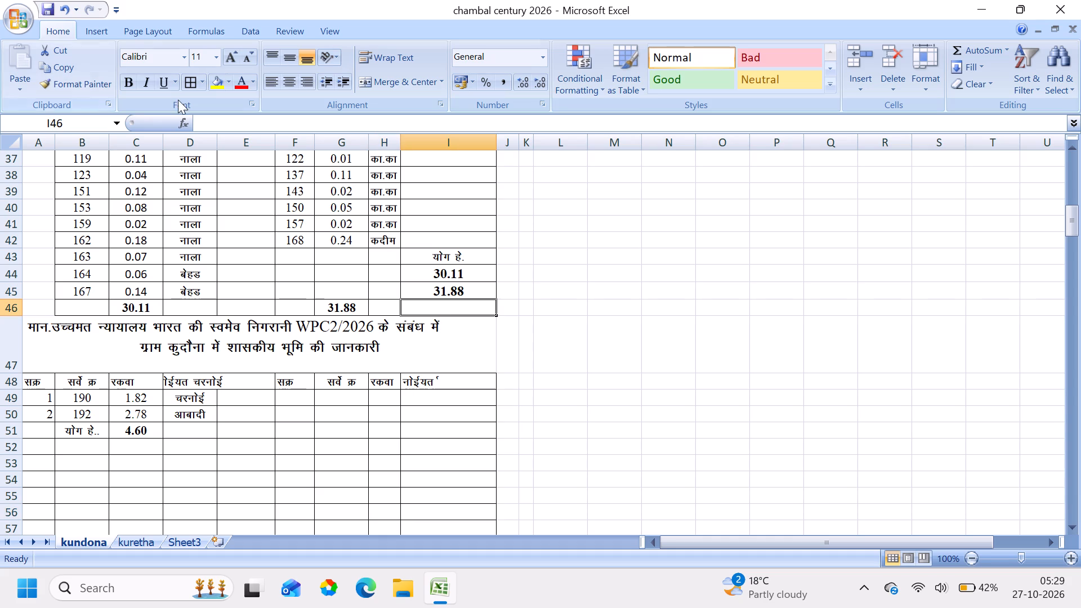
click(972, 50)
key(Return)
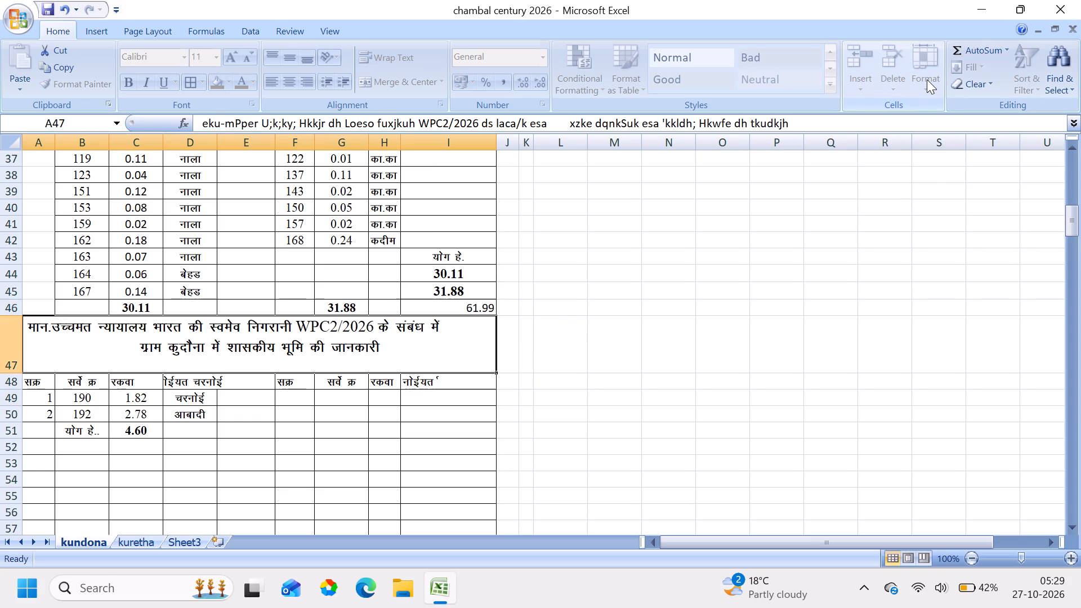
Format the total in I46 as Times New Roman, bold and horizontally centred.
click(449, 306)
click(178, 60)
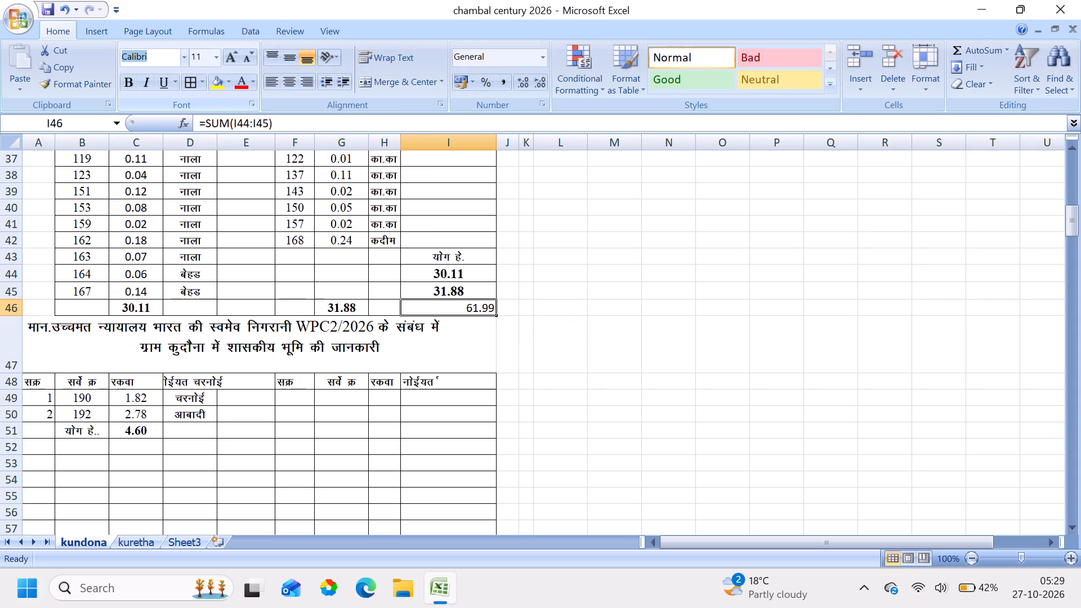
key(t)
key(i)
key(m)
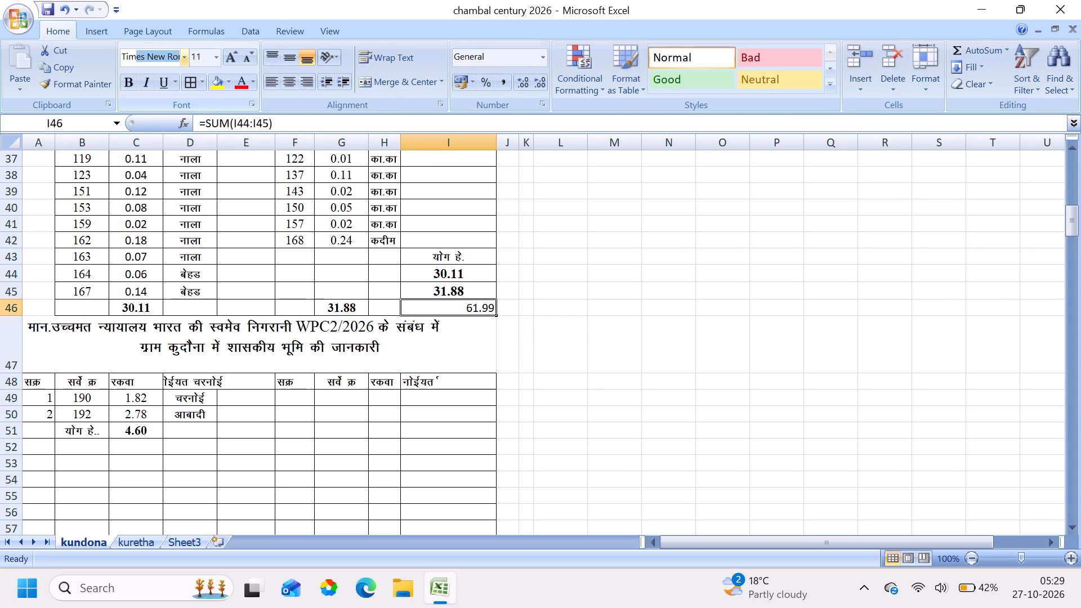
key(e)
key(Return)
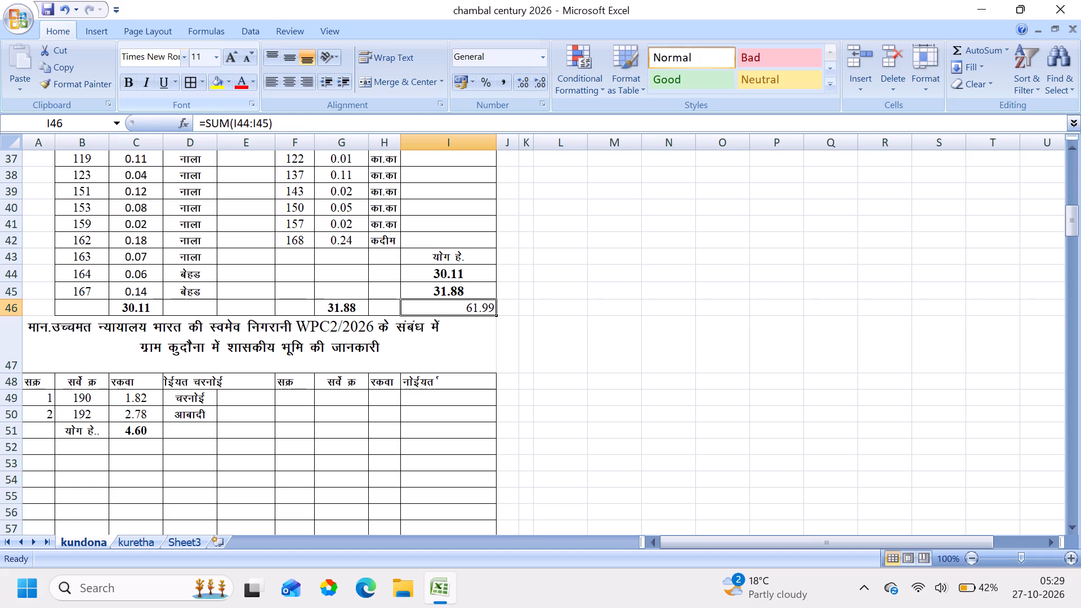
click(126, 83)
click(288, 84)
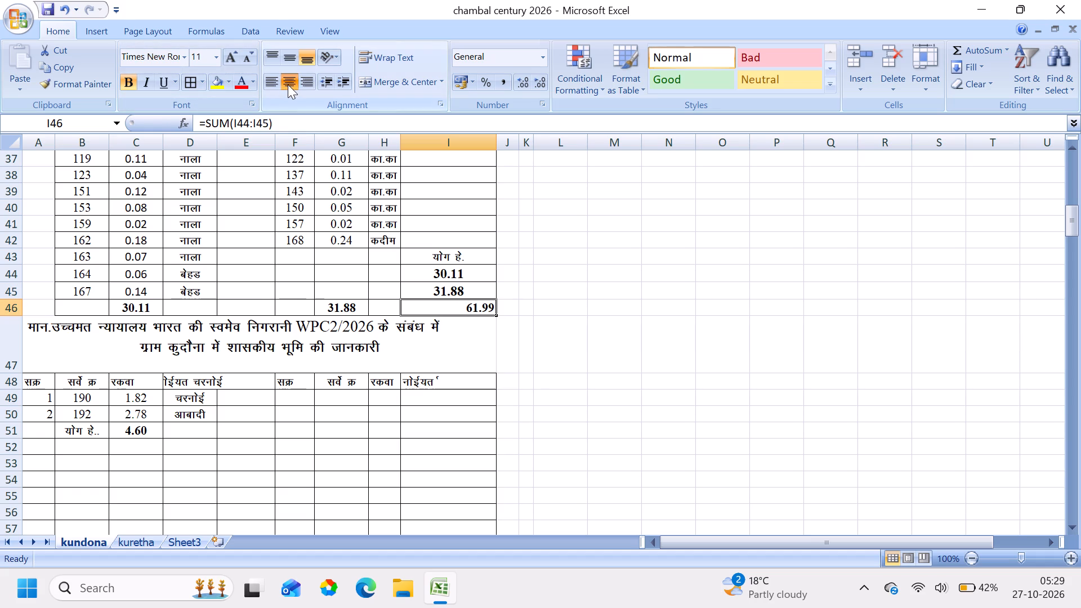
click(716, 307)
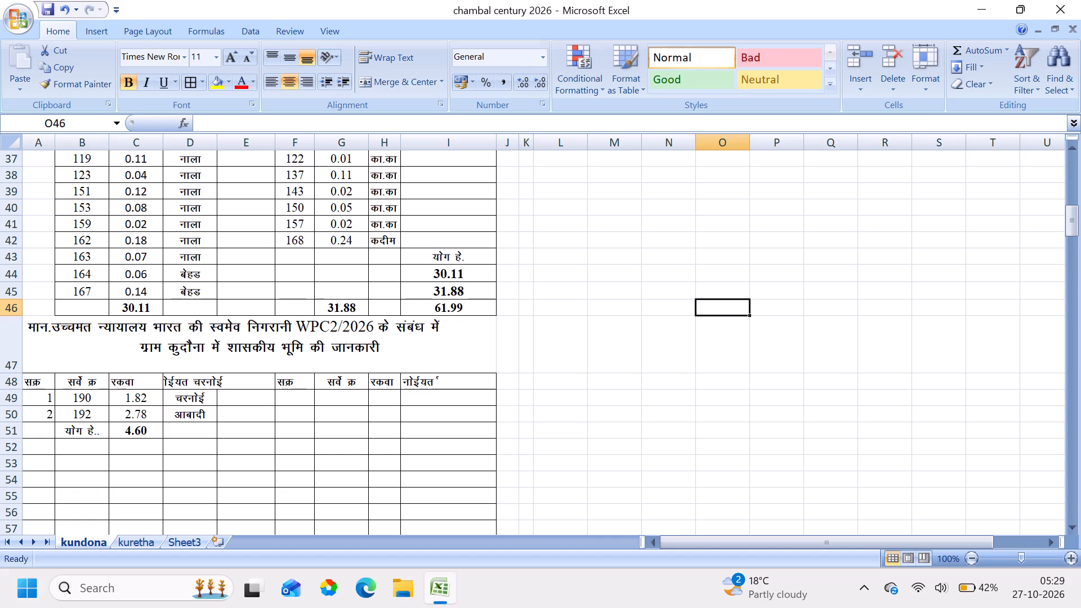
Remove the bold formatting from the two subtotals in I44:I45.
click(452, 310)
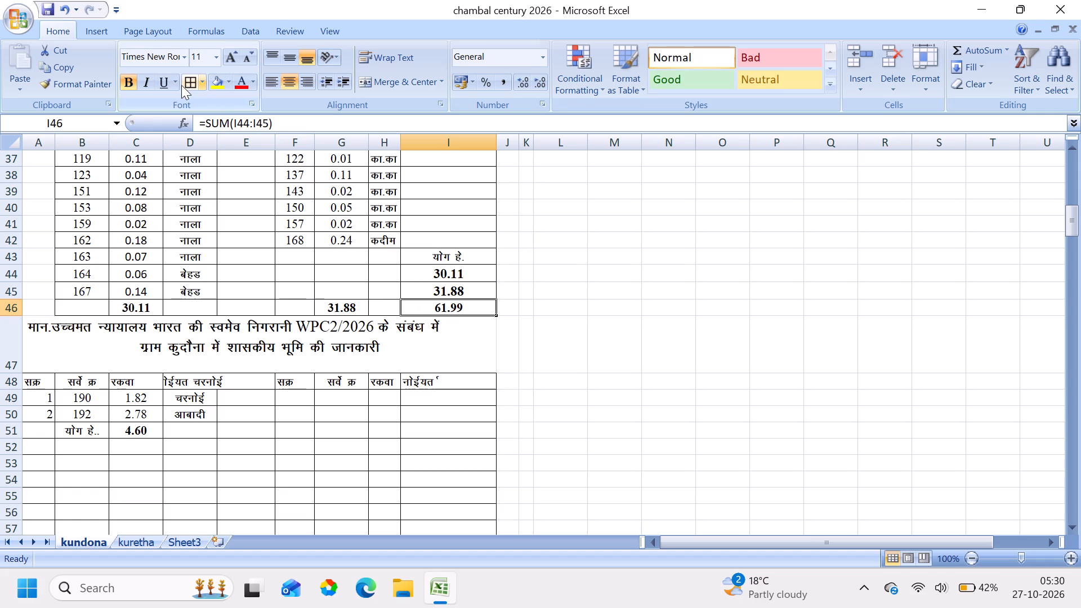
drag(464, 273, 464, 288)
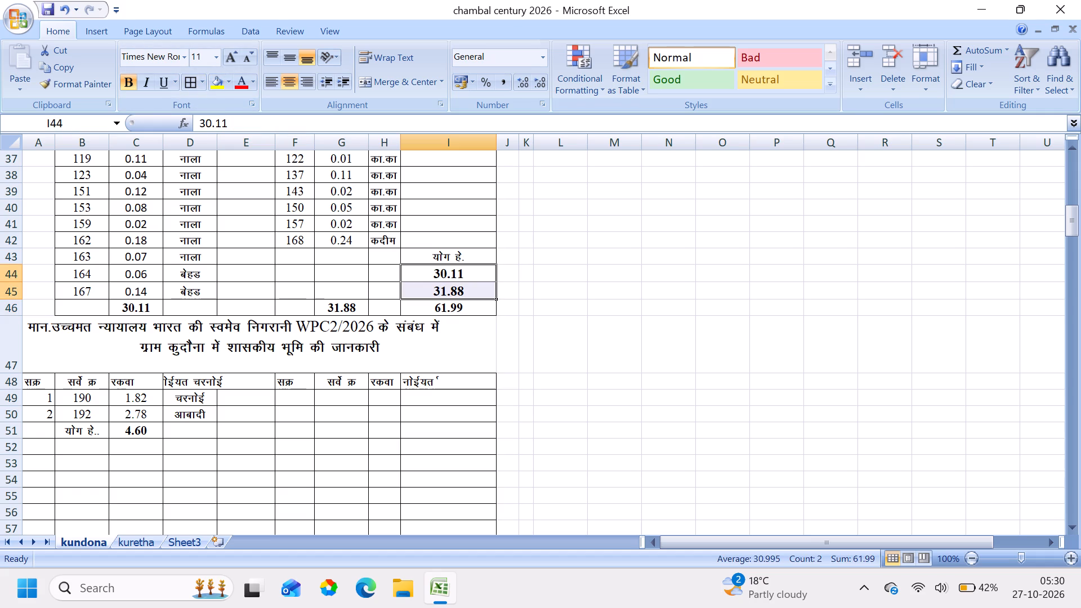
click(129, 88)
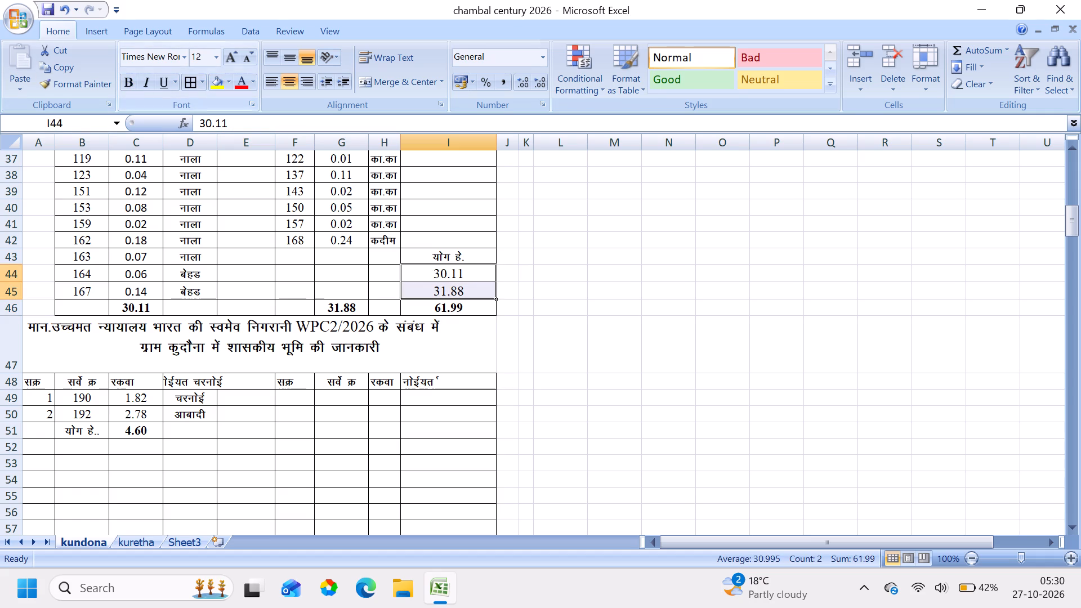
click(615, 330)
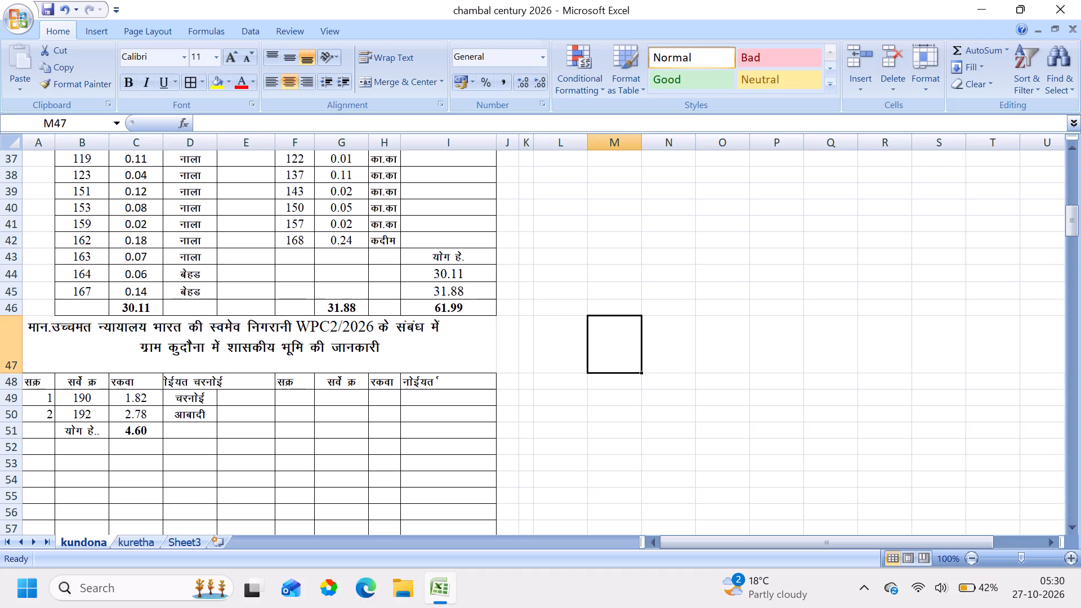
click(535, 338)
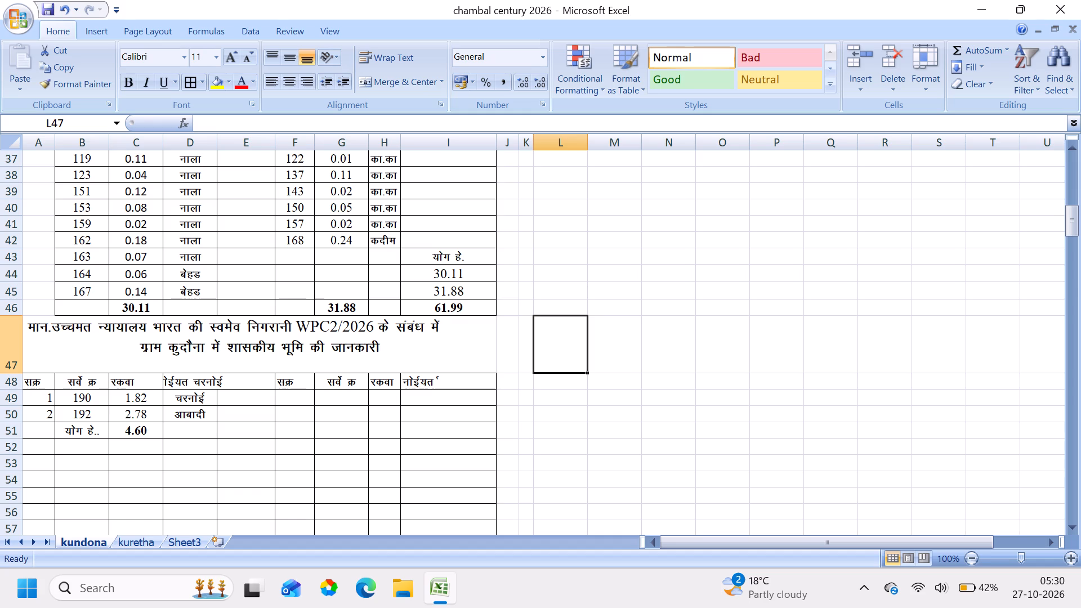
Review the kundona sheet's land tables from the first heading down to the private-land totals around row 167.
scroll(209, 445, down, 2)
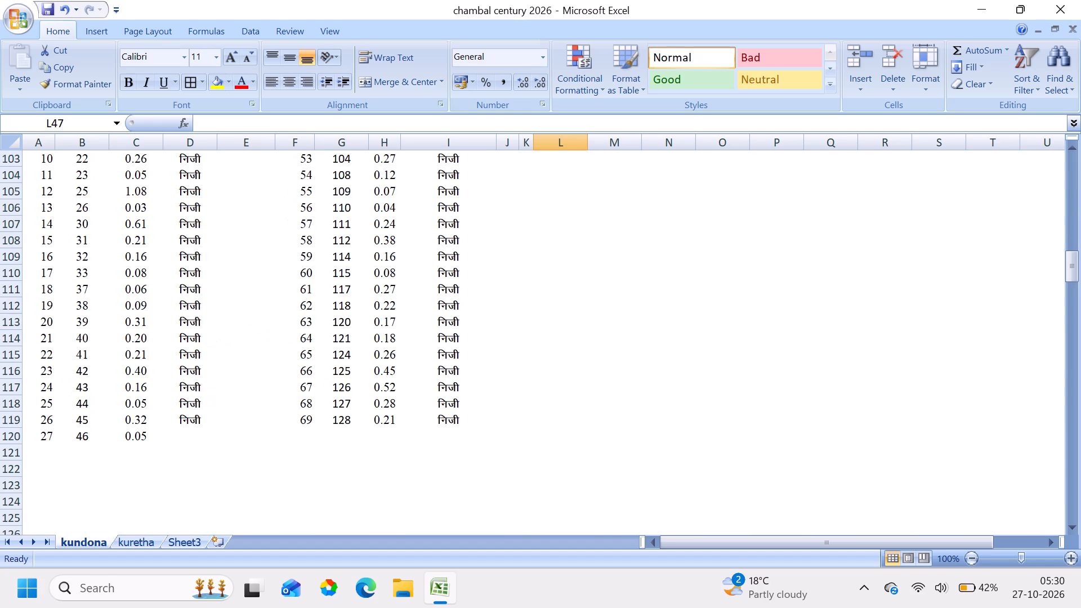
scroll(208, 448, up, 1)
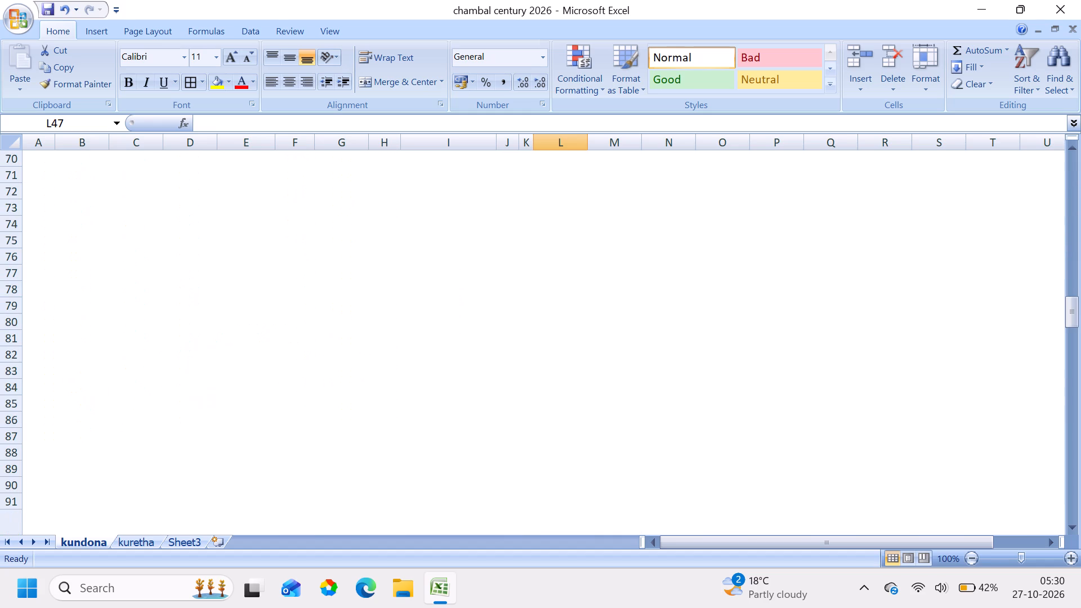
scroll(208, 442, up, 7)
click(186, 446)
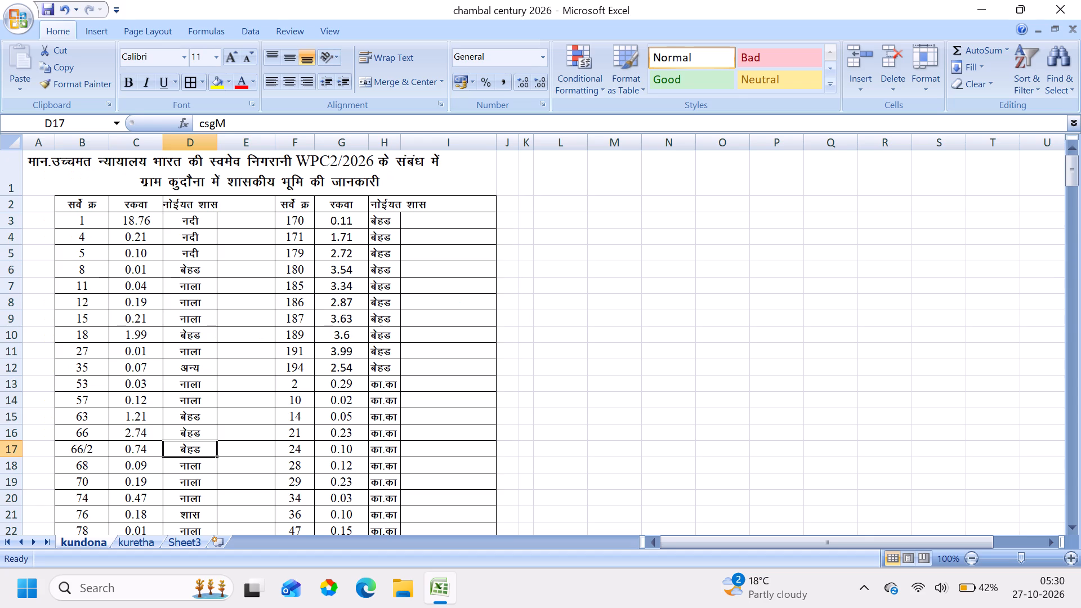
click(402, 490)
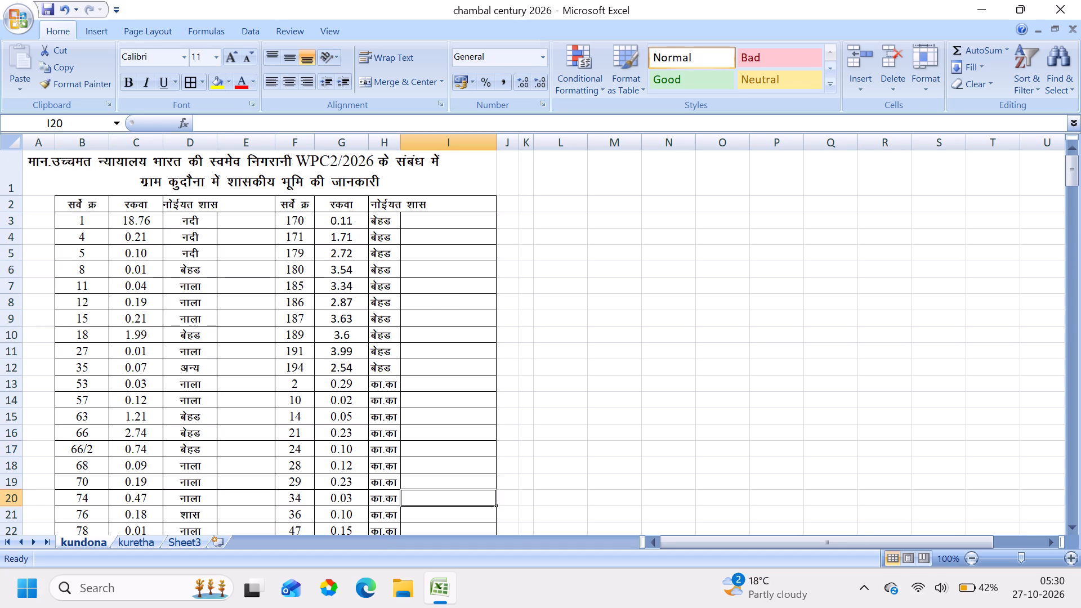
key(Down)
key(Down)
key(Down)
key(Down)
key(Down)
key(Down)
key(Down)
key(Down)
key(Down)
key(Down)
key(Down)
key(Down)
key(Down)
key(Down)
key(Down)
key(Down)
key(Down)
key(Down)
key(Down)
key(Down)
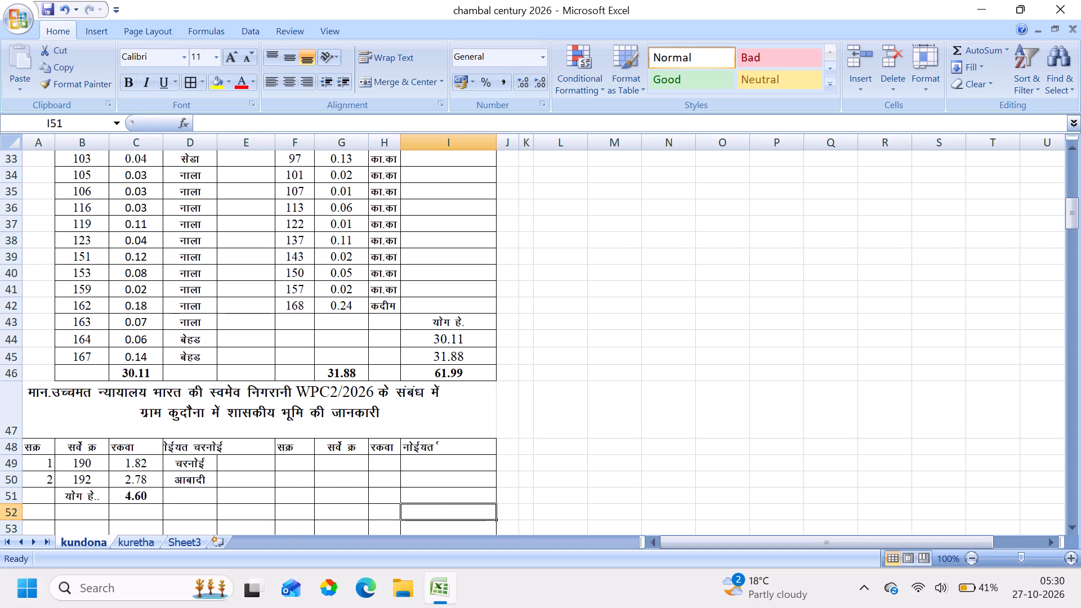
key(Down)
key(Down)
key(Down)
key(Down)
key(Down)
key(Down)
key(Down)
key(Down)
key(Down)
key(Down)
key(Down)
key(Down)
key(Down)
key(Down)
key(Down)
key(Down)
key(Down)
key(Down)
key(Down)
key(Down)
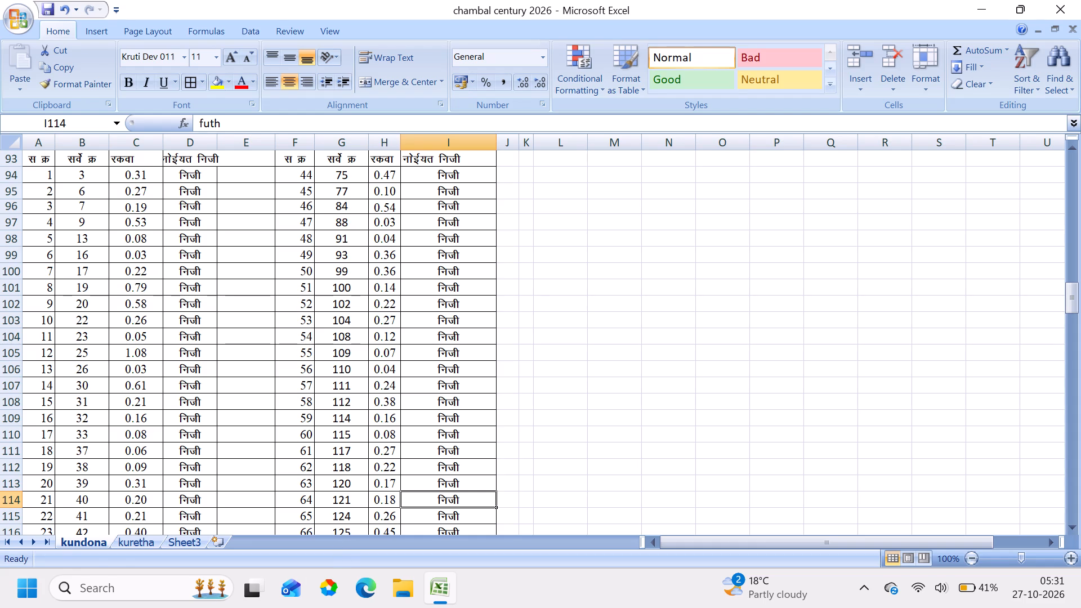
scroll(163, 414, down, 1)
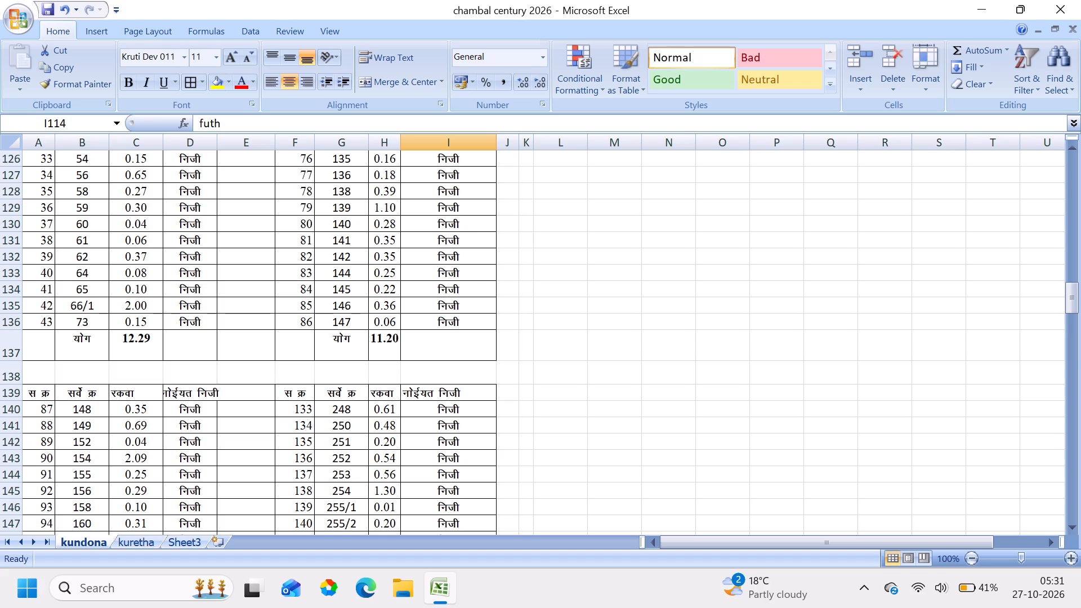
scroll(306, 474, down, 1)
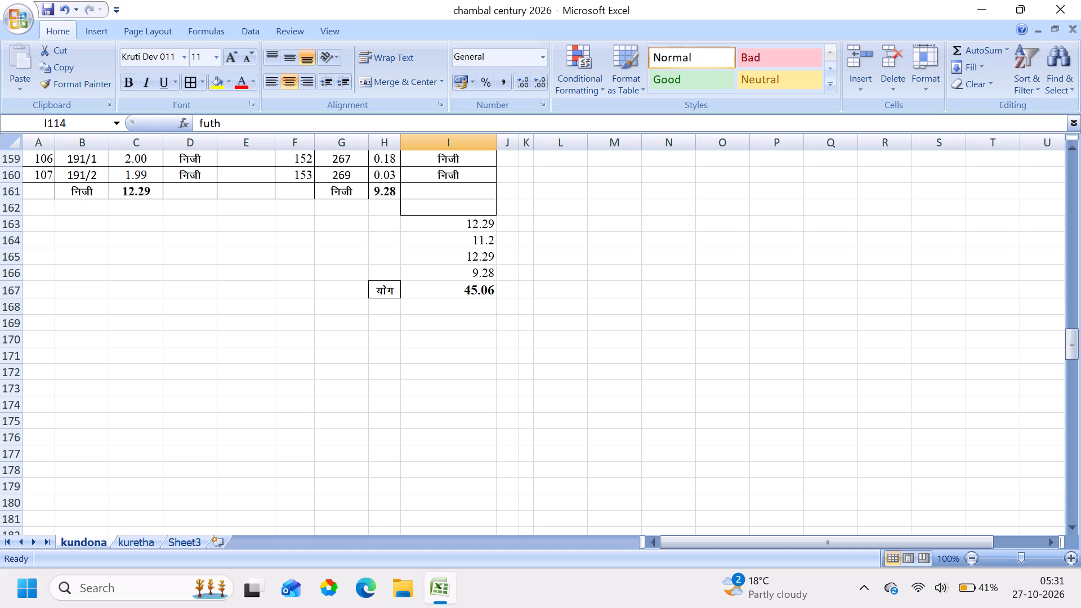
Copy the योग label from H167 into F167 and E167.
click(300, 294)
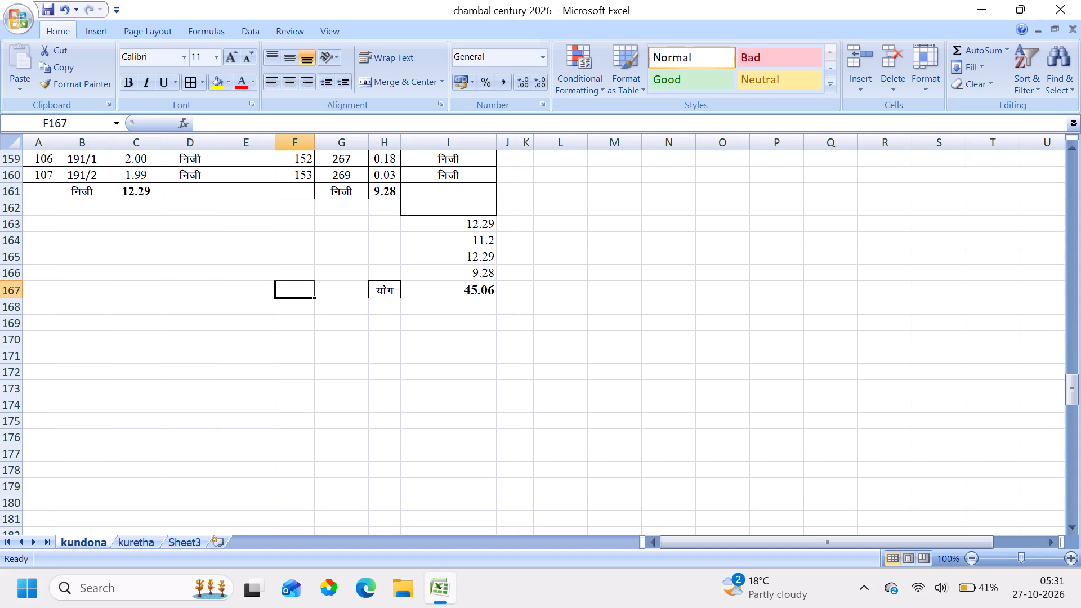
click(391, 290)
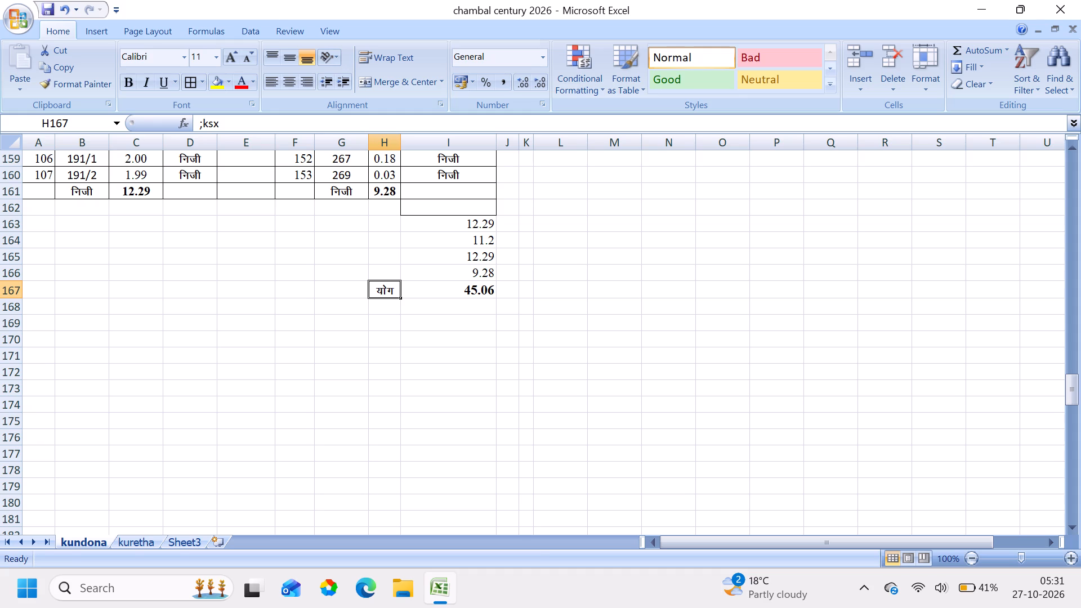
key(ctrl+c)
click(300, 294)
key(ctrl+v)
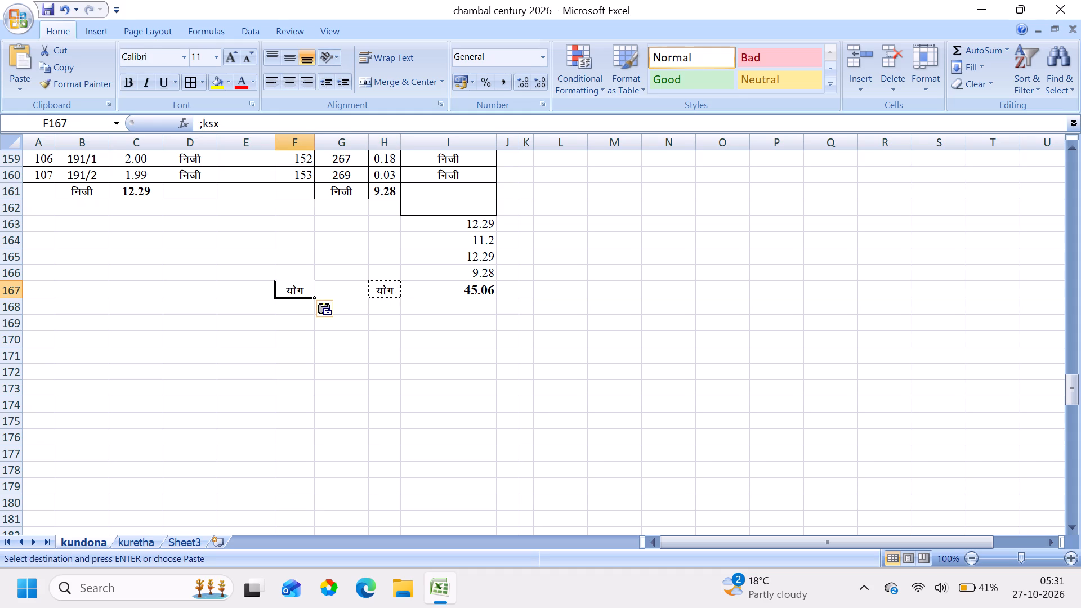
click(340, 290)
click(302, 292)
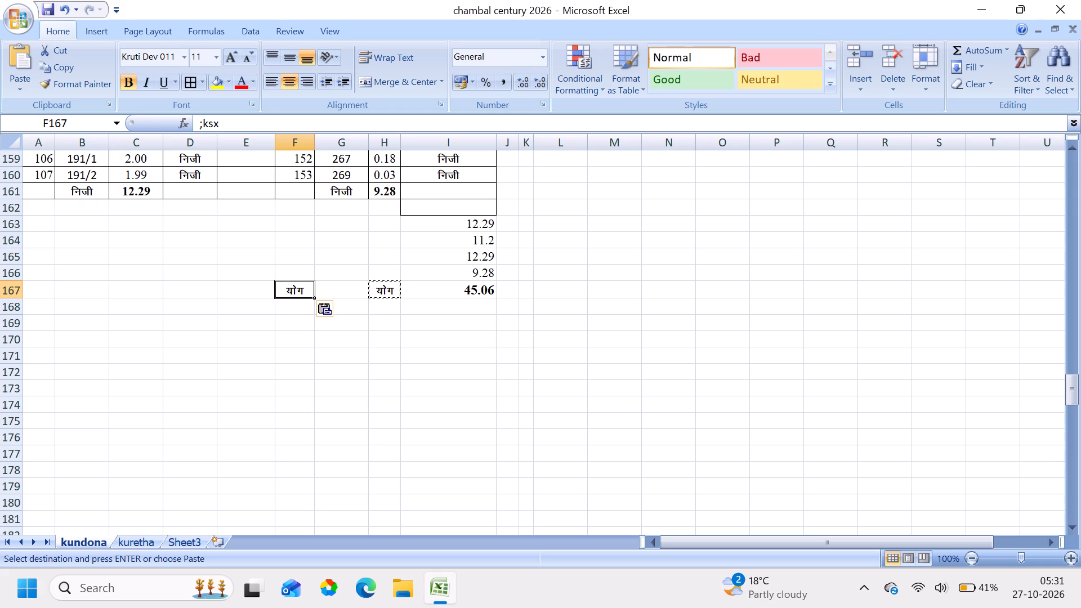
click(249, 289)
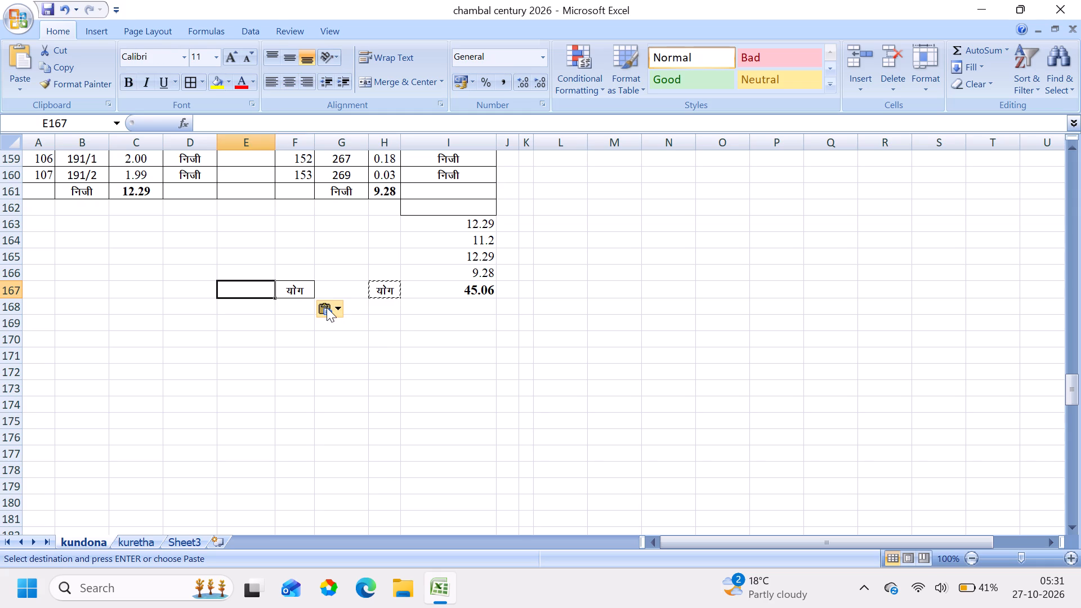
key(ctrl+v)
Replace the content of F167 with 153 and set its font size to 14.
click(305, 296)
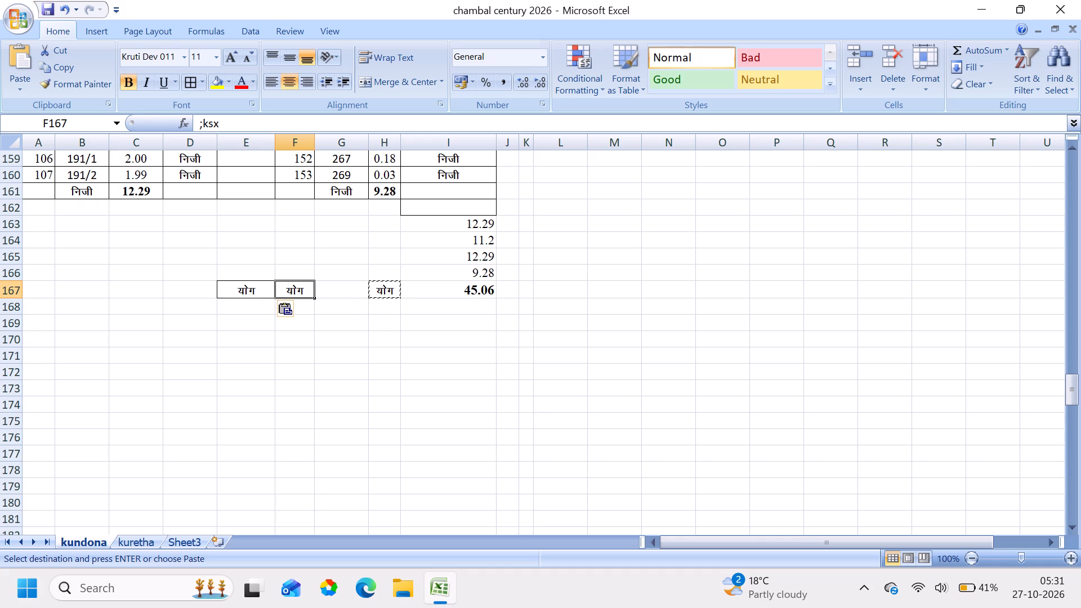
text(153)
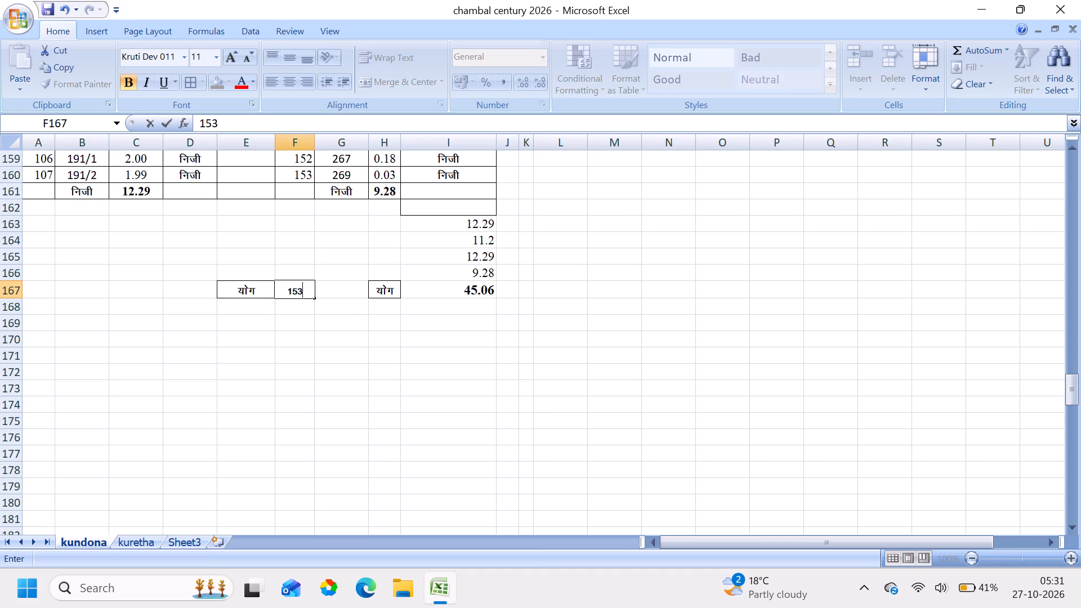
click(327, 361)
click(309, 285)
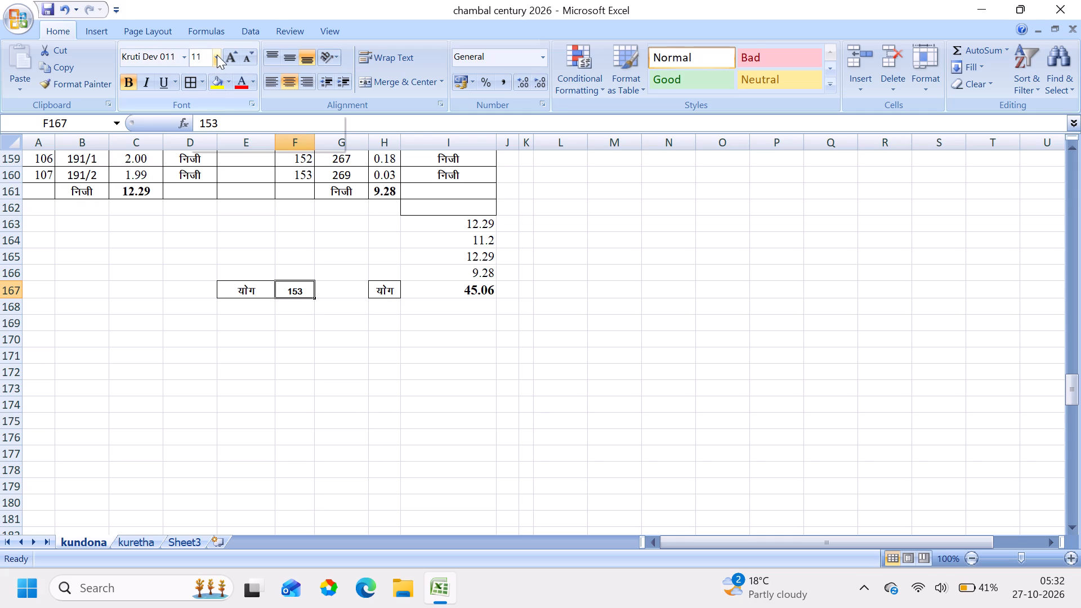
click(217, 55)
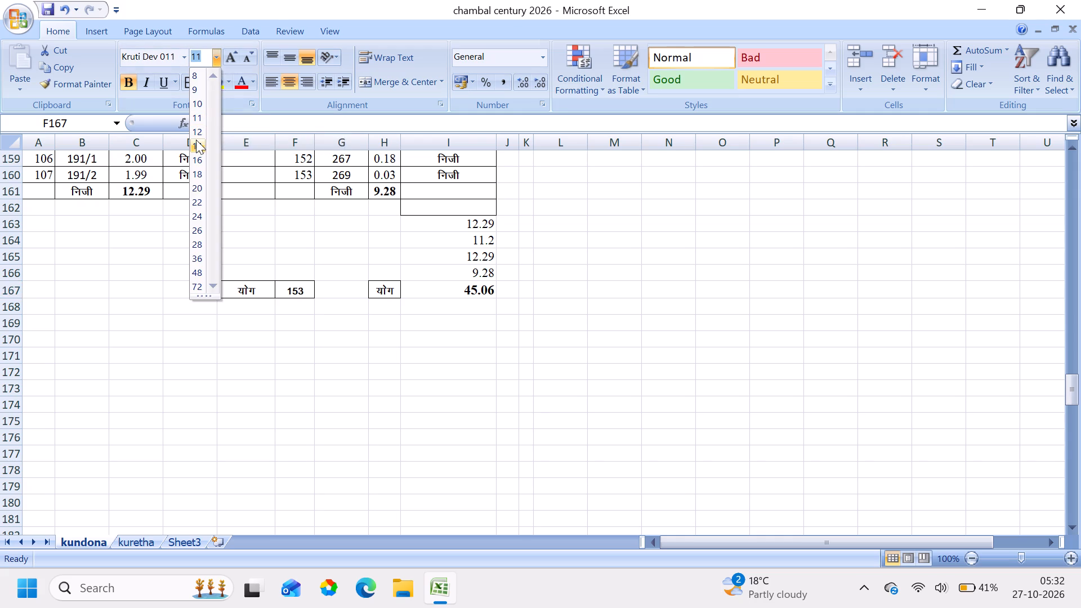
click(196, 142)
click(341, 391)
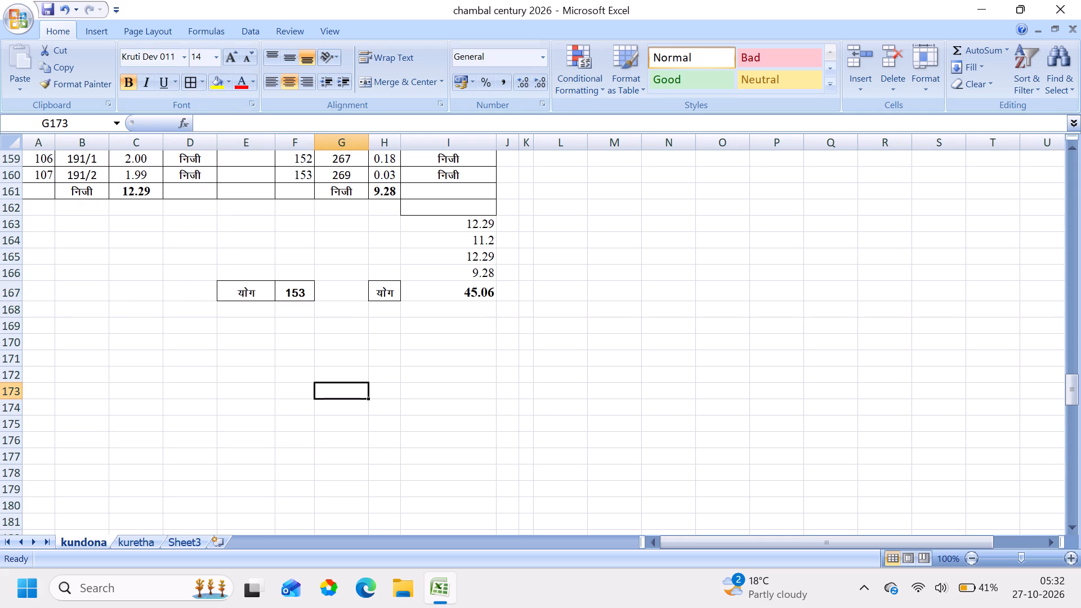
Format the 153 plot count in F167 as Times New Roman, font size 11.
click(300, 293)
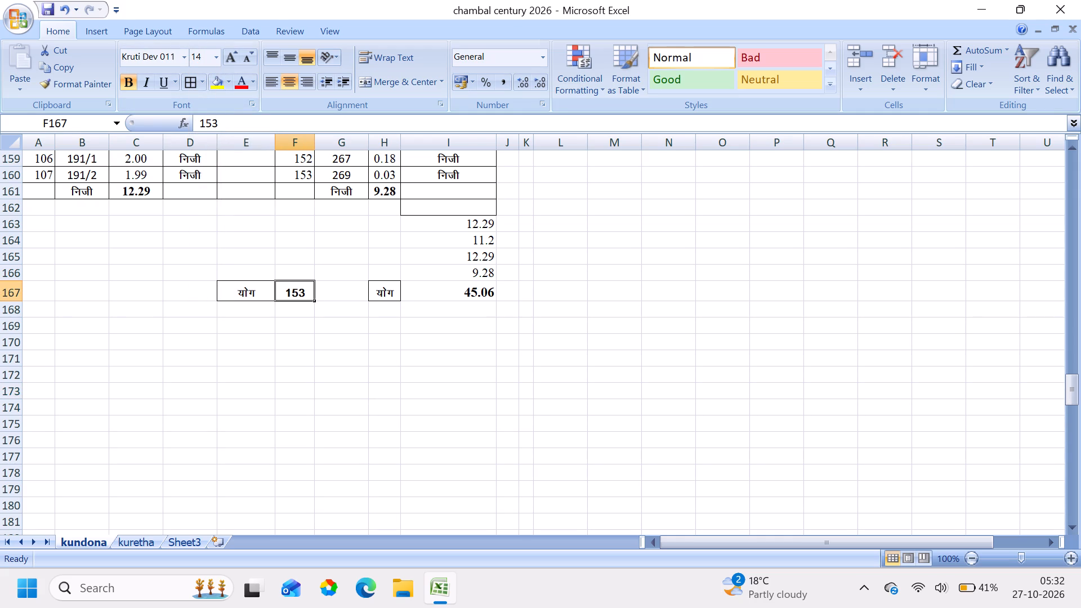
click(180, 50)
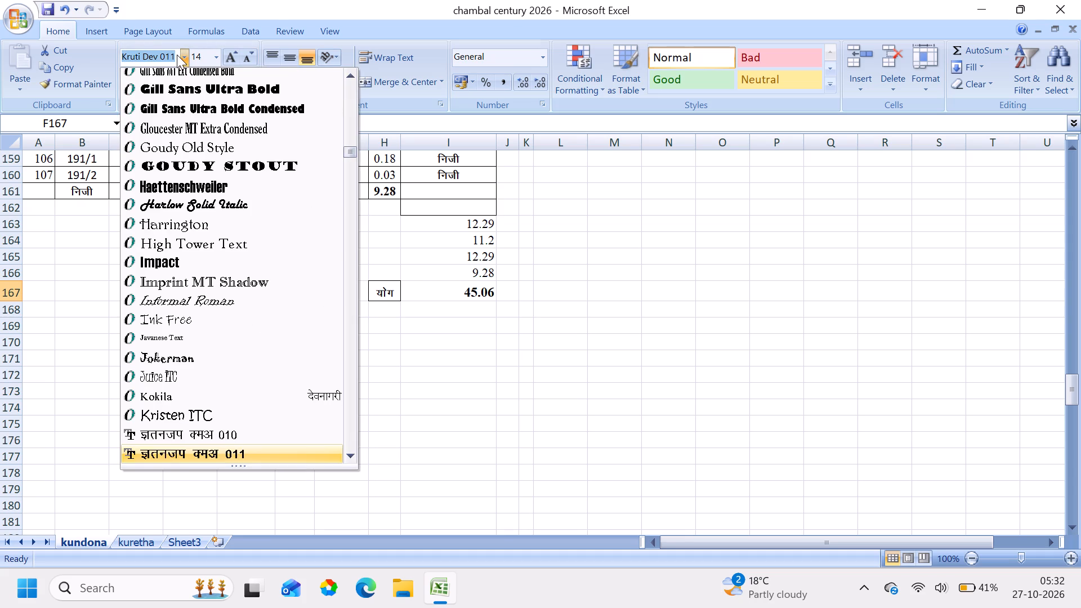
text(tim)
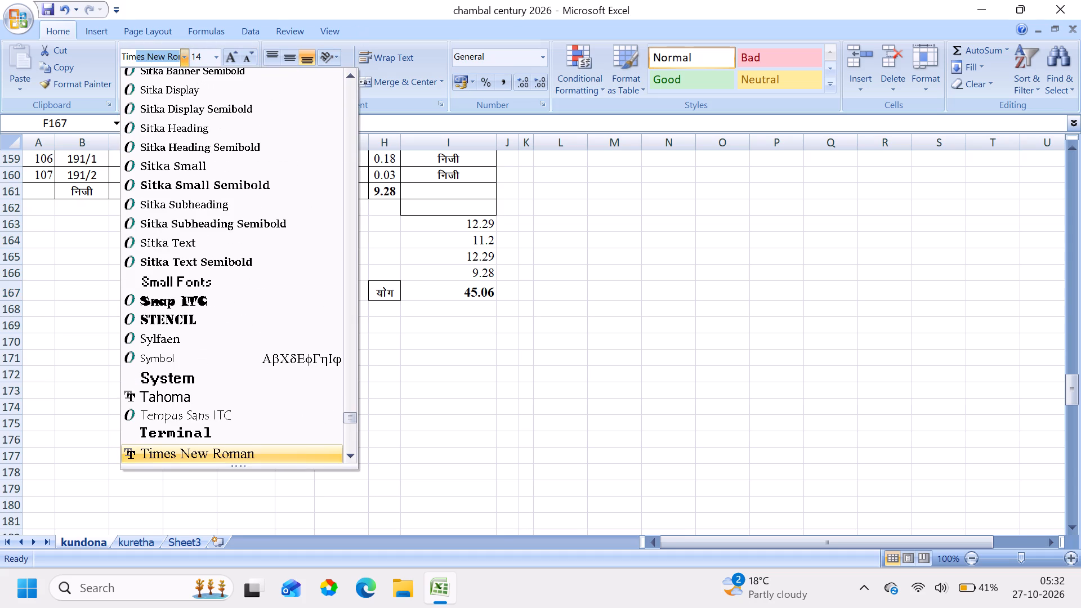
key(e)
key(Return)
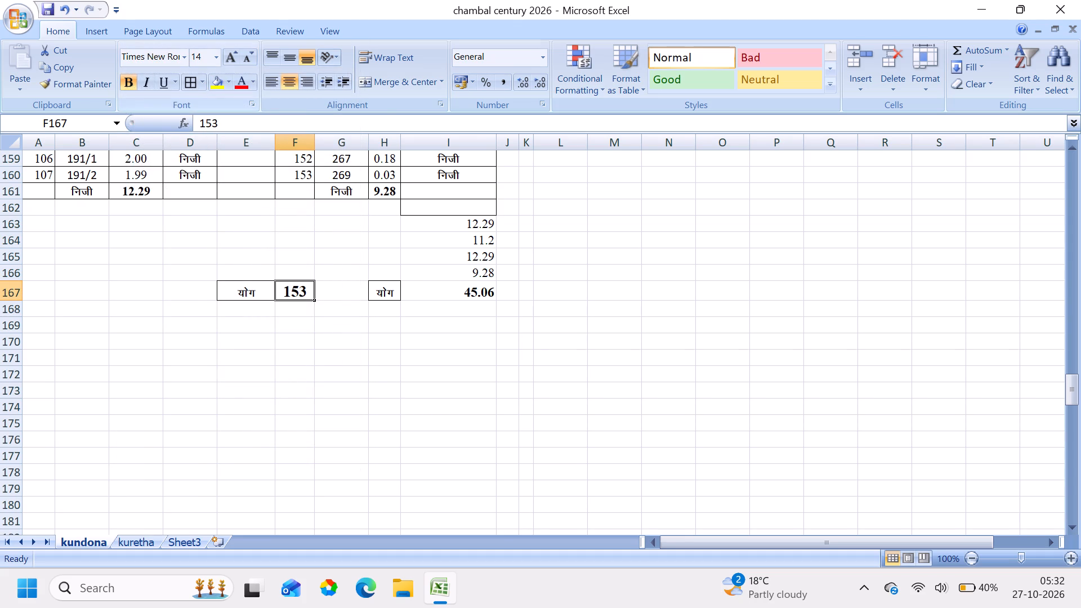
click(218, 55)
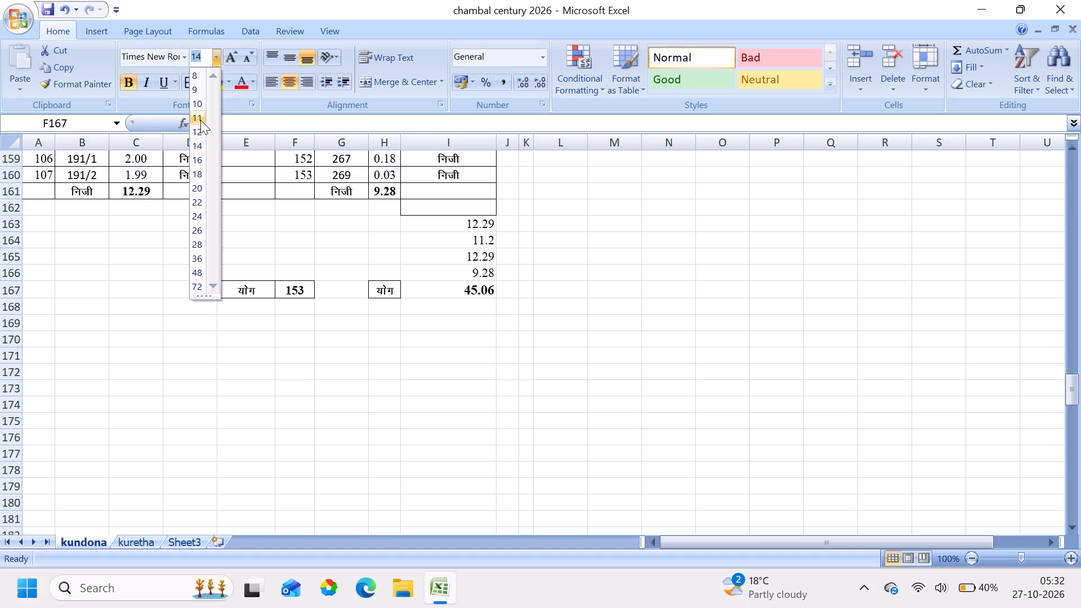
click(200, 120)
click(472, 481)
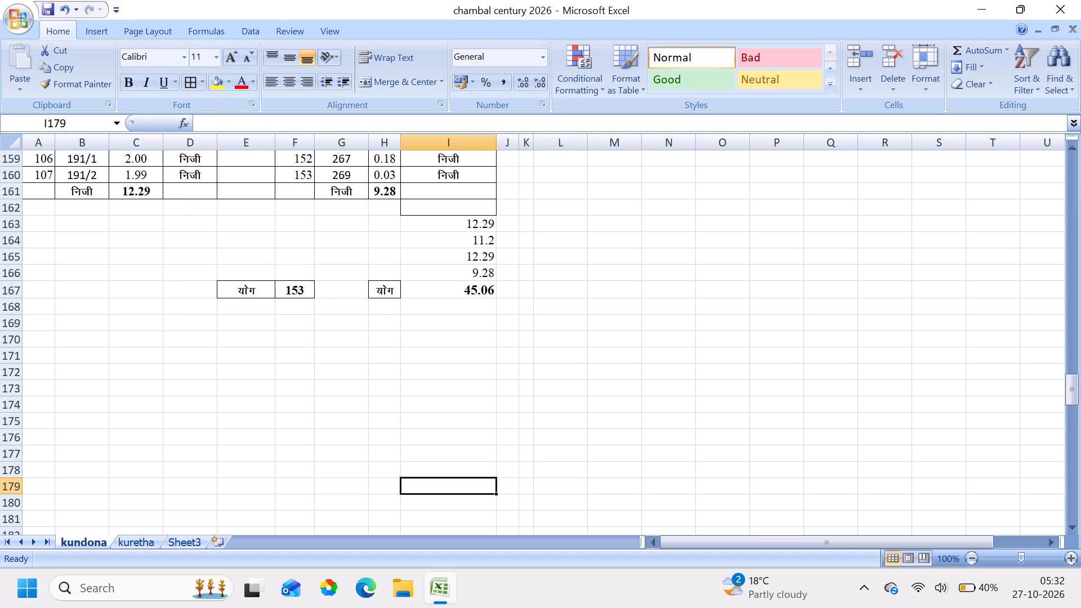
Apply all borders to the totals row across E167:I167.
drag(226, 290, 455, 288)
click(189, 84)
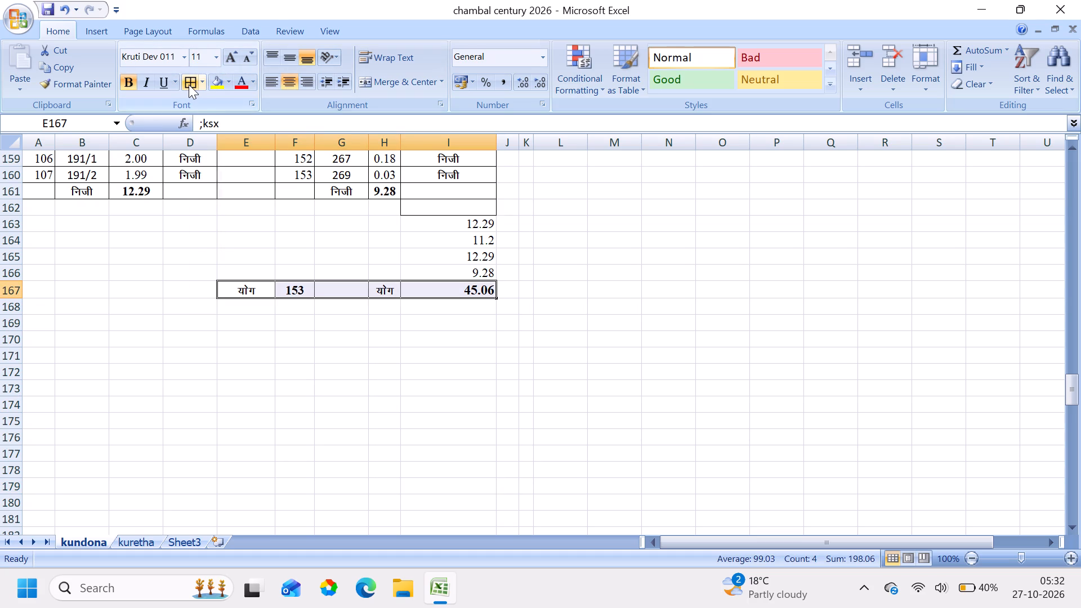
click(412, 401)
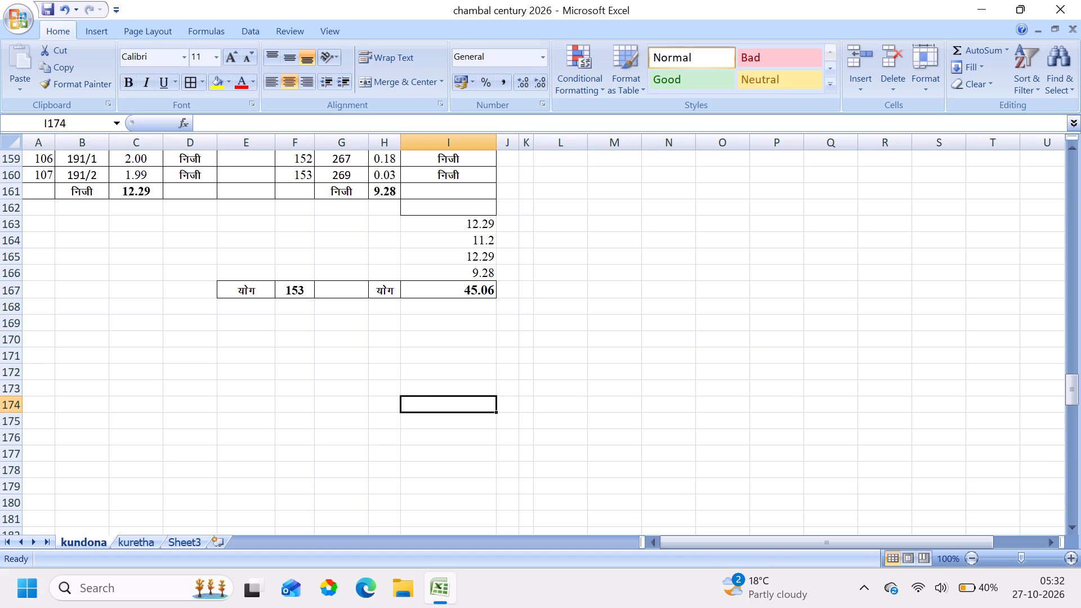
Review the kundona sheet below the totals row and back up through the land tables to the first heading.
click(344, 383)
key(Down)
key(Down)
key(Down)
key(Down)
key(Down)
key(Down)
key(Down)
key(Down)
key(Down)
key(Down)
key(Down)
key(Down)
key(Down)
key(Down)
key(Down)
key(Down)
key(Down)
key(Down)
key(Down)
key(Down)
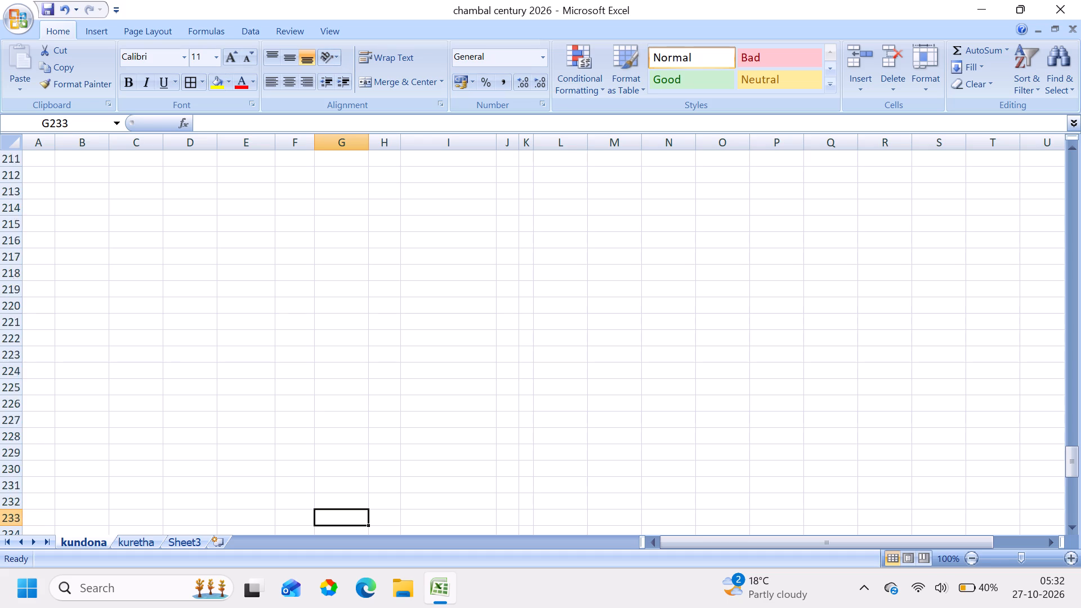
key(Up)
key(Up)
key(Up)
key(Up)
key(Up)
key(Up)
key(Up)
key(Up)
key(Up)
key(Up)
key(Up)
key(Up)
key(Up)
key(Up)
key(Up)
key(Up)
key(Up)
key(Up)
key(Up)
key(Up)
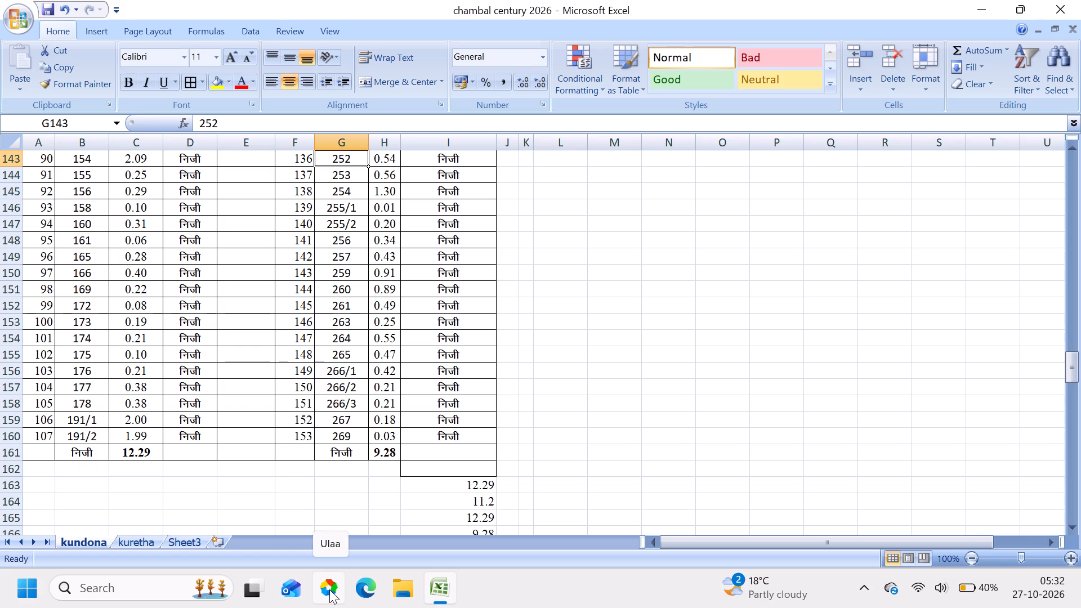
key(Up)
key(Up)
key(Up)
key(Up)
key(Up)
key(Up)
key(Up)
key(Up)
key(Up)
key(Up)
key(Up)
key(Up)
key(Up)
key(Up)
key(Up)
key(Up)
key(Up)
key(Up)
key(Up)
key(Up)
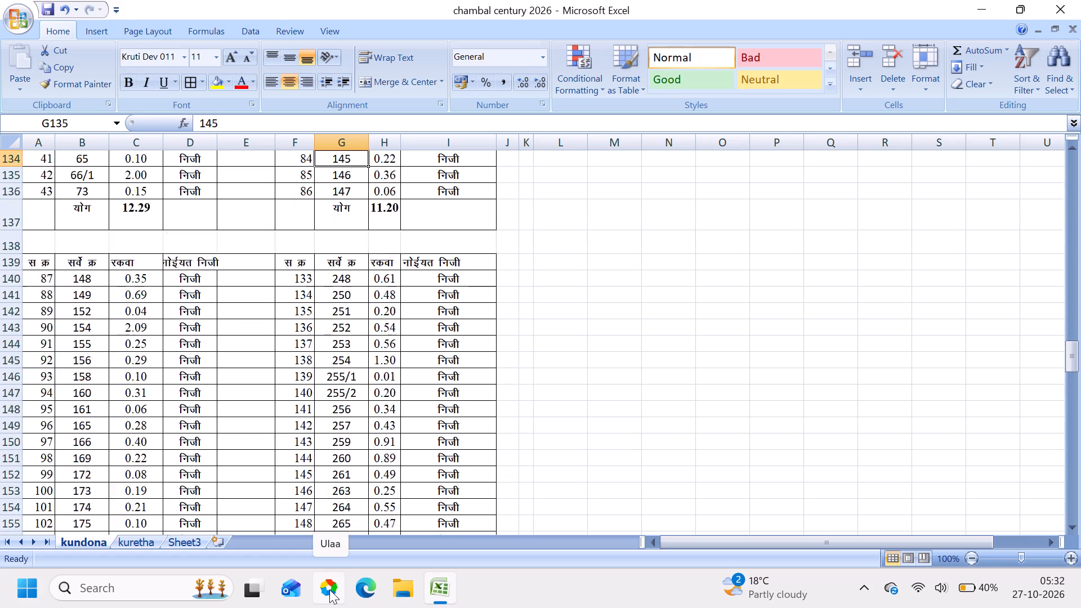
key(Up)
key(Up)
key(Up)
key(Up)
key(Up)
key(Up)
key(Up)
key(Up)
key(Up)
key(Up)
key(Up)
key(Up)
key(Up)
key(Up)
key(Up)
key(Up)
key(Up)
key(Up)
key(Up)
key(Up)
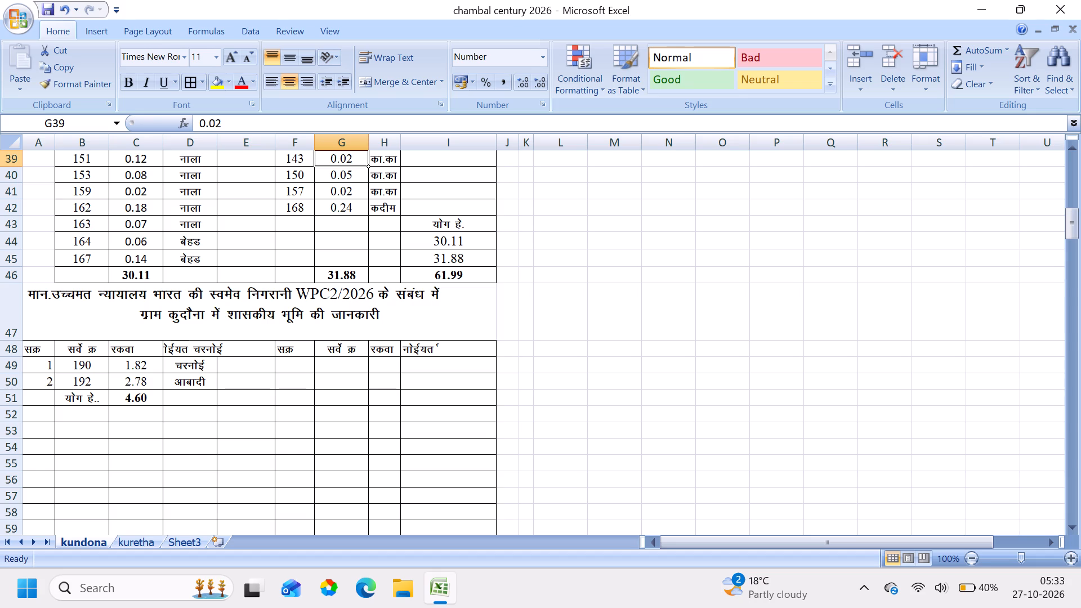
click(149, 279)
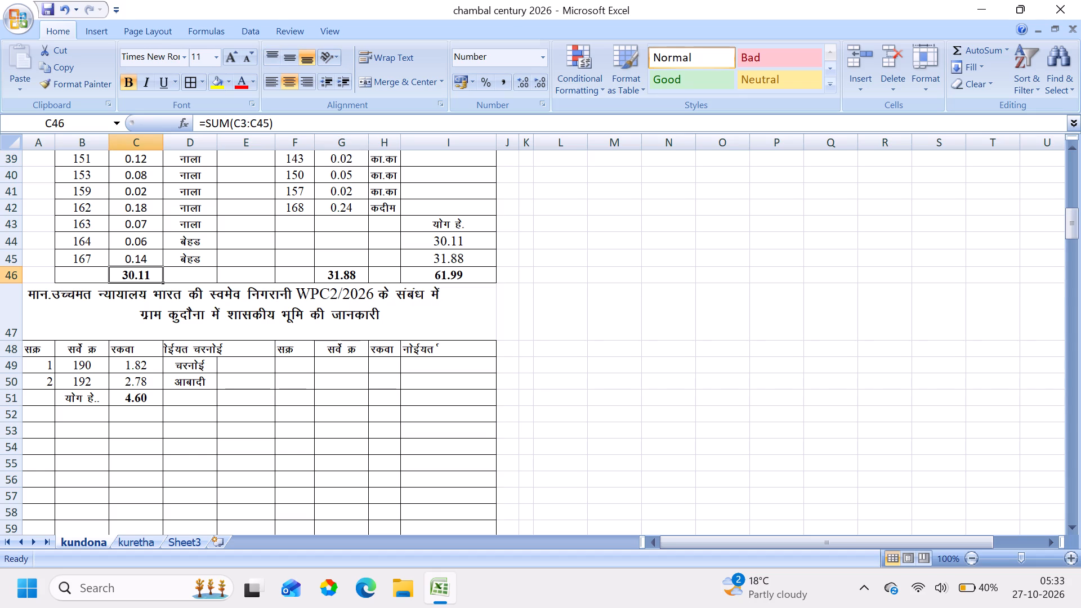
key(Up)
key(Up)
key(Up)
key(Up)
key(Up)
key(Up)
key(Up)
key(Up)
key(Up)
key(Up)
key(Up)
key(Up)
key(Up)
key(Up)
key(Up)
key(Up)
key(Up)
key(Up)
key(Up)
key(Up)
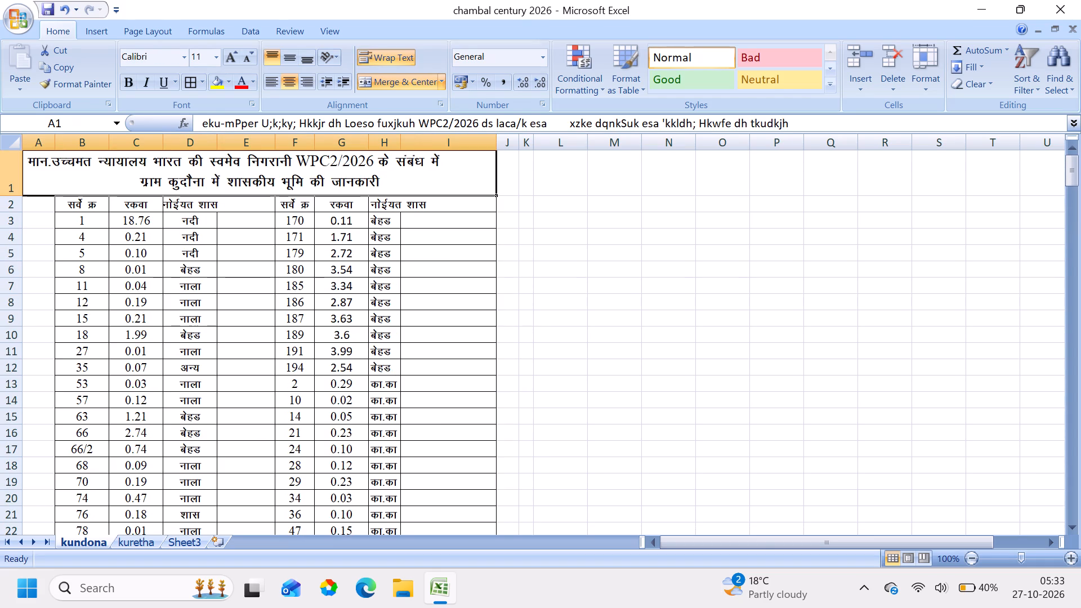
key(Up)
drag(253, 330, 247, 333)
key(Up)
drag(247, 333, 244, 333)
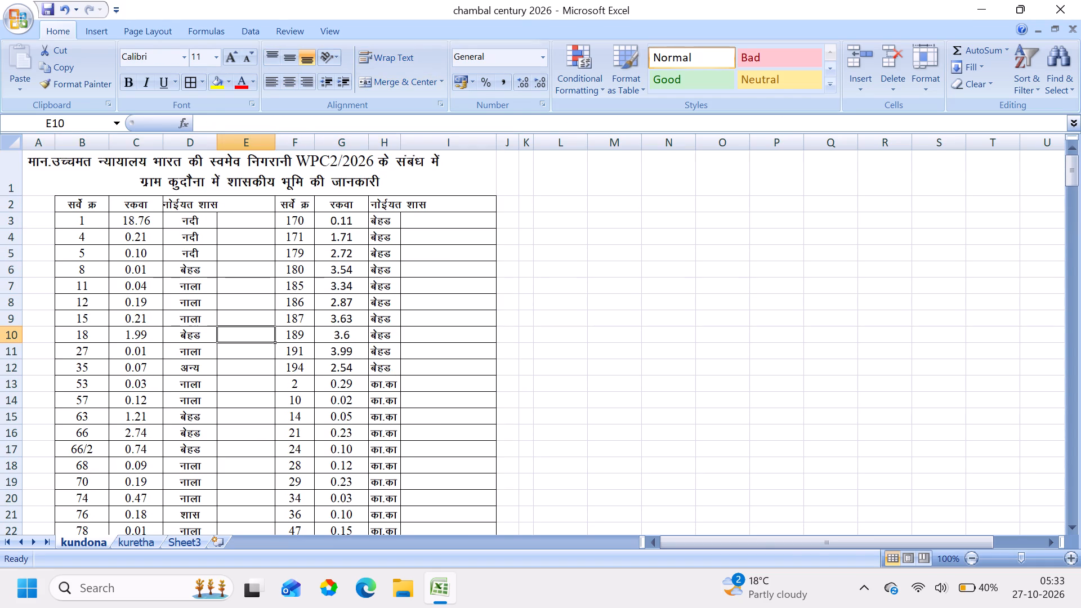
drag(244, 333, 352, 330)
click(675, 342)
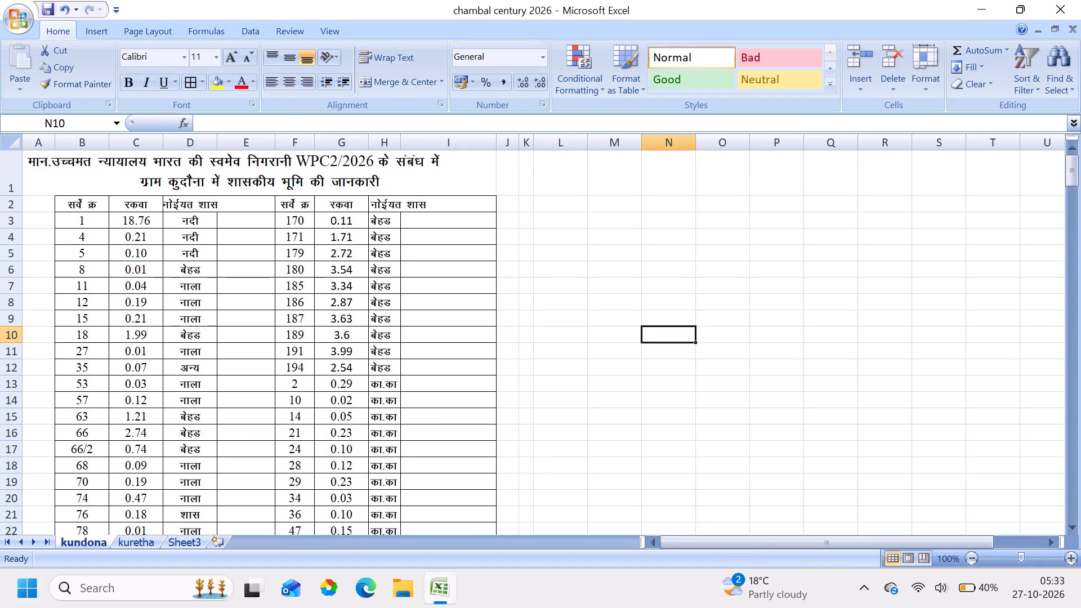
Examine the first government-land table down to its totals and the second heading in row 47.
click(124, 508)
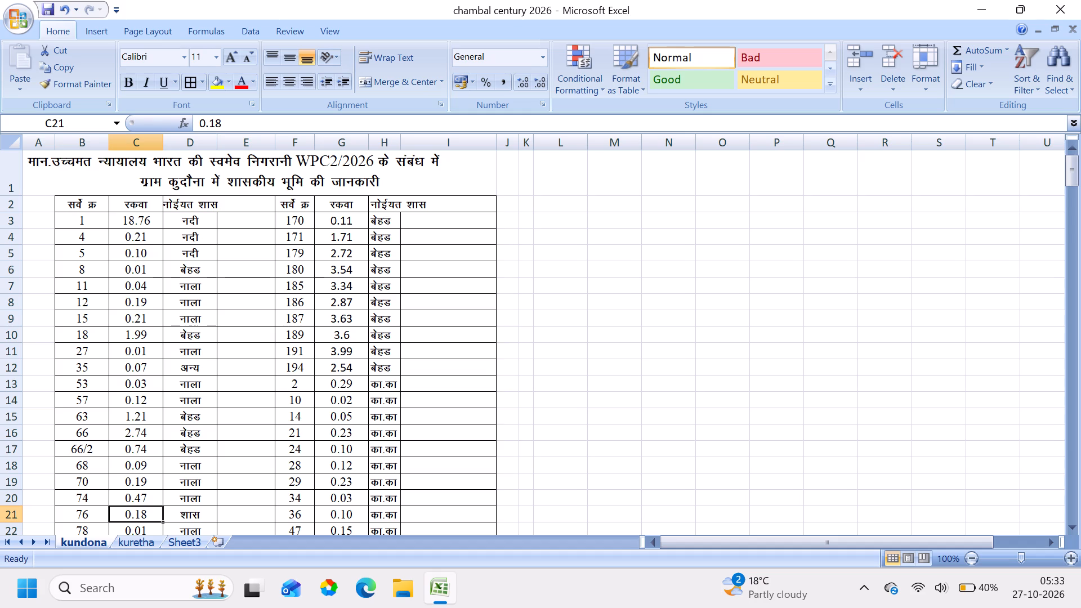
key(Down)
key(Down)
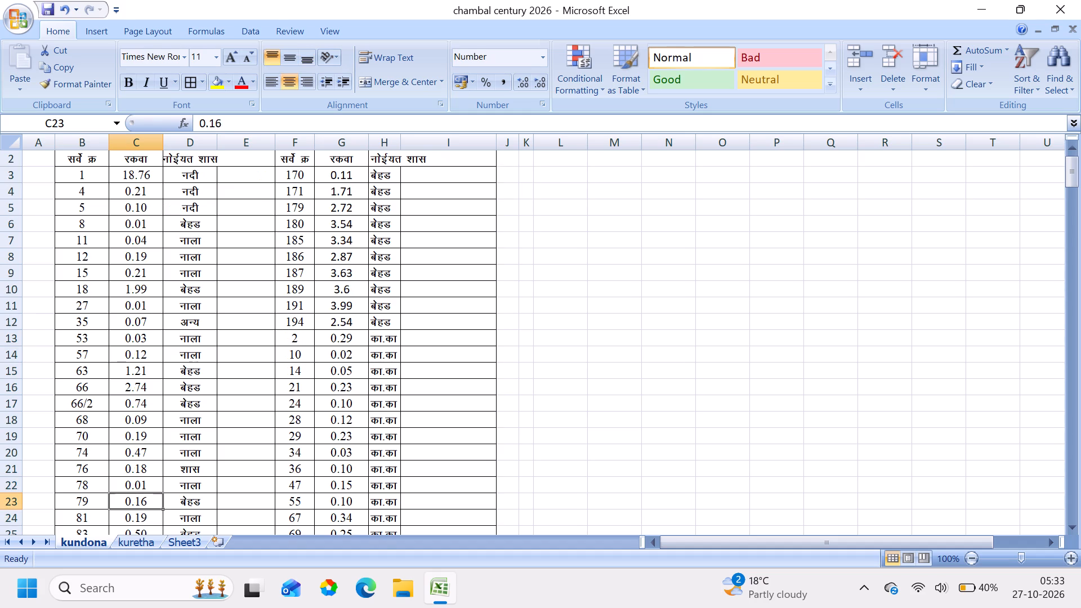
key(Down)
key(Down)
key(Down)
key(Down)
key(Down)
key(Down)
key(Down)
key(Down)
key(Down)
key(Down)
key(Down)
key(Down)
key(Down)
key(Down)
key(Down)
key(Down)
key(Down)
key(Down)
key(Down)
key(Down)
key(Down)
key(Down)
key(Down)
key(Down)
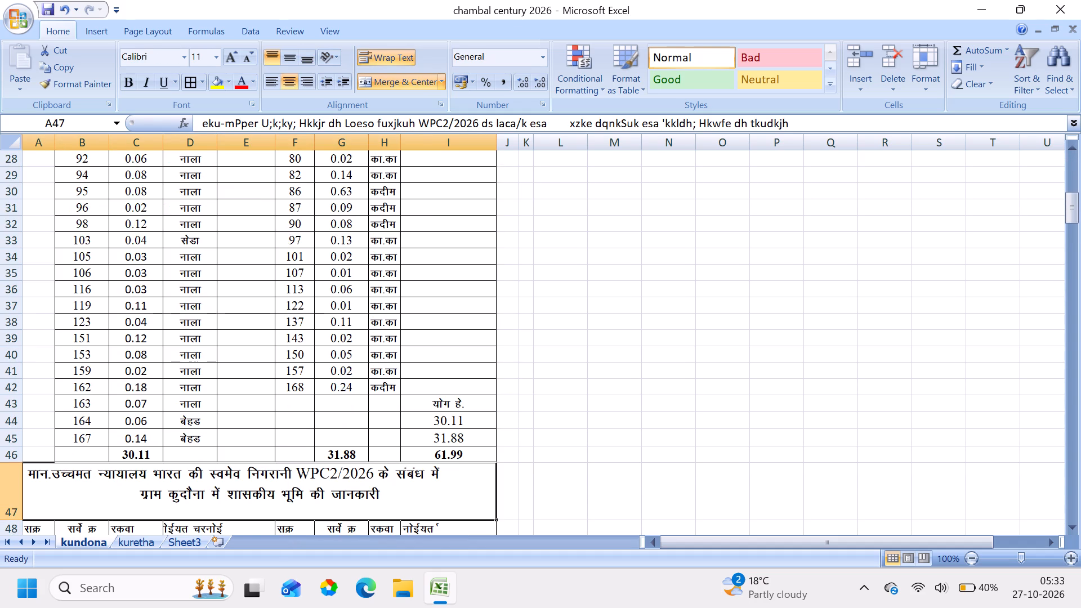
Apply all borders to the whole first government-land table, A2:I46, including the empty column A.
scroll(152, 444, up, 1)
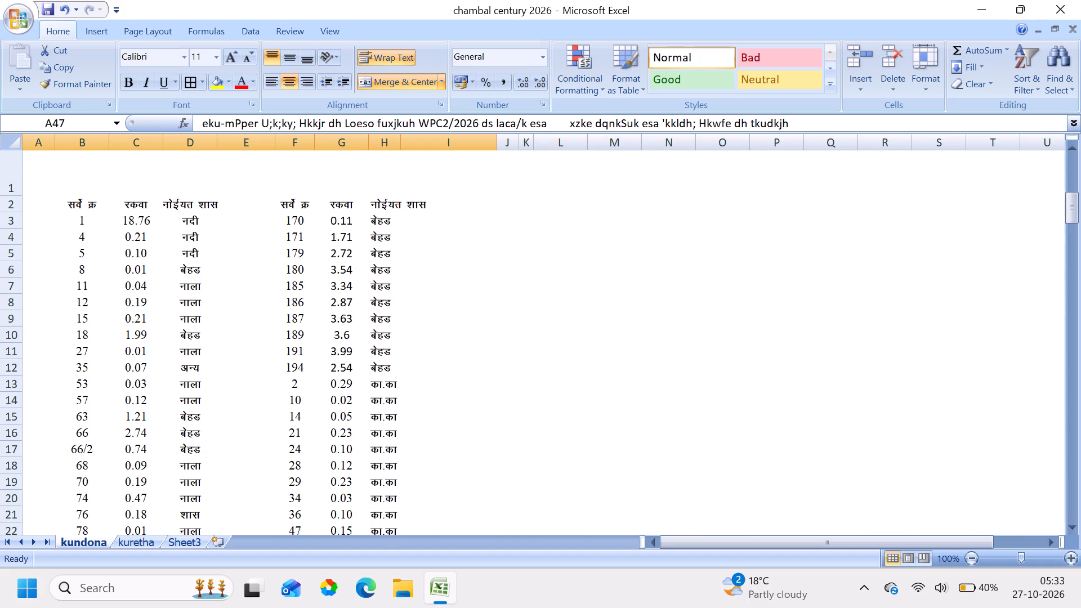
drag(36, 206, 36, 488)
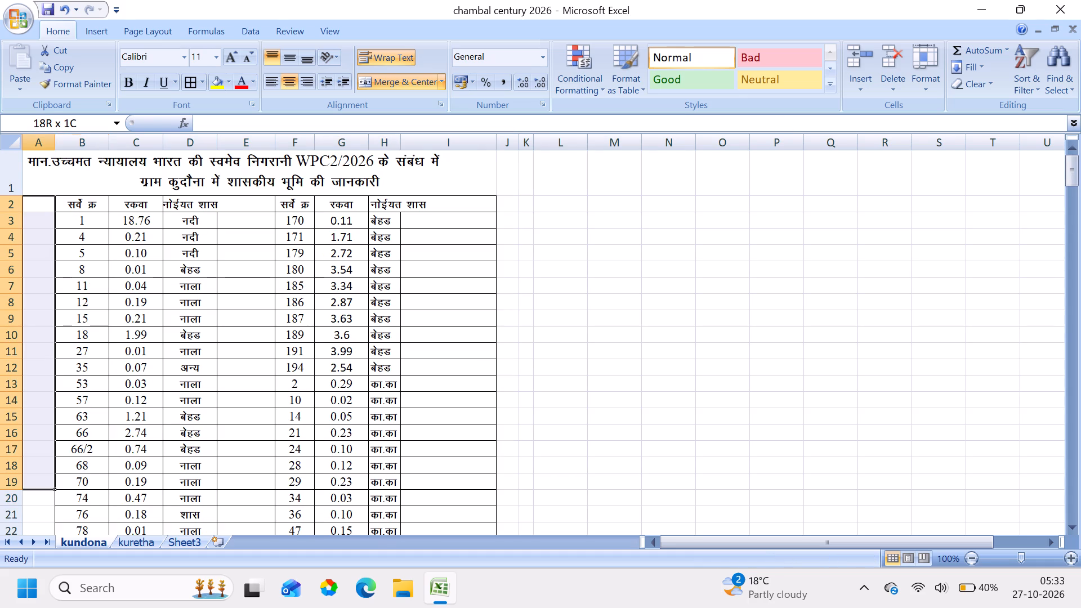
drag(36, 488, 29, 547)
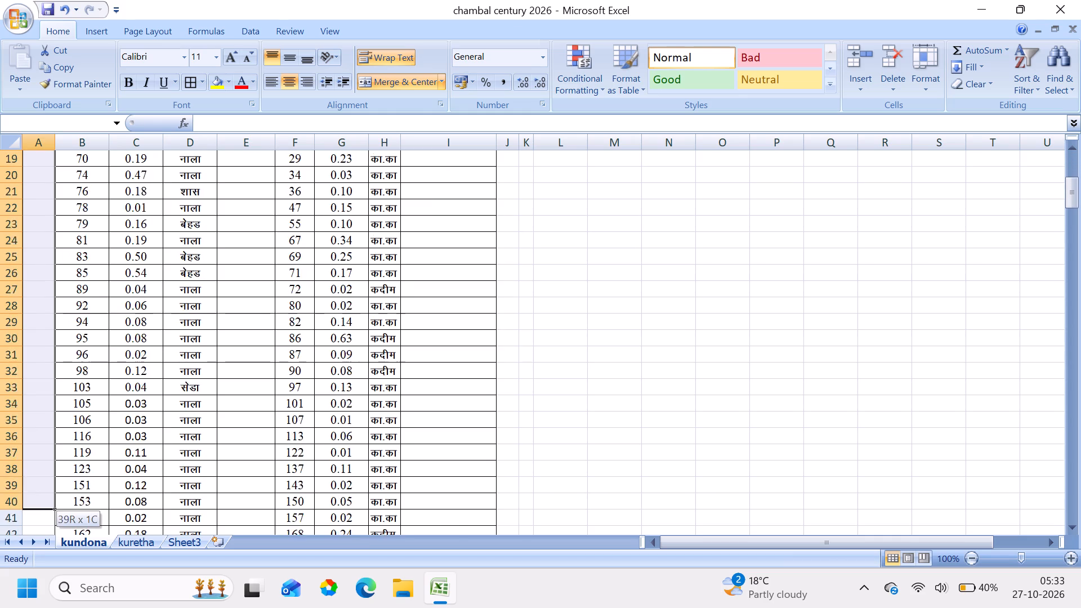
drag(29, 547, 410, 459)
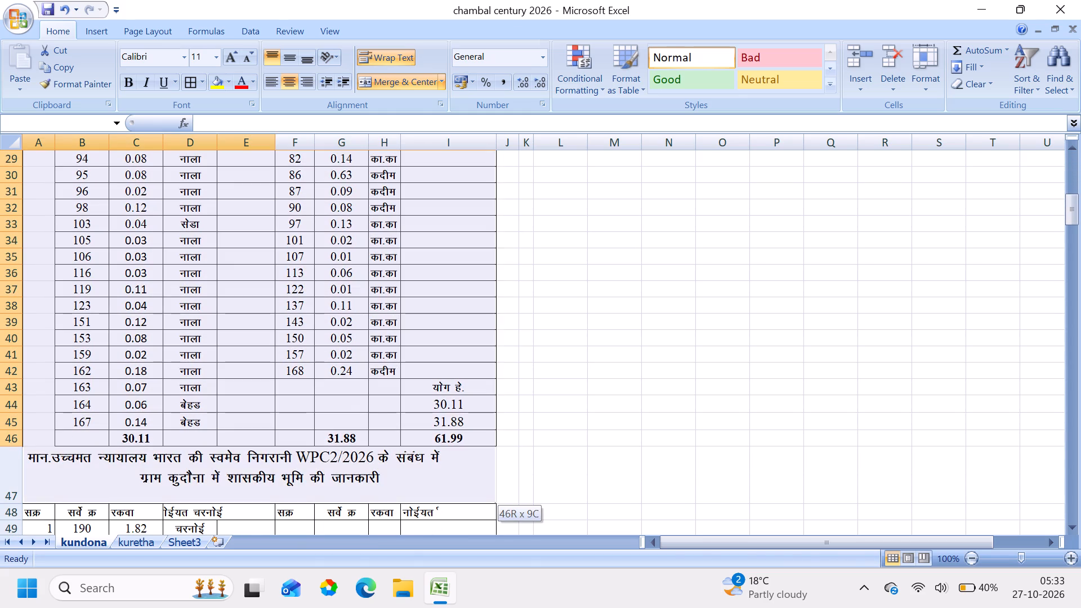
drag(410, 459, 441, 431)
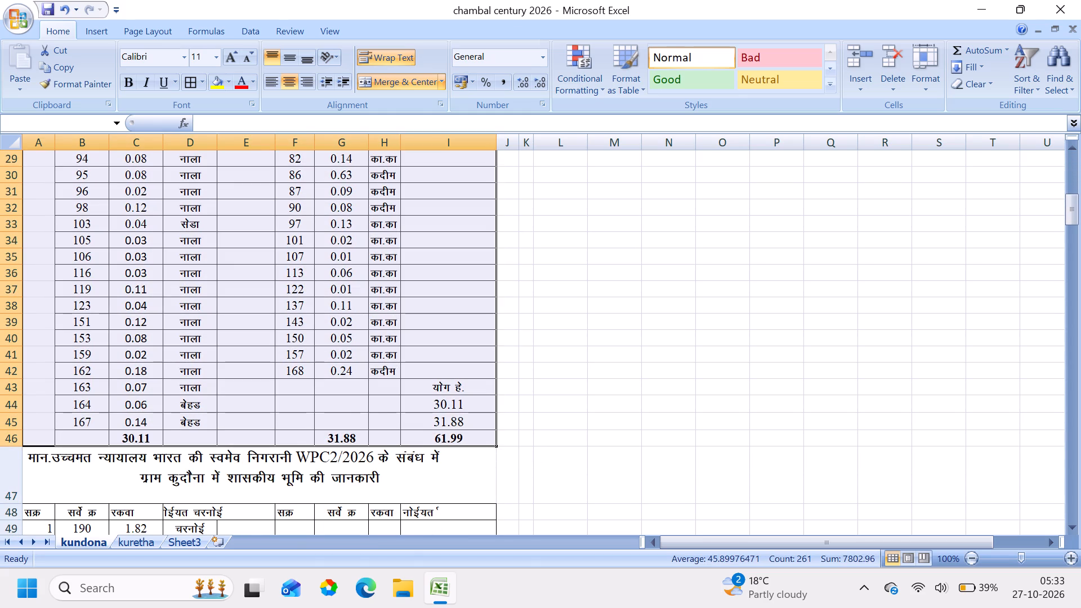
click(190, 83)
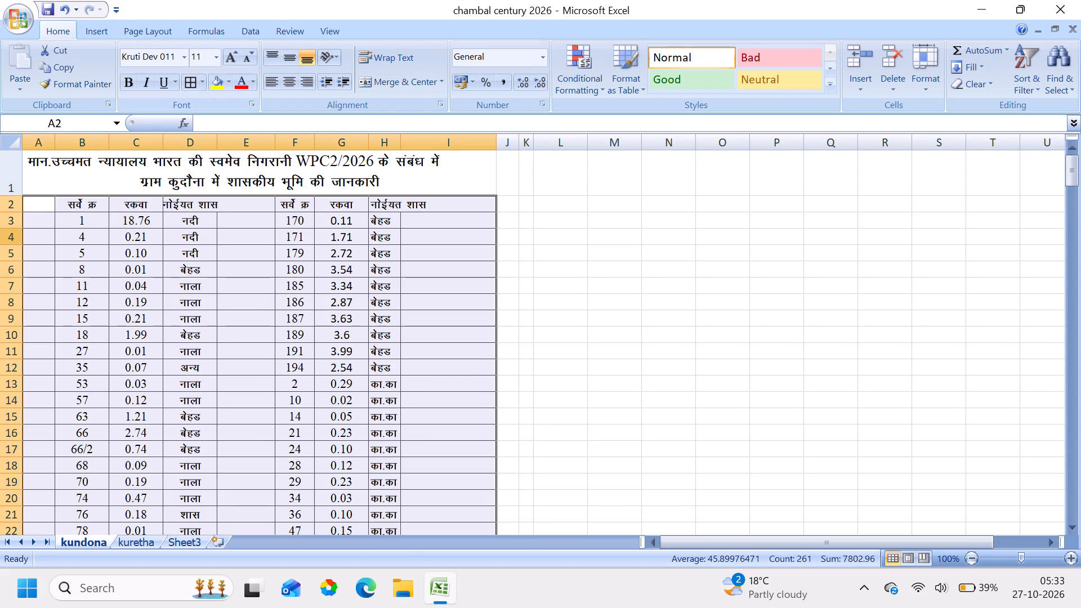
Enter the serial-number heading "स. क्र" in A2 of the first government-land table.
click(44, 210)
click(99, 207)
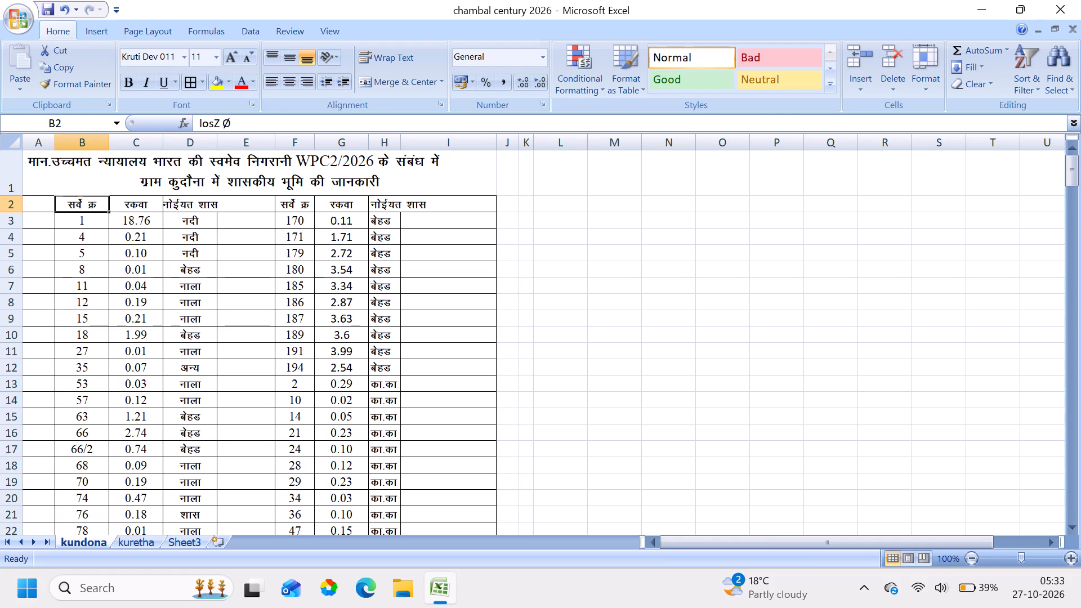
click(37, 209)
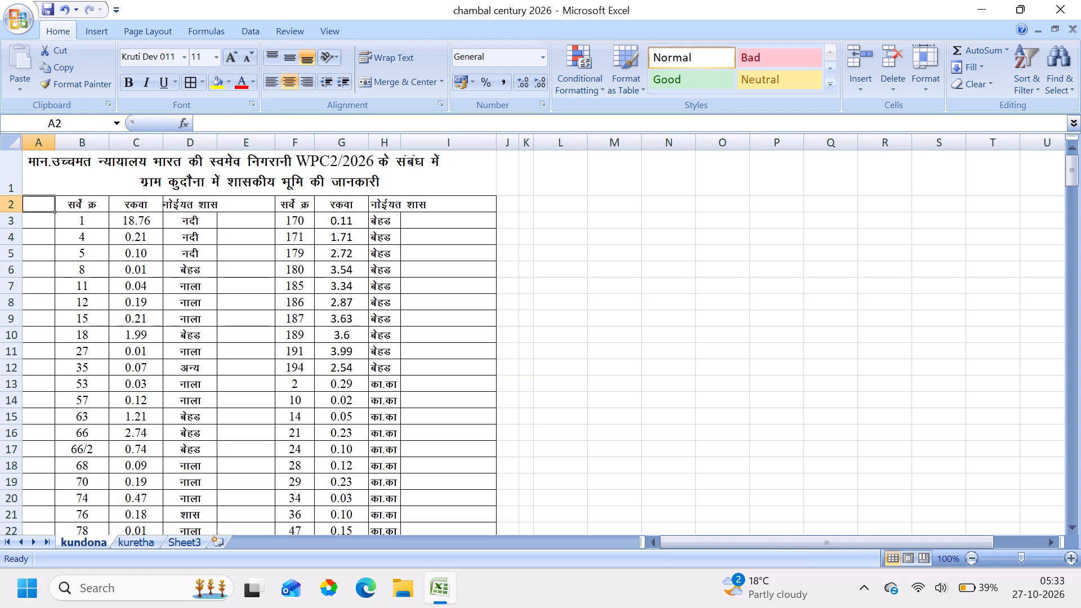
key(l)
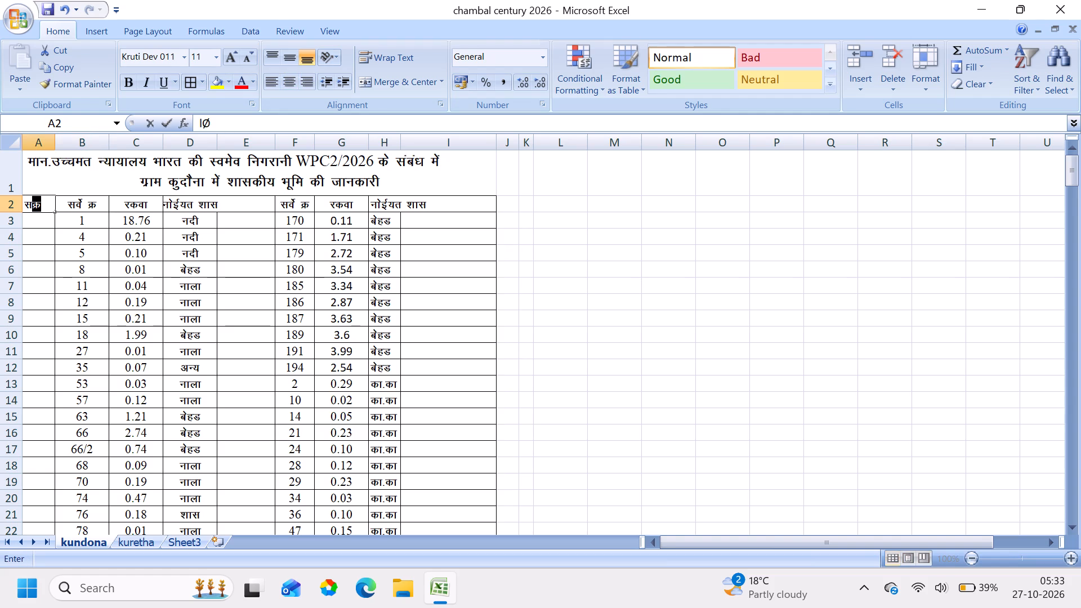
text(-)
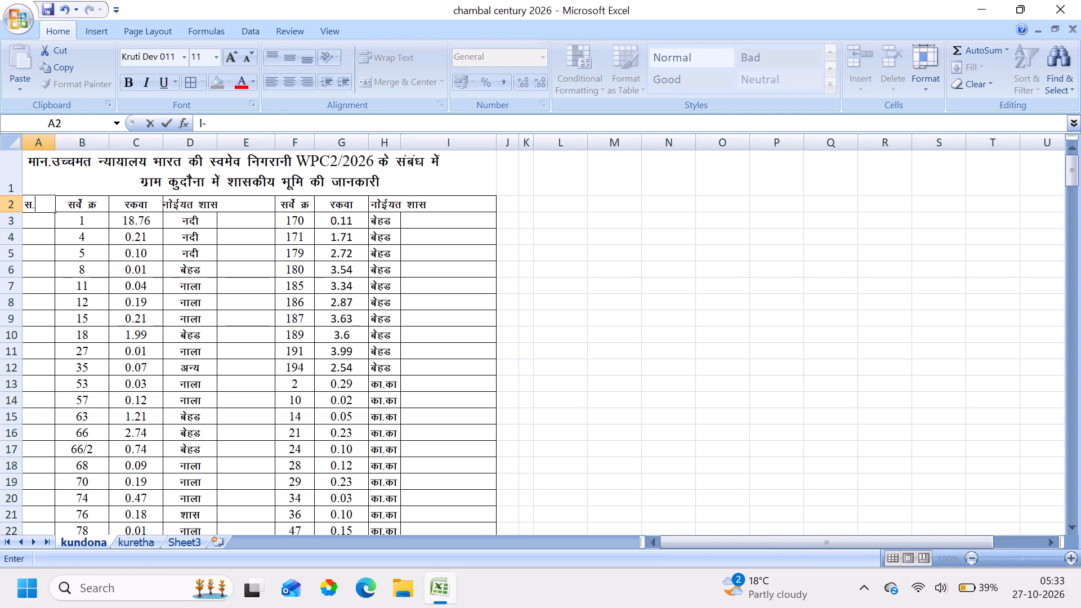
key(space)
key(alt+0)
key(alt+2)
key(alt+1)
key(alt+6)
Enter serial numbers 1 and 2 in A3 and A4 below the new heading.
click(39, 223)
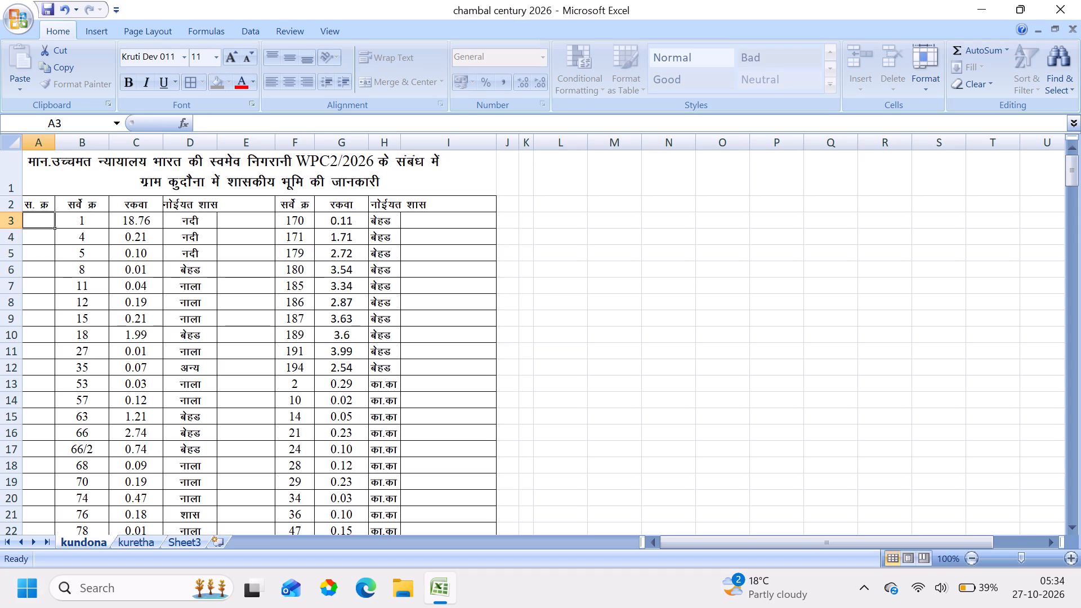
key(1)
key(Return)
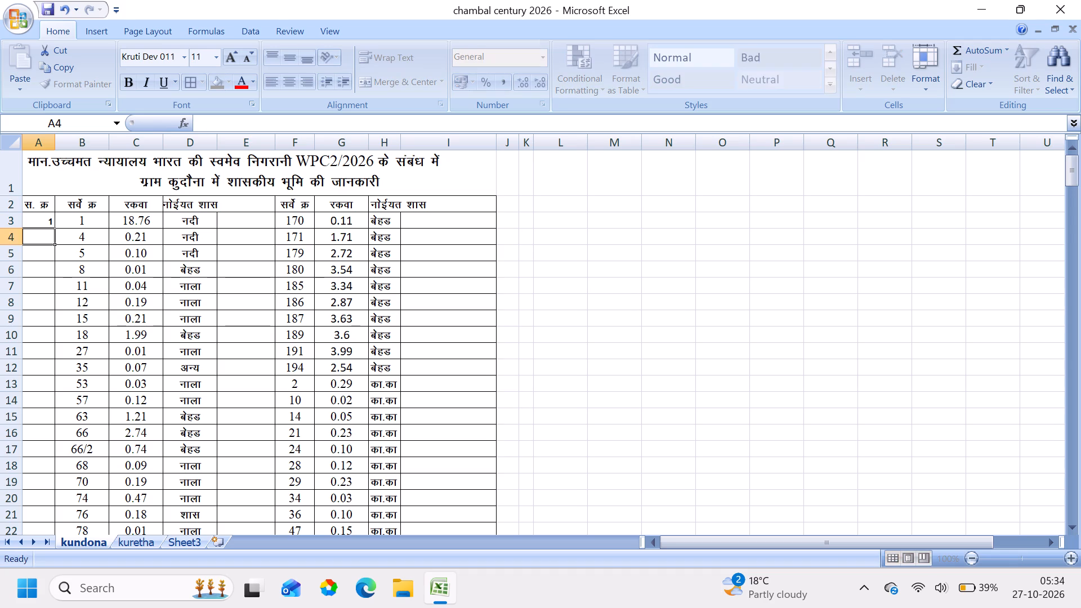
key(2)
key(Return)
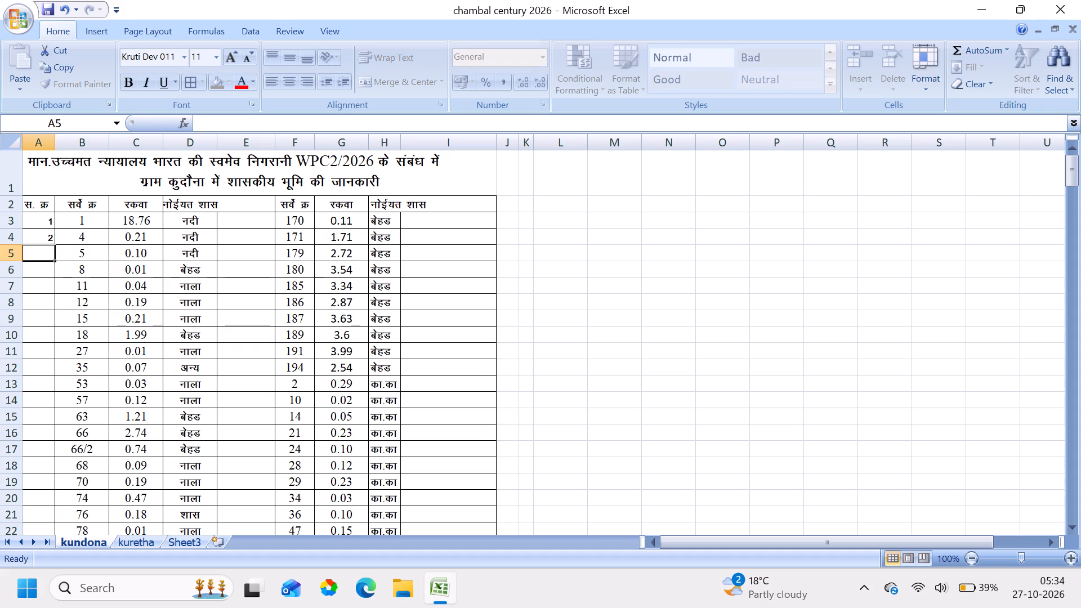
Centre the heading and first two serial numbers in A2:A4 horizontally.
click(41, 221)
drag(42, 207, 33, 235)
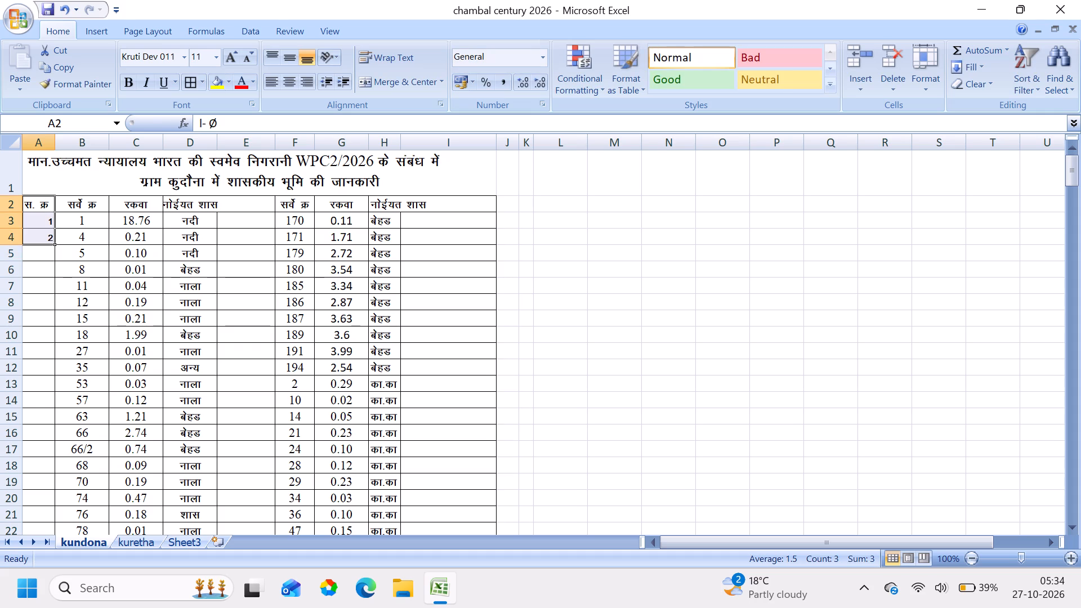
click(290, 83)
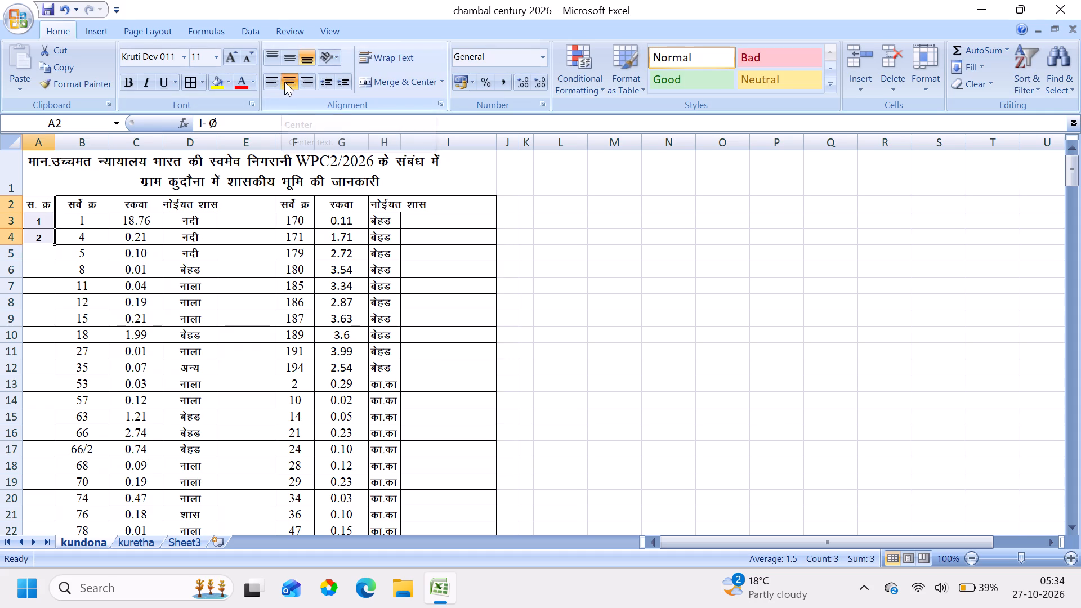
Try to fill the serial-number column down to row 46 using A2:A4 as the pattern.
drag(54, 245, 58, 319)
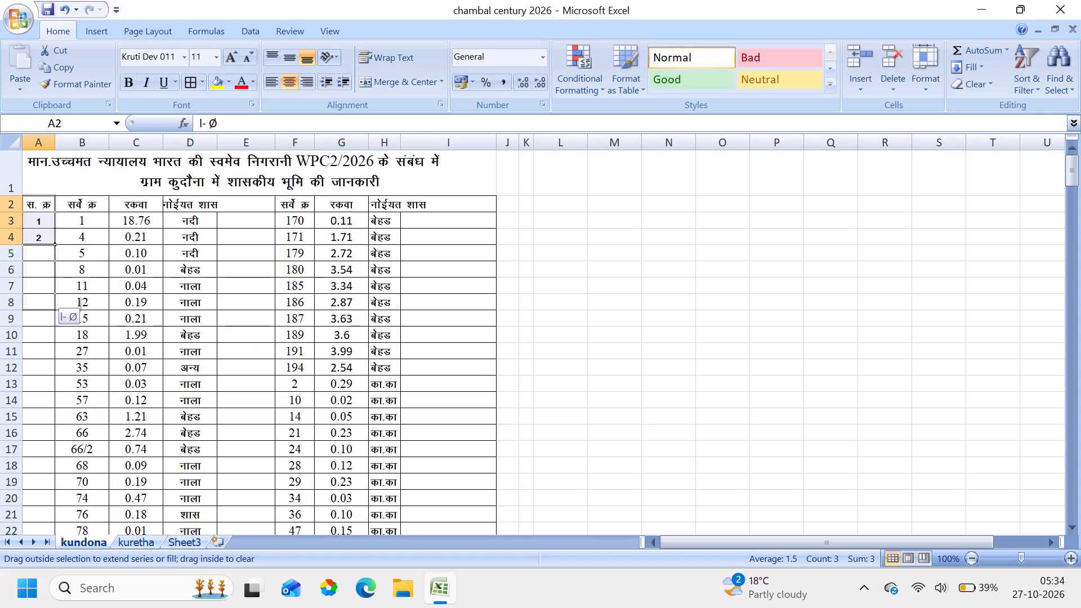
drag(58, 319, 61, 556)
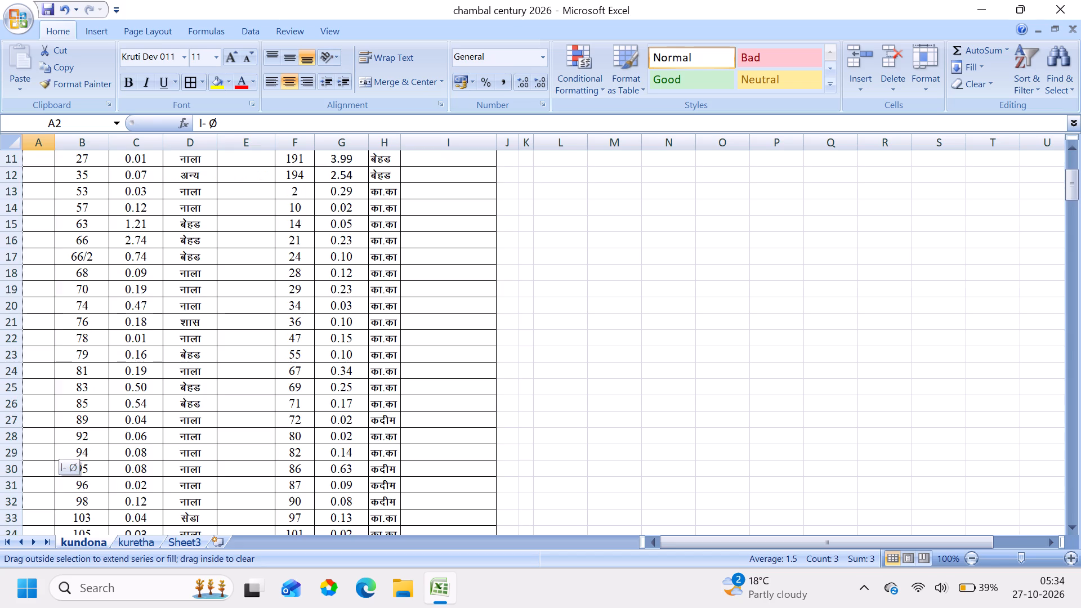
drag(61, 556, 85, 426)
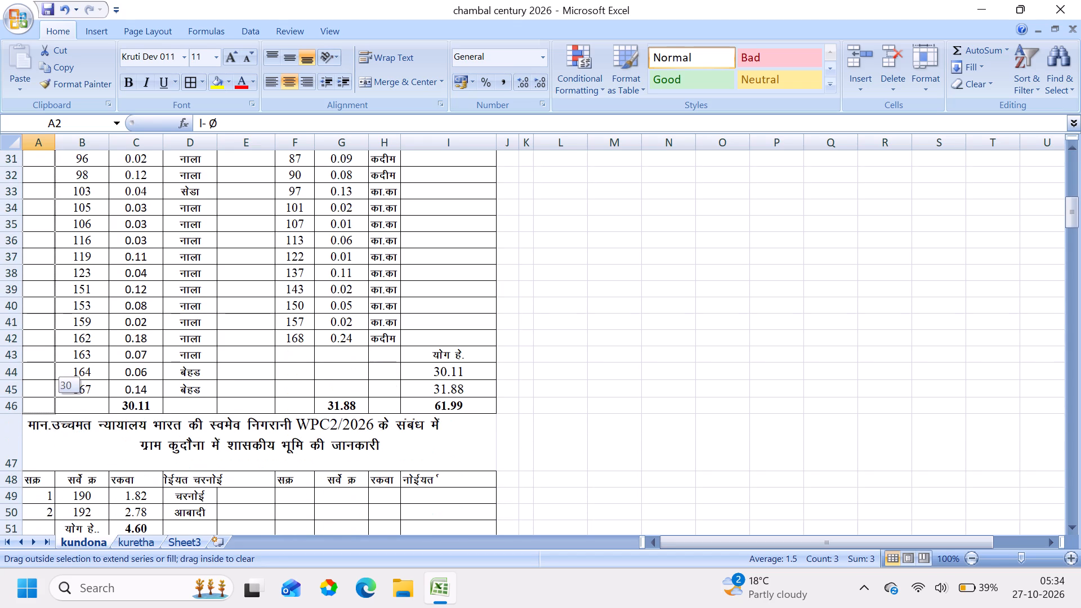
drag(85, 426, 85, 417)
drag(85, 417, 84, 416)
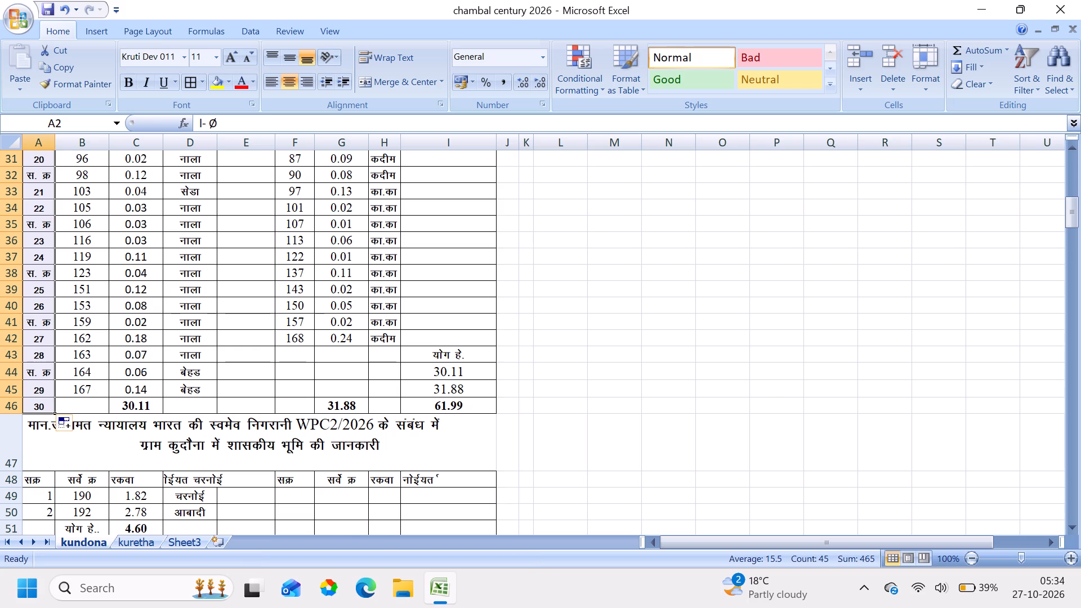
Set the font of serial numbers 1 and 2 in A3:A4 to Times New Roman.
scroll(65, 391, up, 2)
click(28, 257)
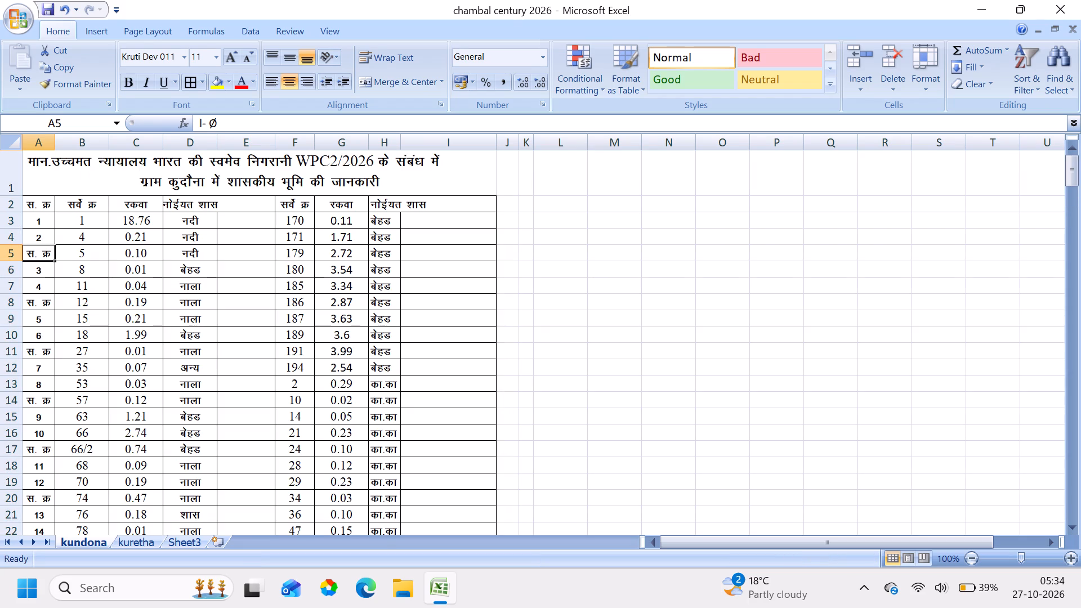
click(41, 258)
click(41, 222)
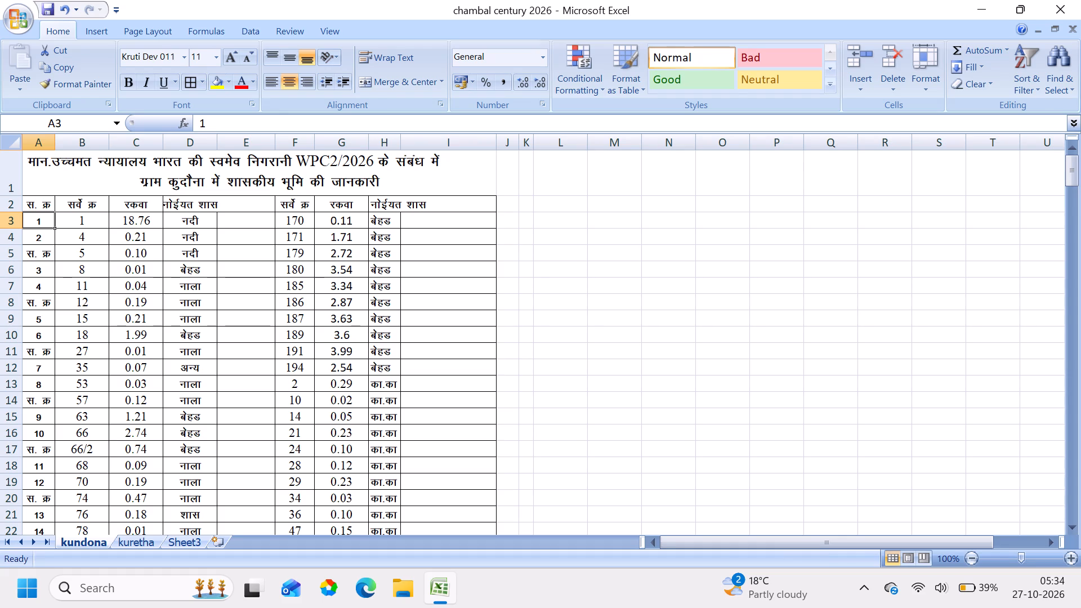
drag(29, 222, 29, 224)
drag(29, 224, 39, 237)
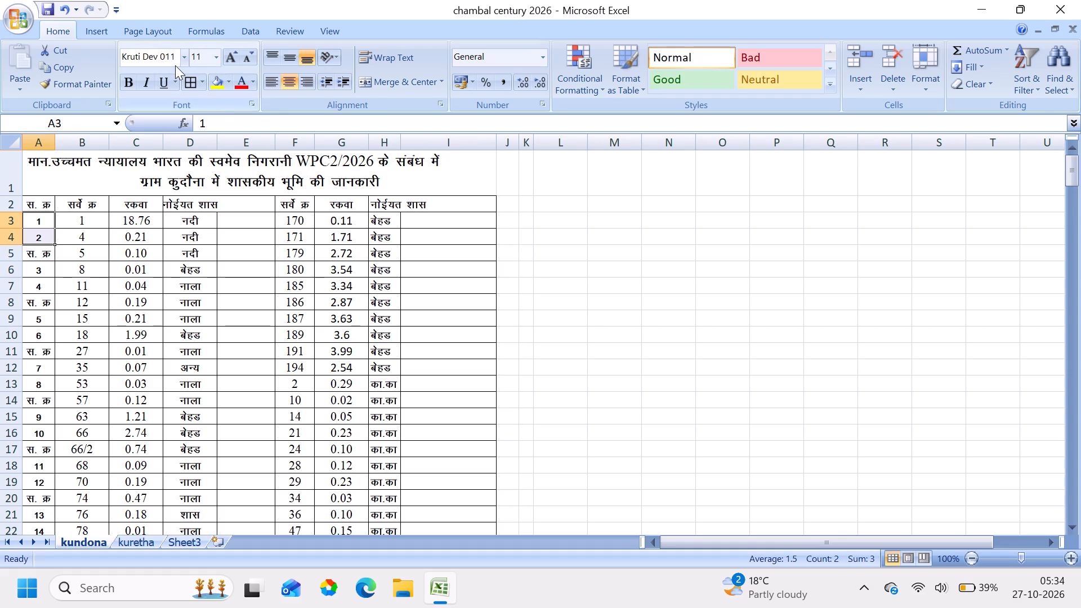
click(175, 65)
click(186, 59)
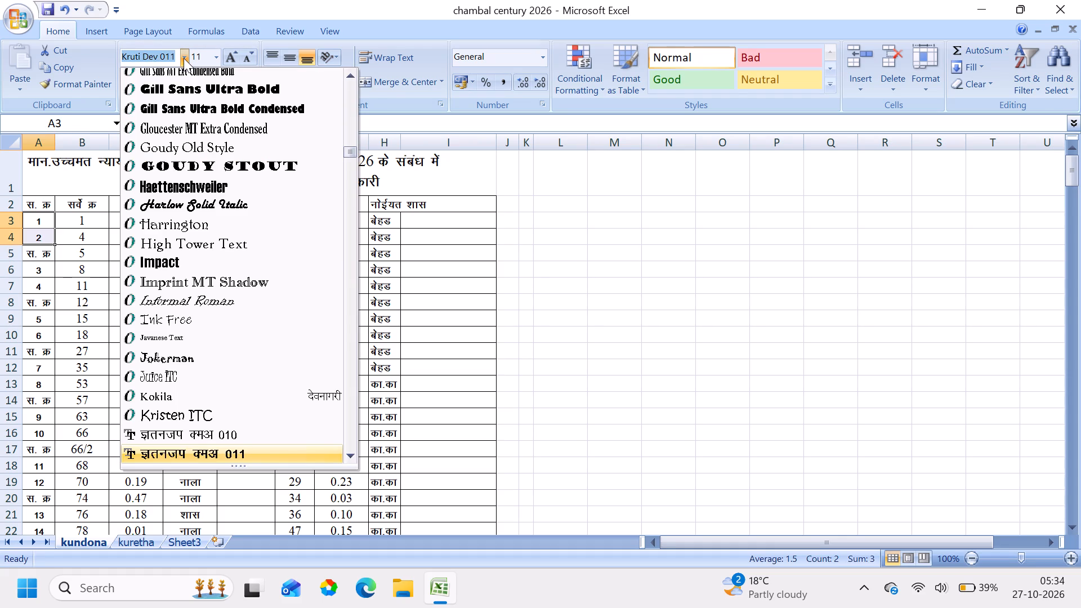
text(tim)
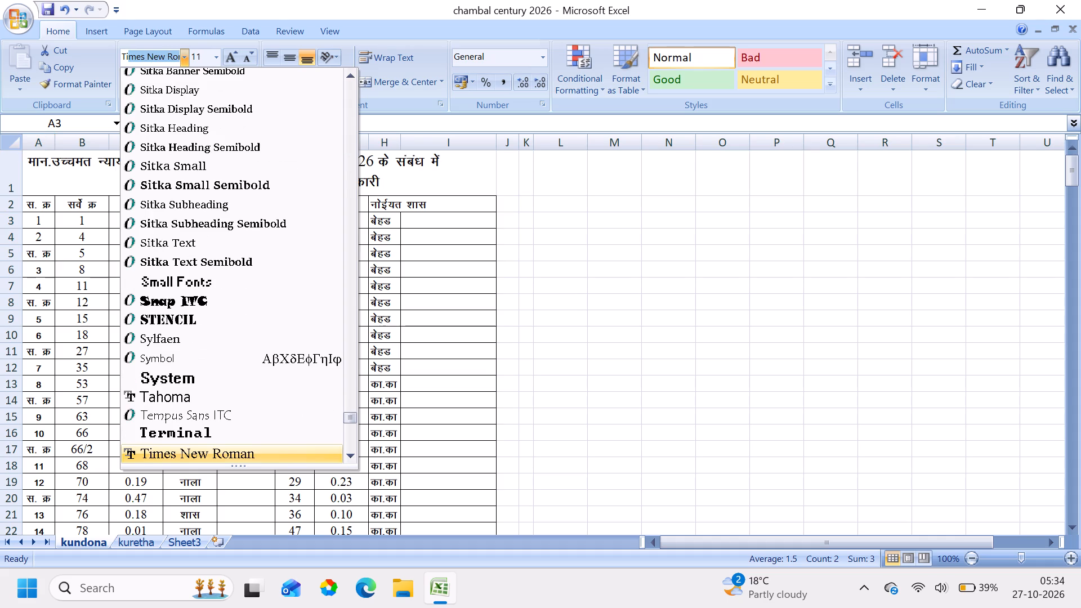
key(e)
key(Return)
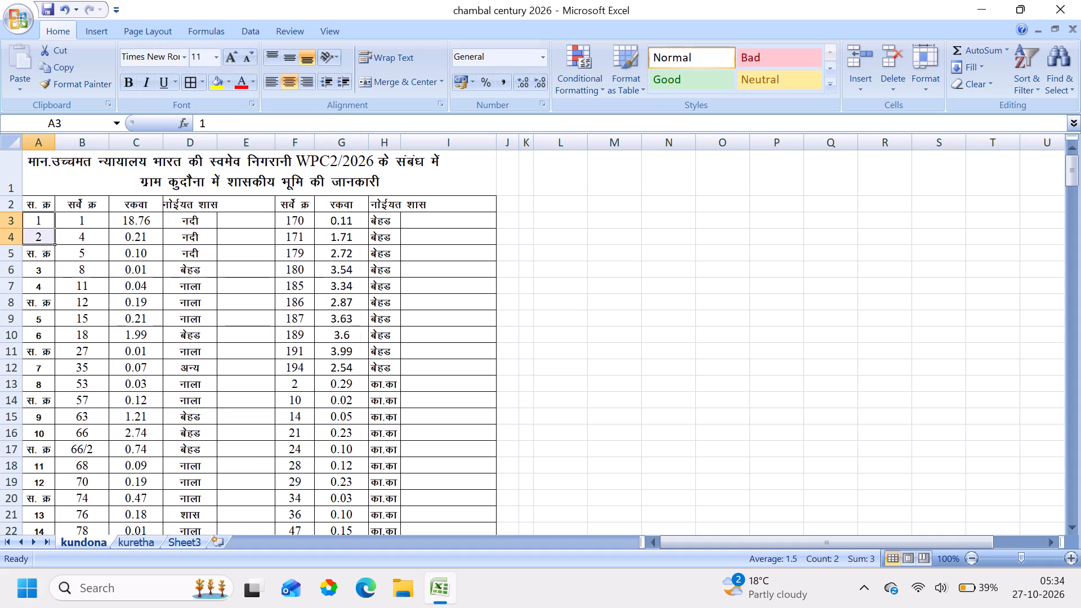
Fill the serial numbers down column A from A3:A4 through row 46, and clear the number in totals-row cell A46.
drag(56, 246, 55, 386)
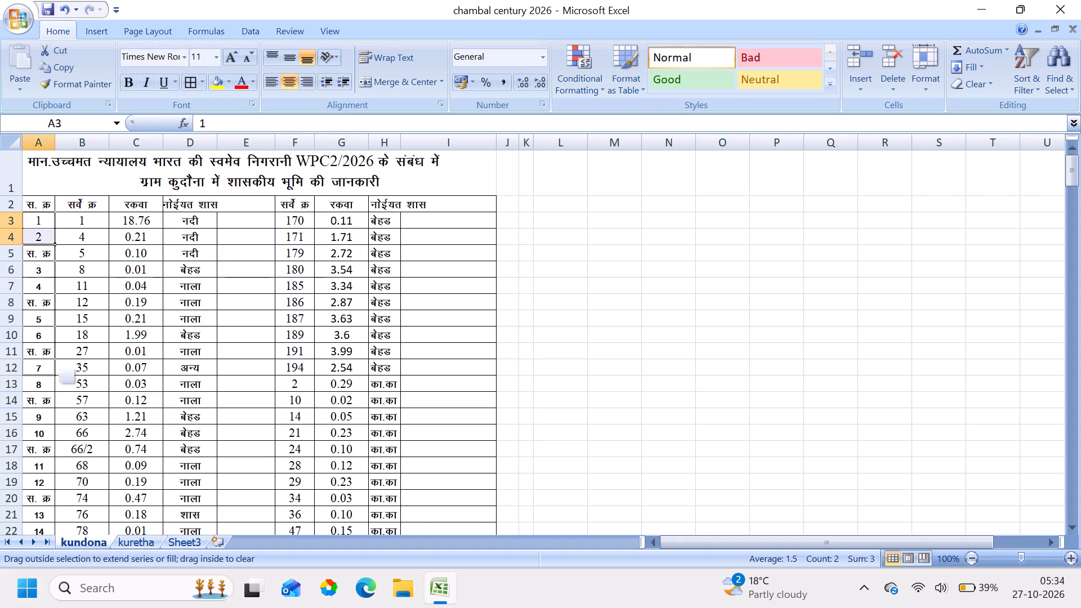
drag(55, 386, 55, 561)
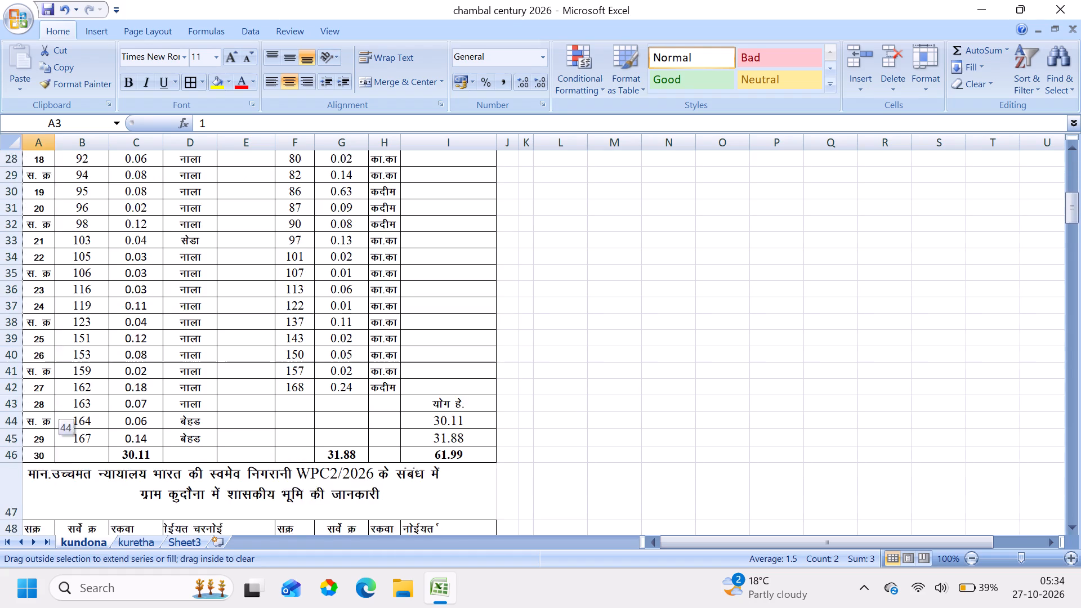
drag(55, 561, 63, 417)
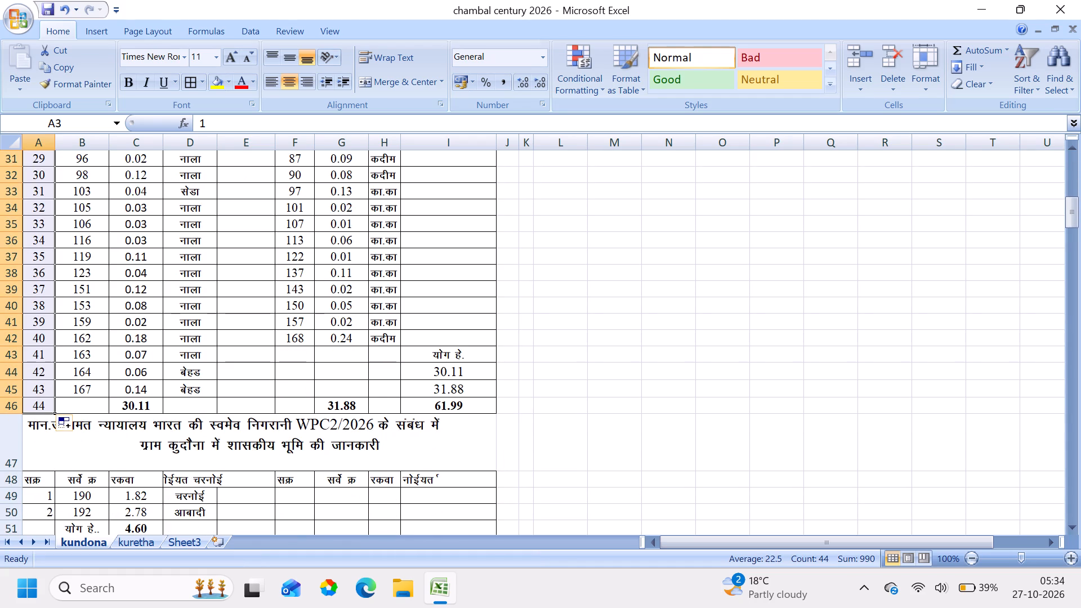
click(48, 408)
key(Delete)
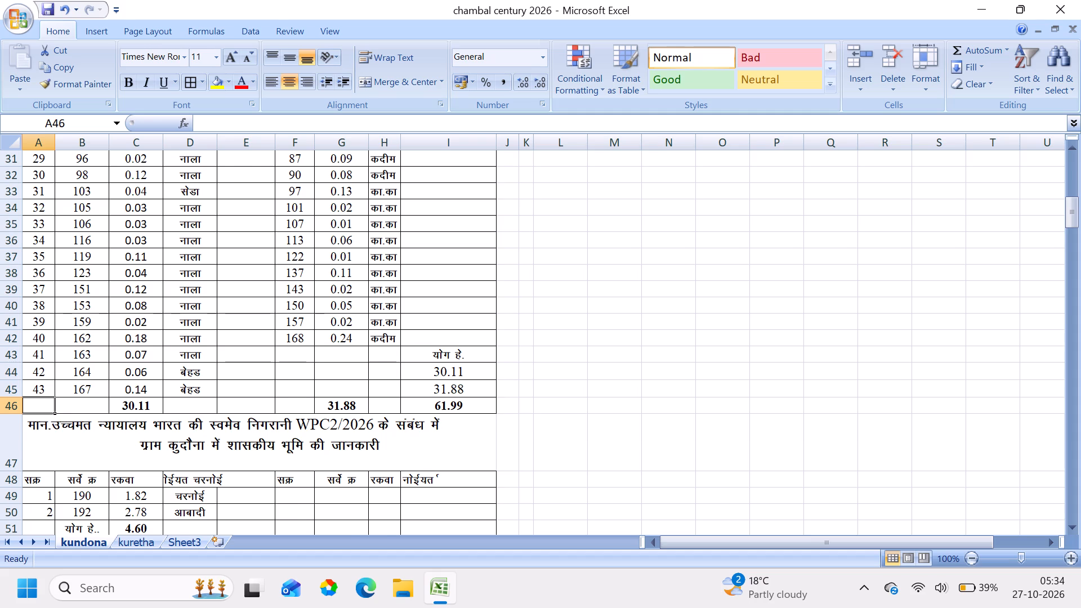
Set the font of empty cell E3, beside the second survey-number column, to Times New Roman.
scroll(276, 382, up, 1)
click(249, 225)
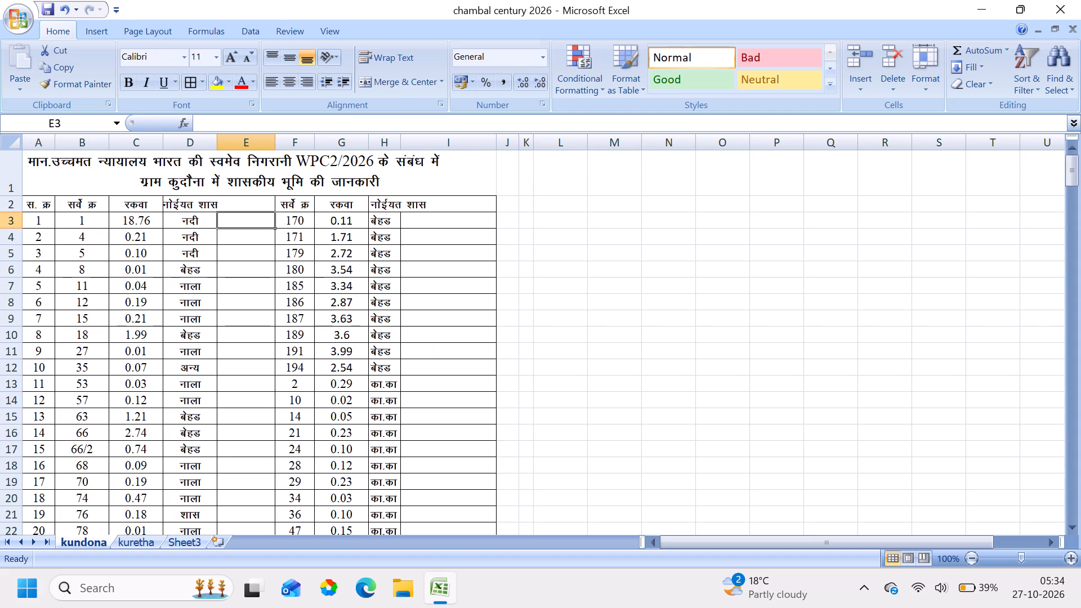
click(150, 63)
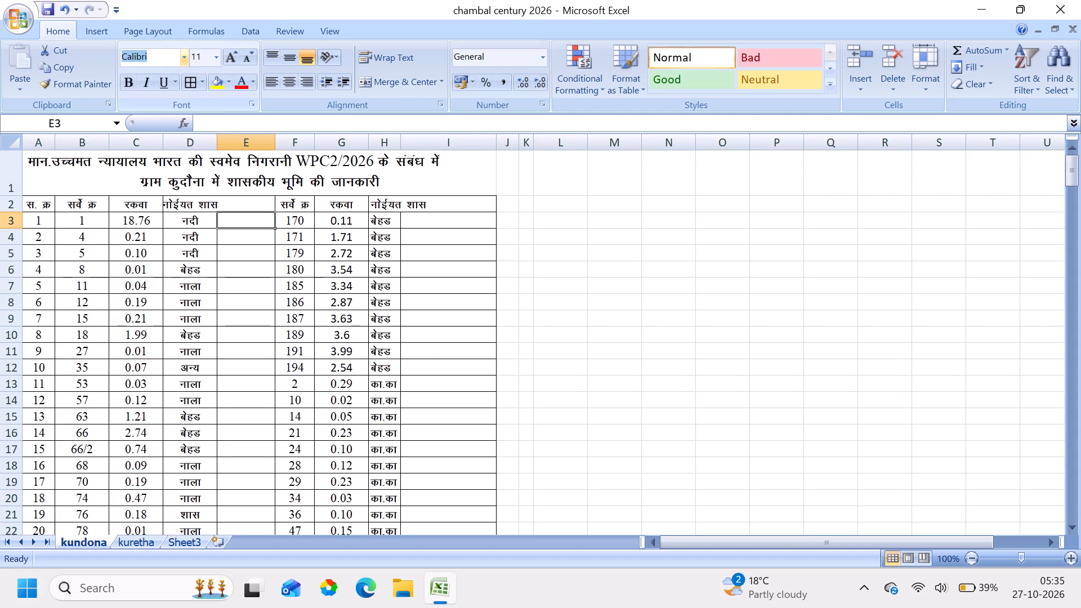
key(t)
key(i)
key(m)
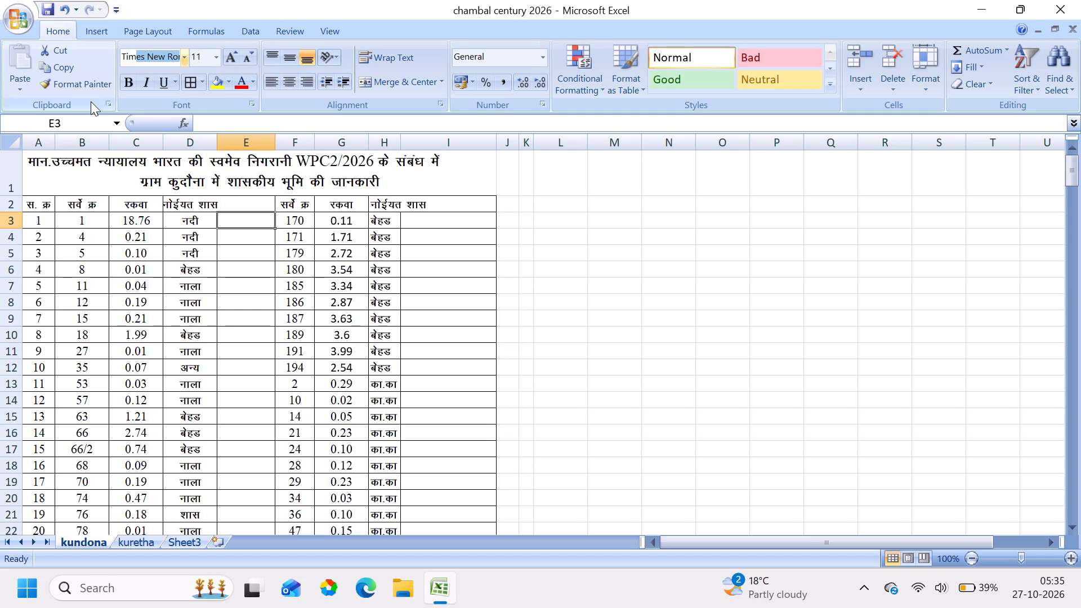
key(e)
key(Return)
Enter serial numbers 45 and 46 in E3 and E4 for the second half of the table.
key(4)
key(5)
key(Return)
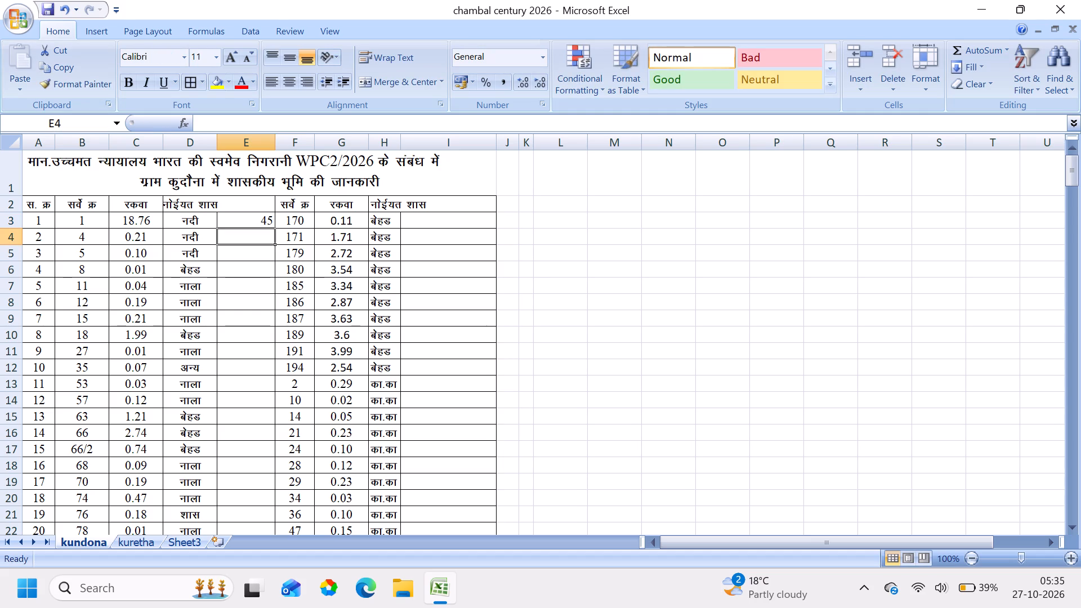
key(4)
key(6)
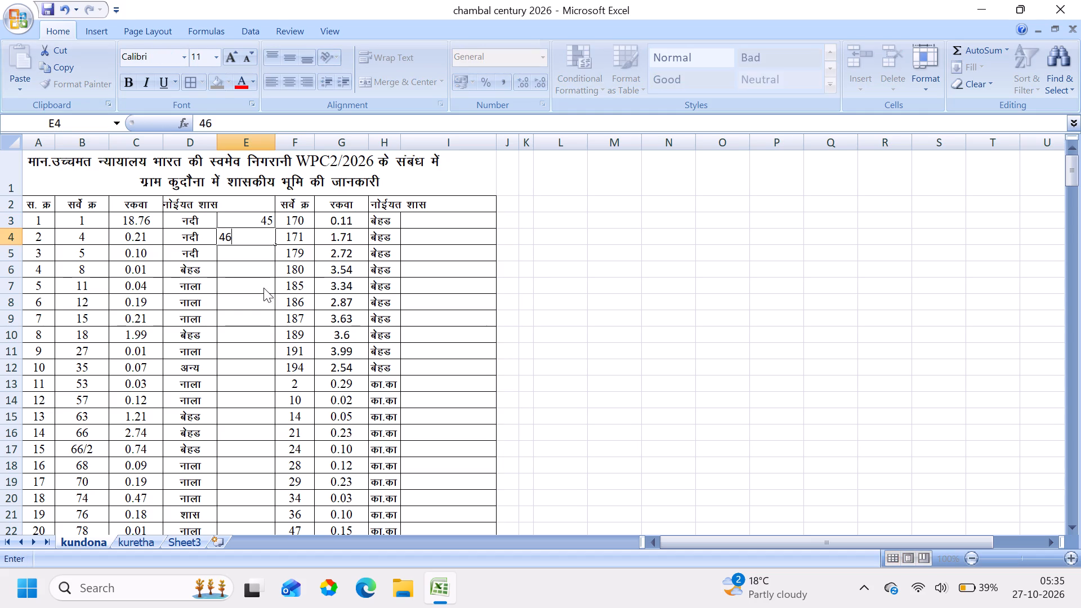
key(Return)
Centre the two serial numbers in E3:E4 horizontally.
drag(261, 223, 261, 238)
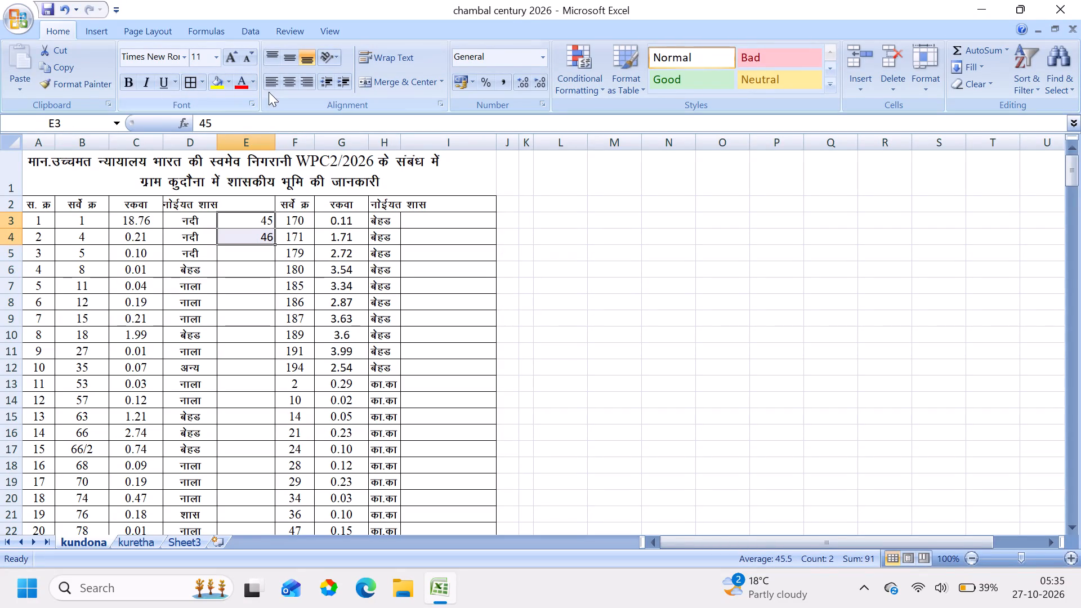
click(289, 82)
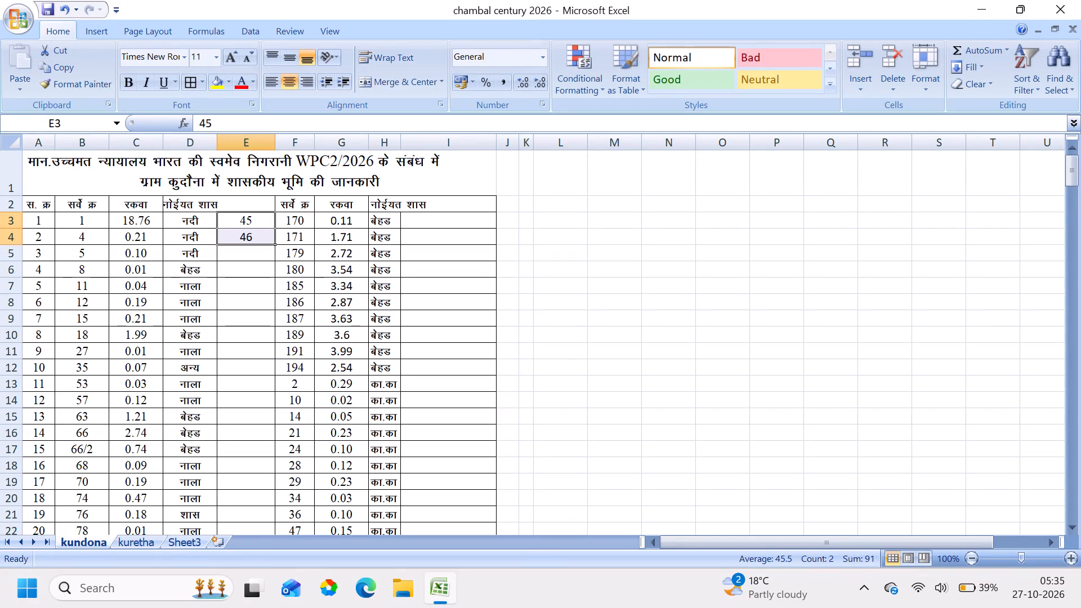
Fill the serial numbers down column E from E3:E4 through row 42, the last entry of the table's second half.
drag(276, 245, 284, 579)
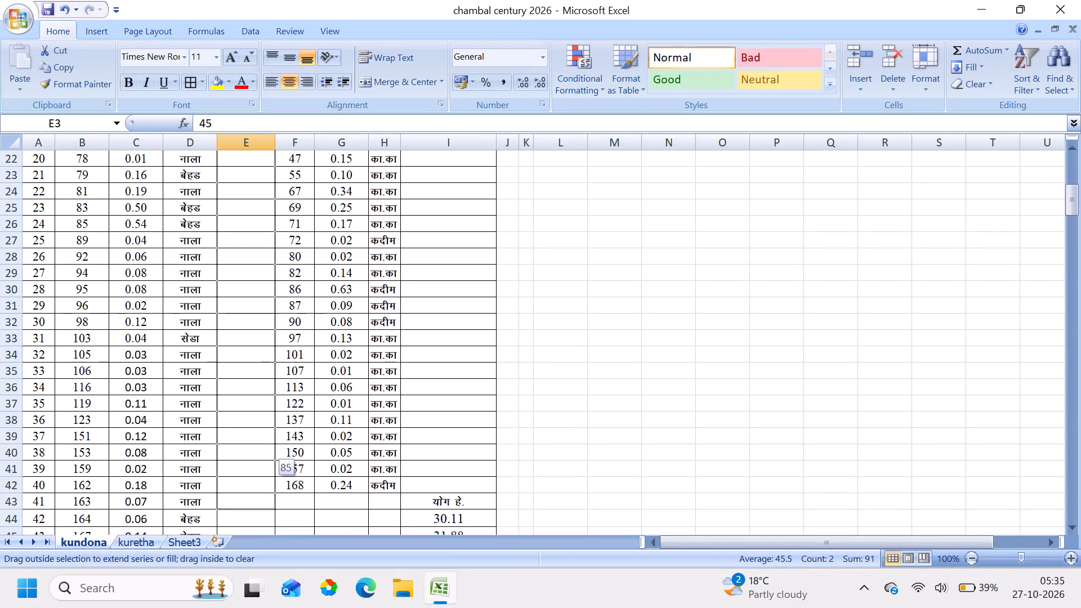
drag(284, 579, 276, 333)
click(247, 394)
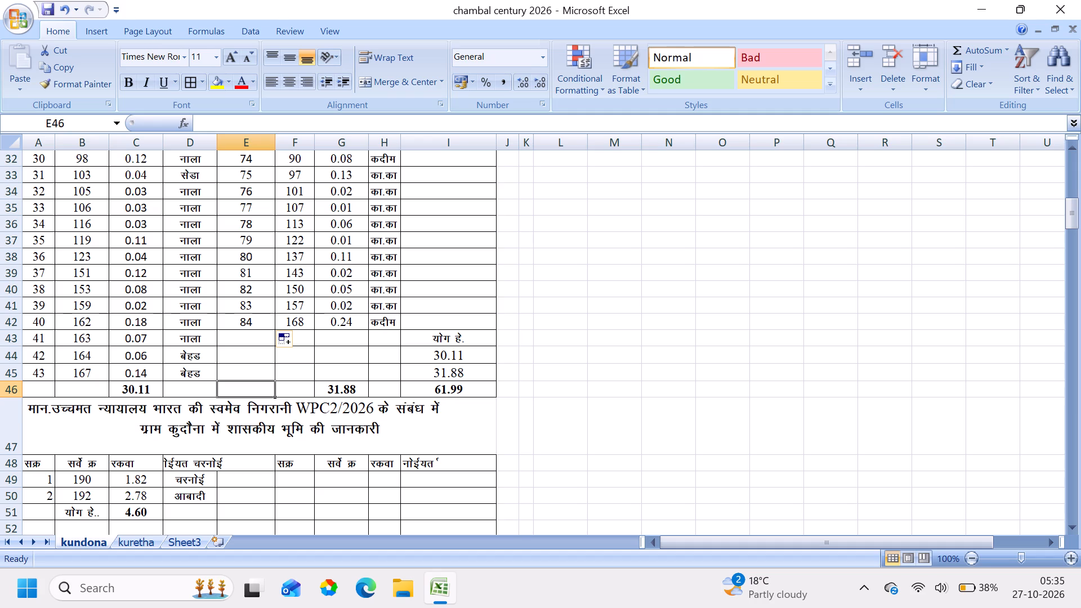
Extend the total label in cell E167, below the private-land tables, to read "योग निजी".
scroll(333, 509, down, 1)
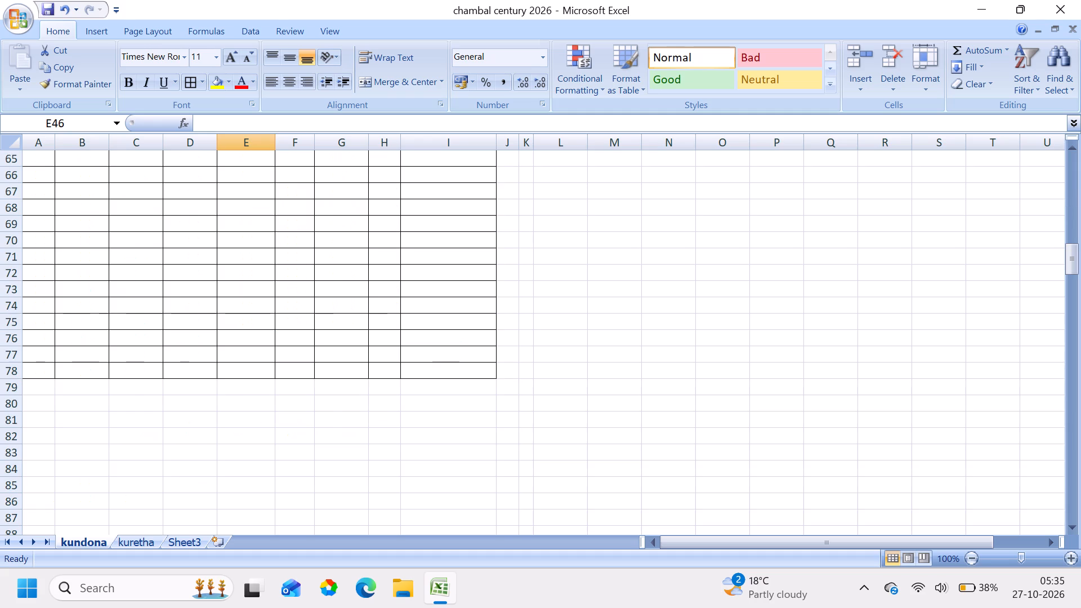
scroll(333, 509, down, 2)
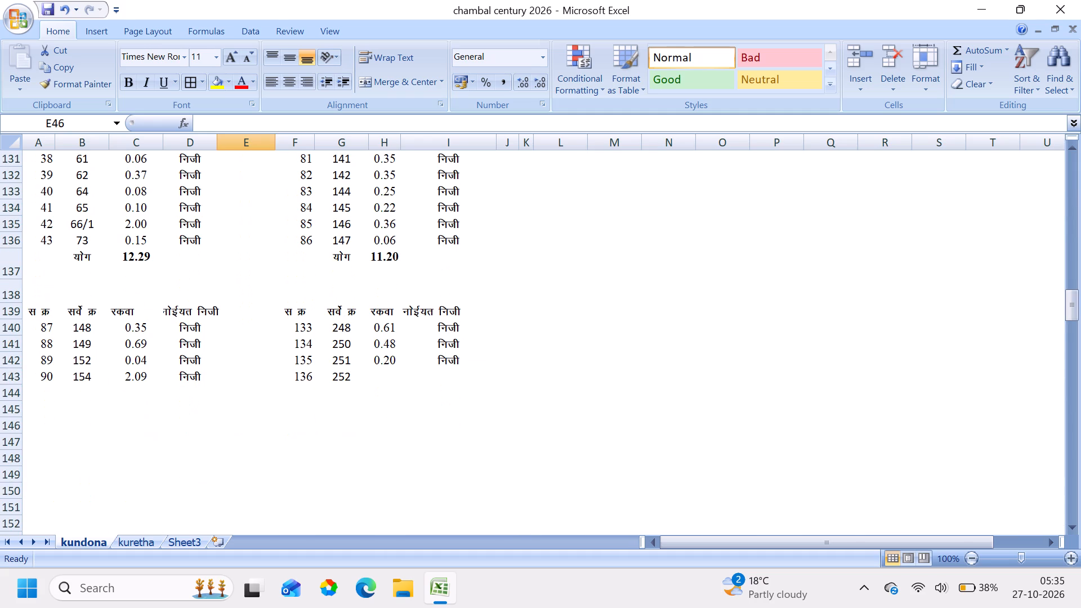
scroll(333, 509, down, 1)
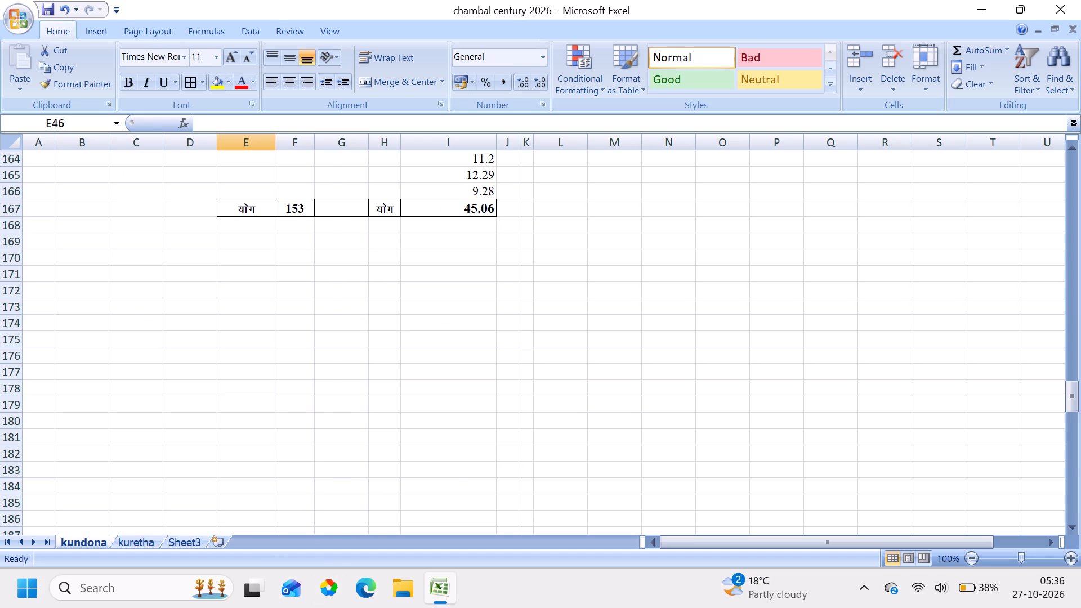
scroll(460, 480, up, 1)
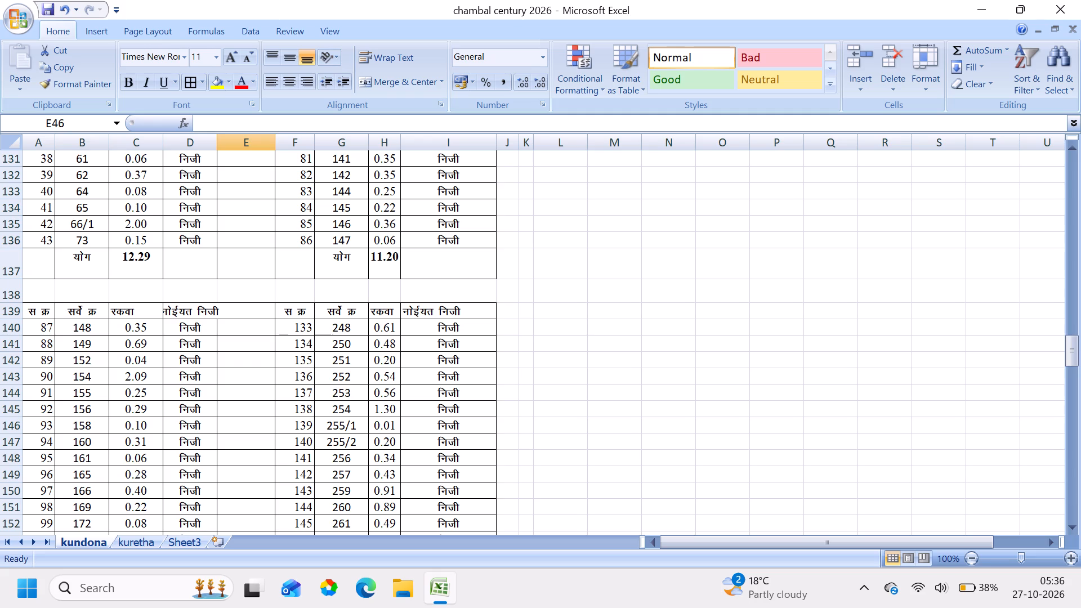
click(341, 456)
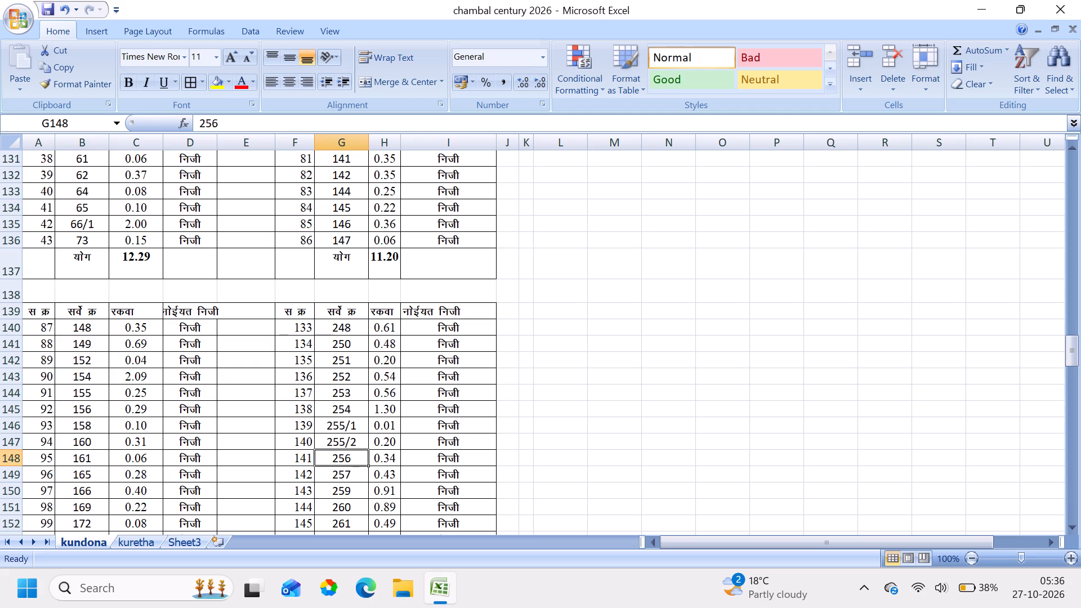
key(Down)
key(Down)
key(Down)
key(Down)
key(Down)
key(Down)
key(Down)
key(Down)
key(Down)
key(Down)
key(Down)
key(Down)
key(Down)
key(Down)
key(Down)
key(Down)
key(Down)
key(Down)
key(Down)
key(Down)
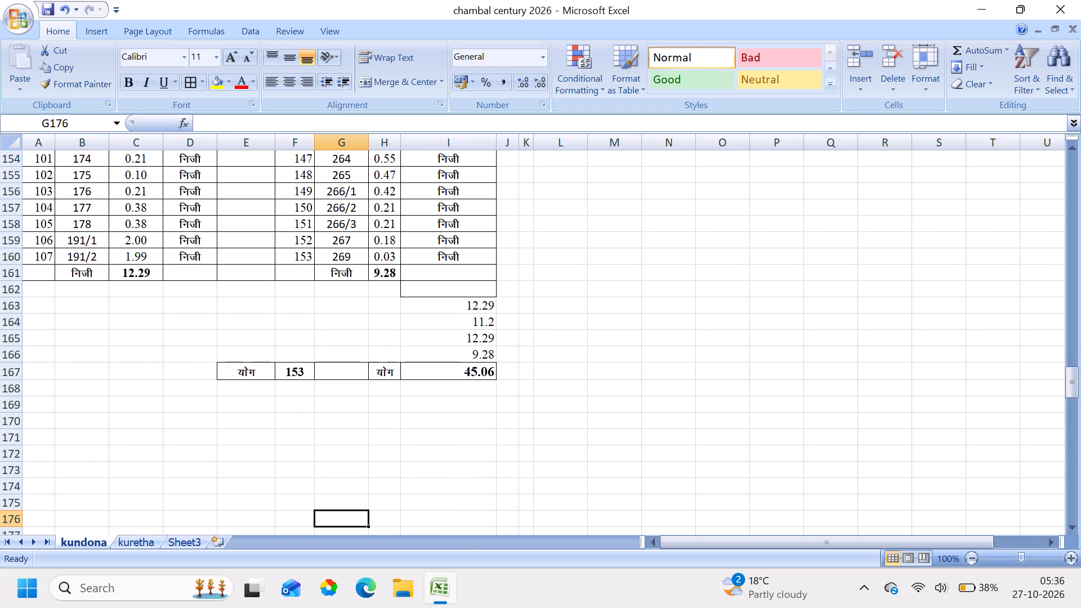
double_click(263, 372)
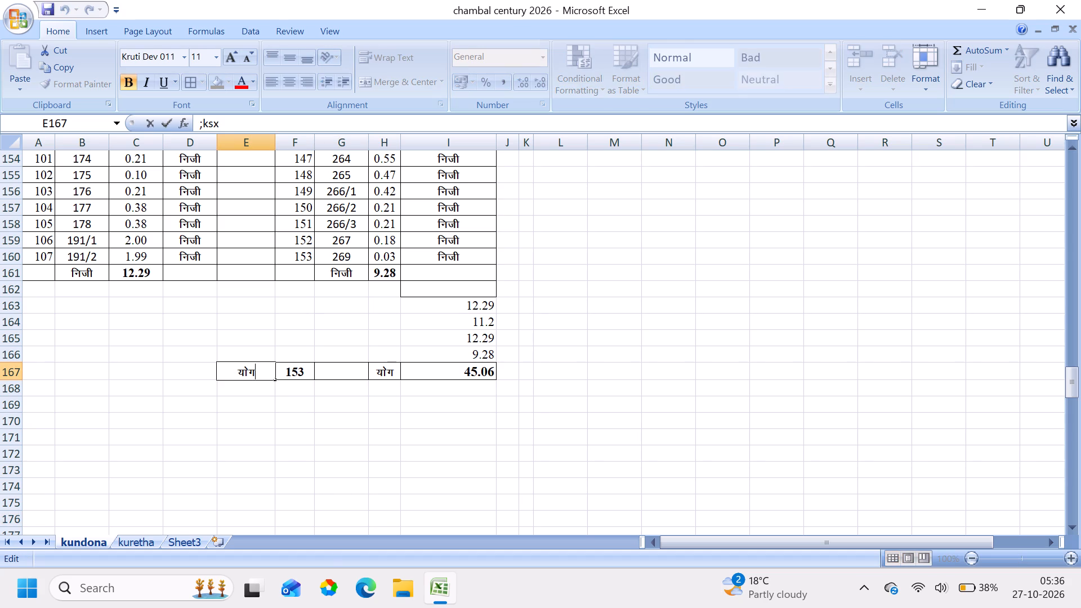
key(space)
text(furh)
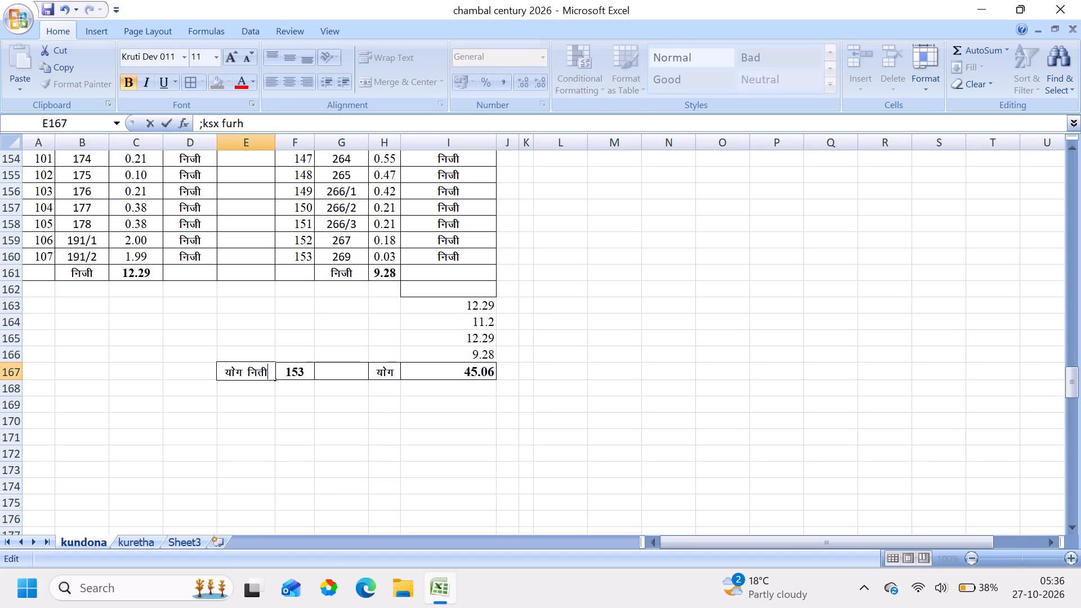
key(BackSpace)
key(BackSpace)
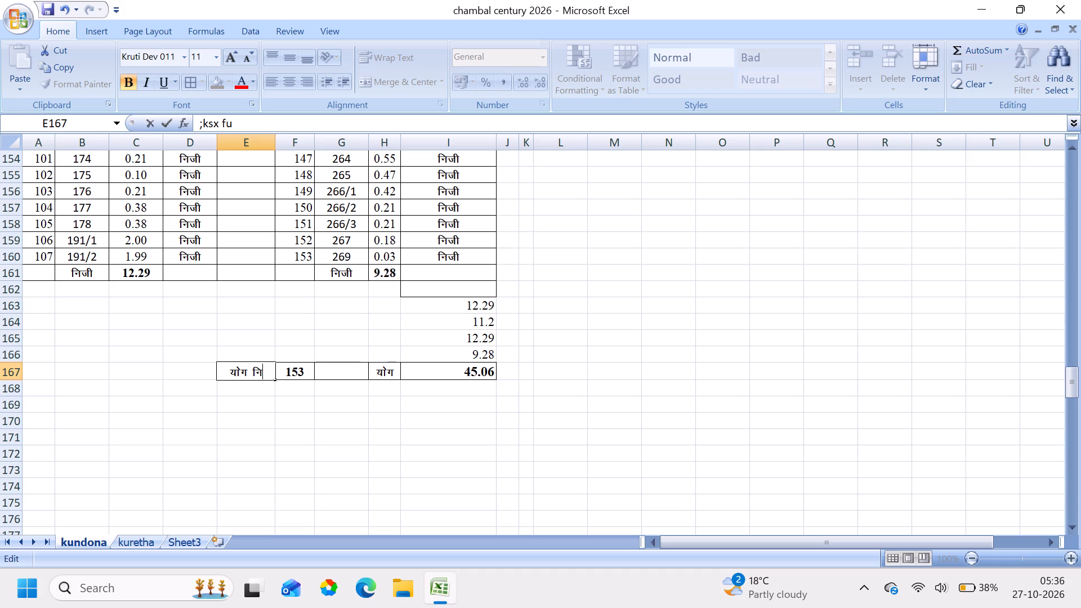
key(t)
key(h)
click(284, 458)
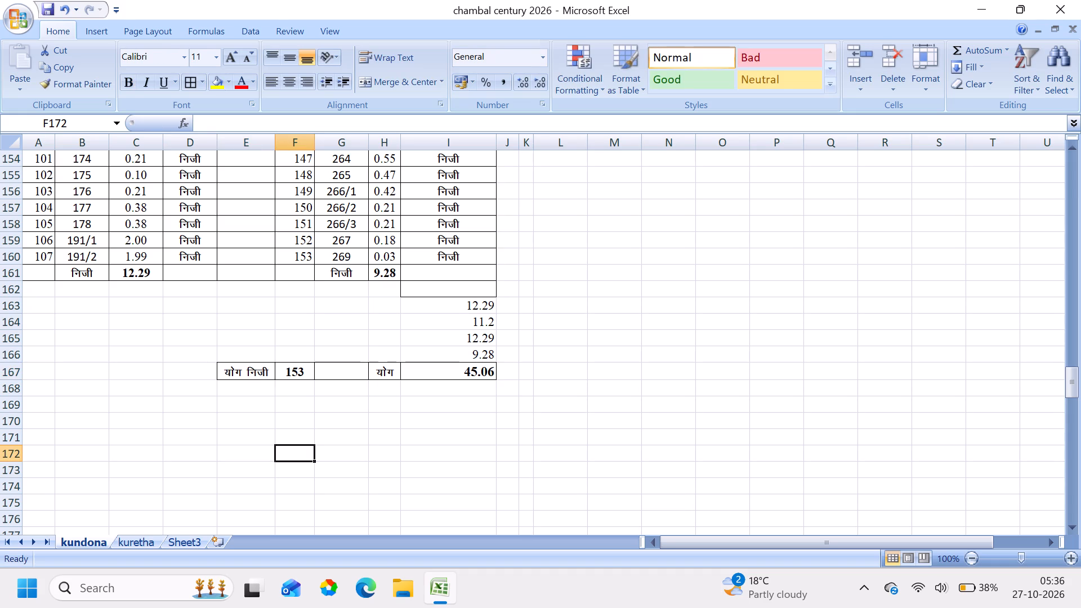
Add the word "सर्वे" to the label in E167 so it reads "योग निजी सर्वे".
double_click(270, 370)
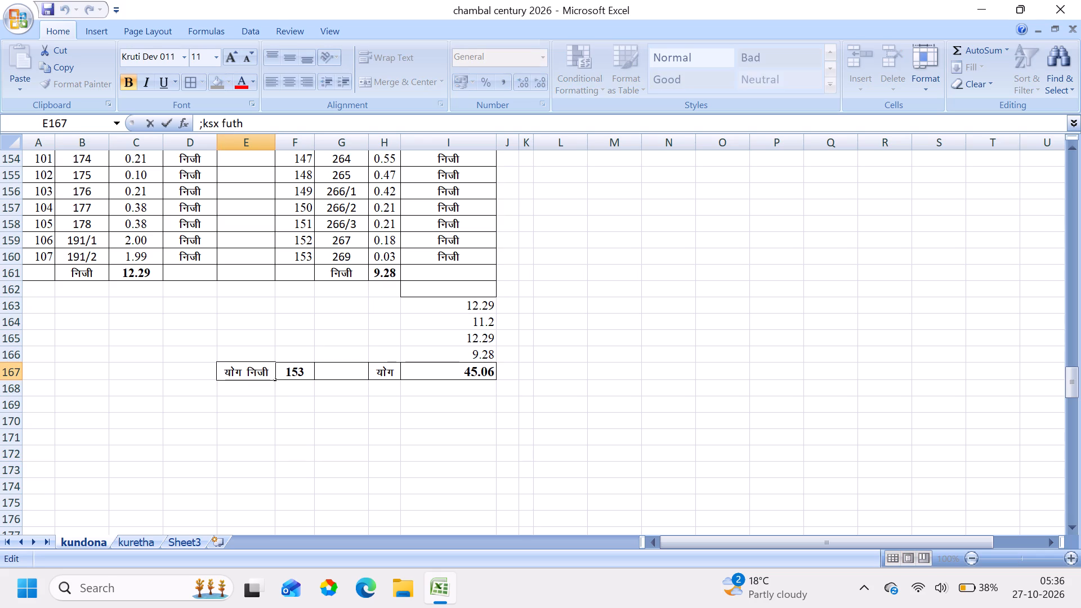
key(space)
text(l)
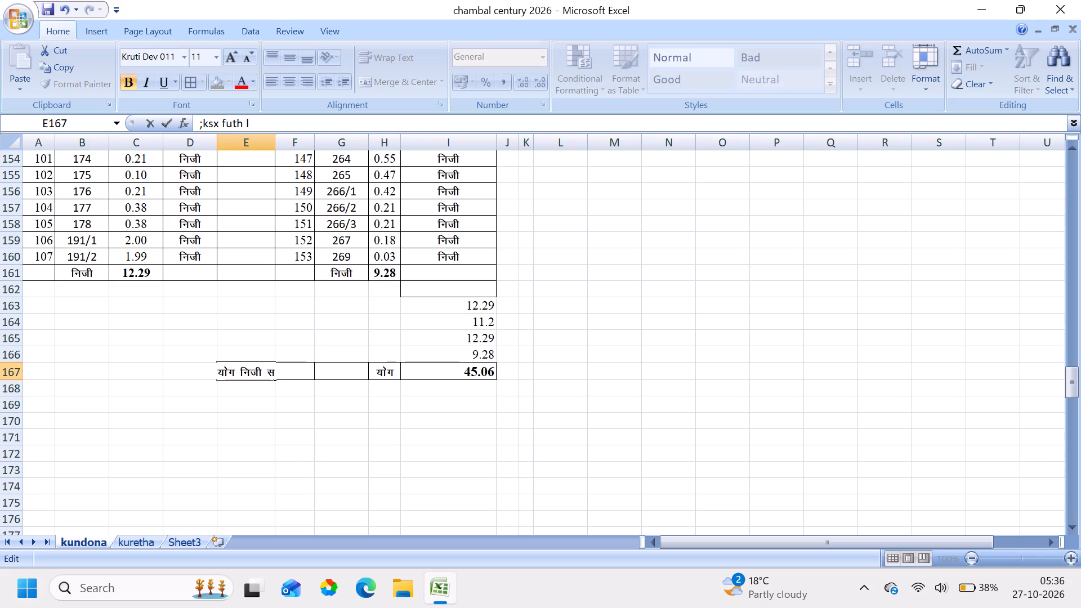
key(o)
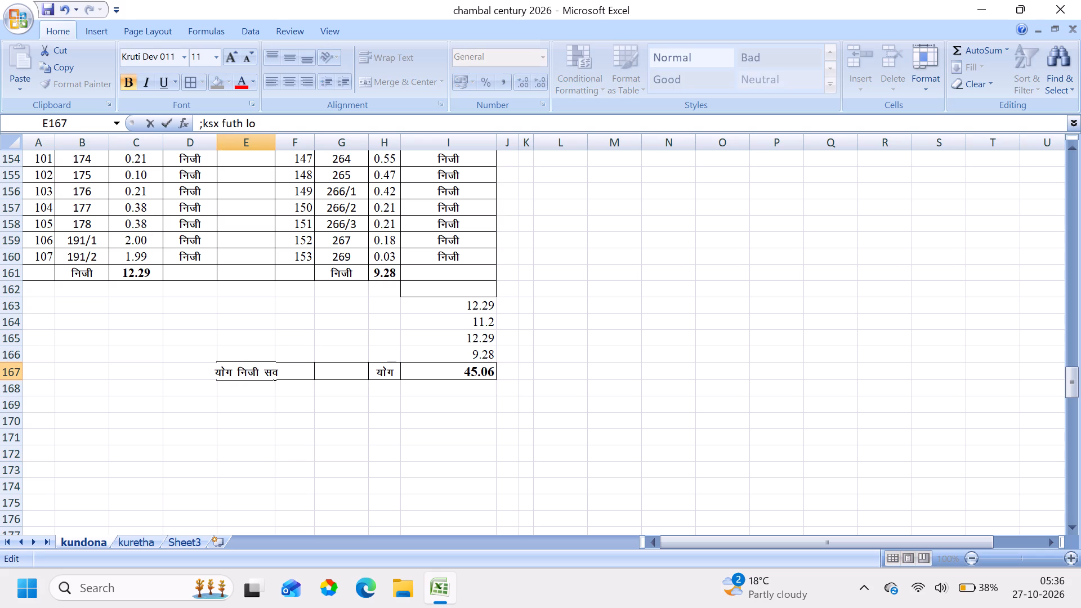
key(s)
key(shift+z)
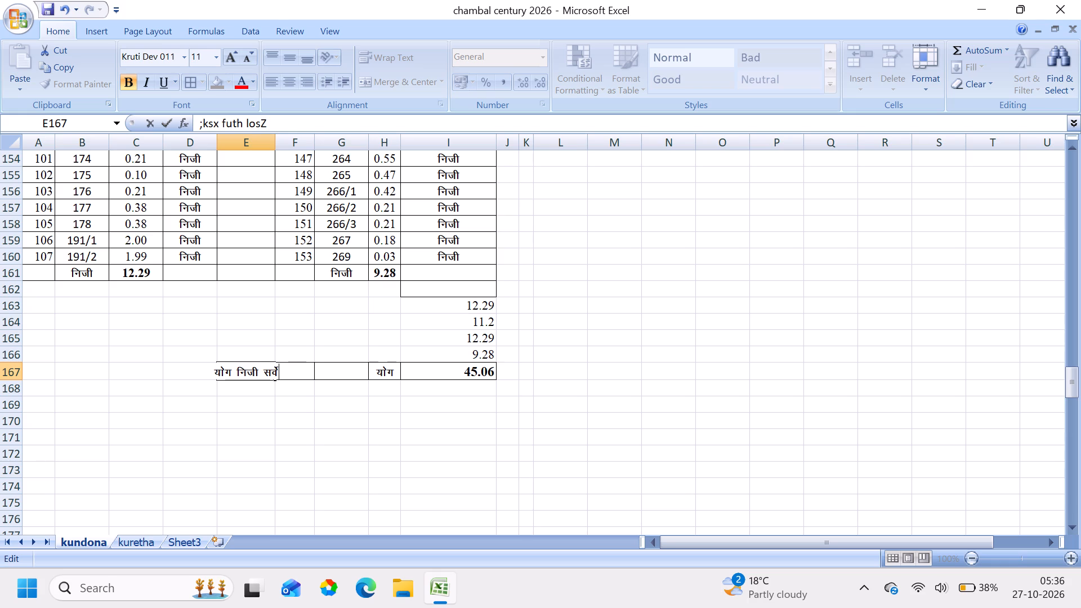
key(space)
click(355, 434)
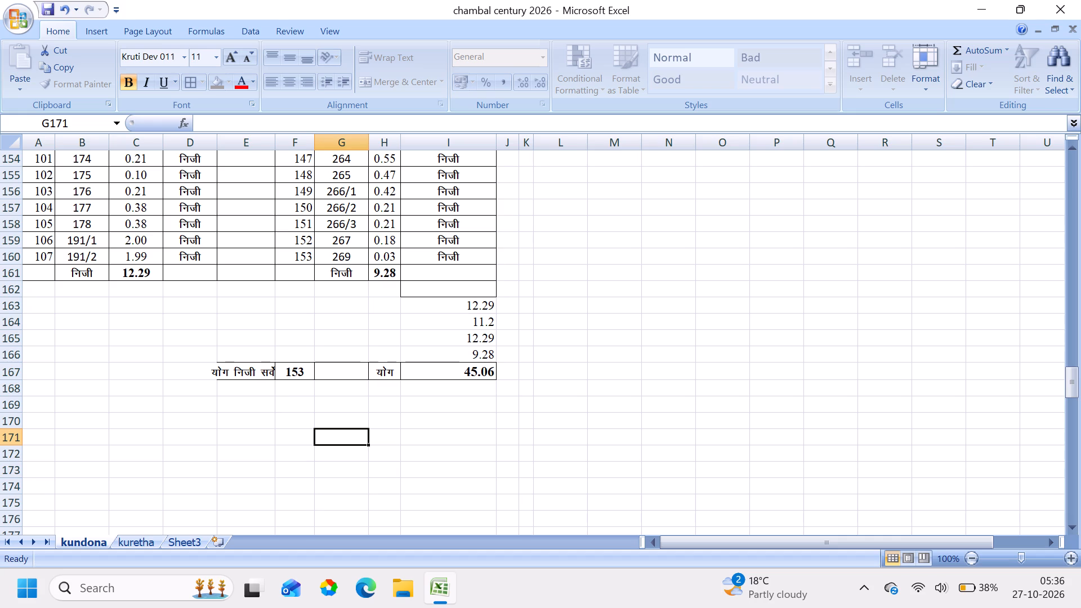
Turn on text wrapping for cells D167:E167, keeping their horizontal alignment centred.
drag(186, 374, 263, 374)
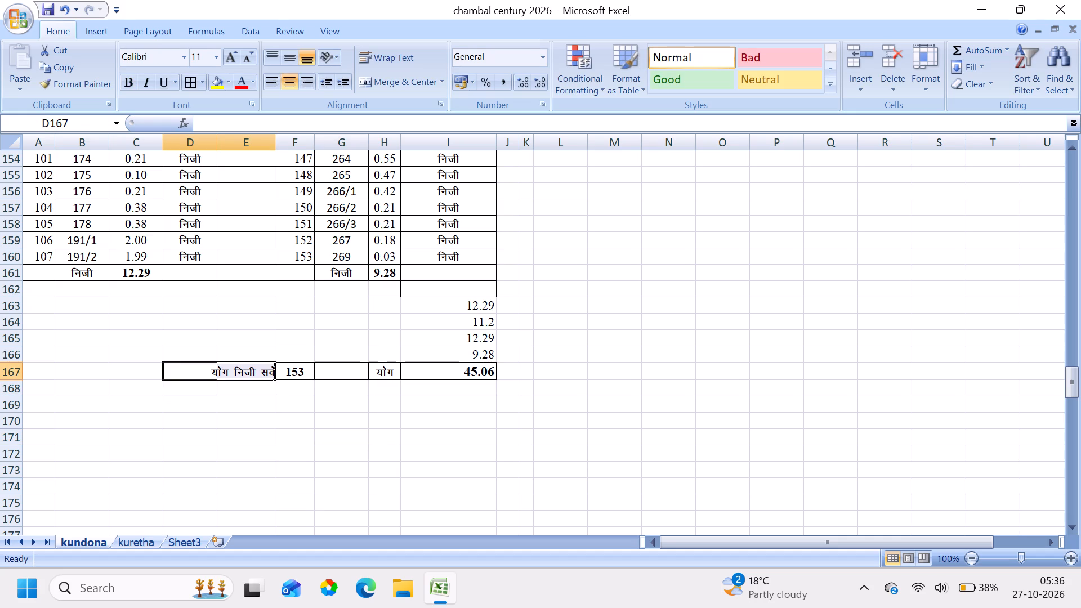
right_click(263, 374)
click(333, 313)
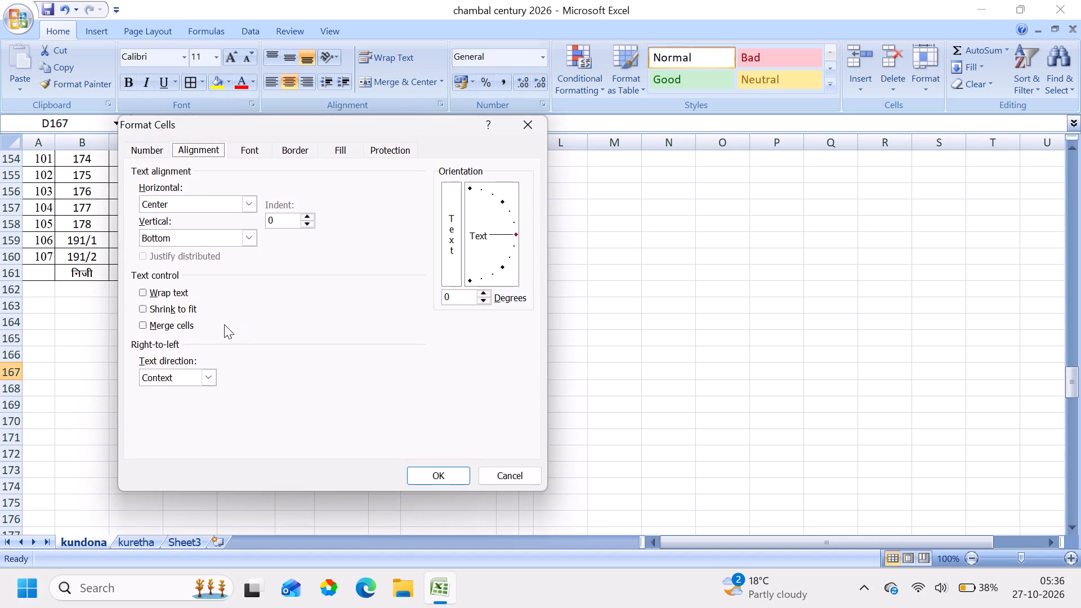
click(164, 201)
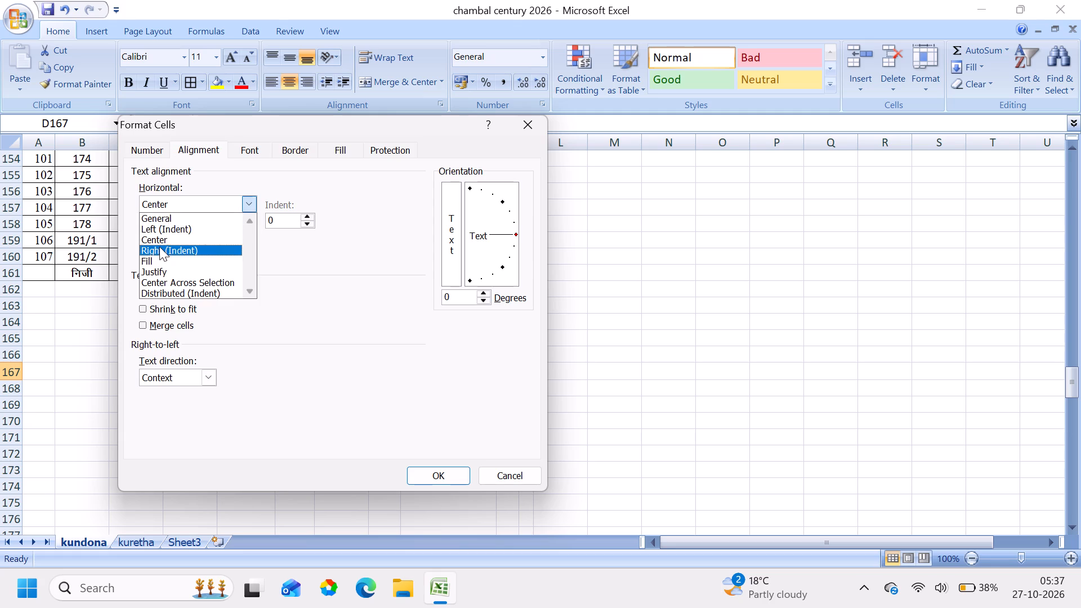
click(172, 216)
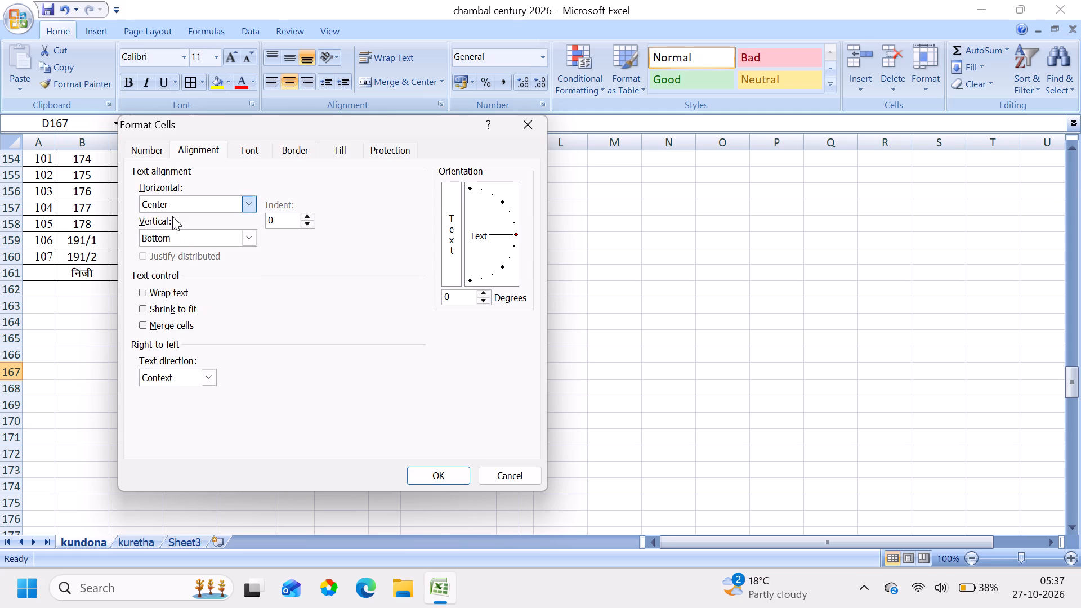
click(187, 203)
click(164, 239)
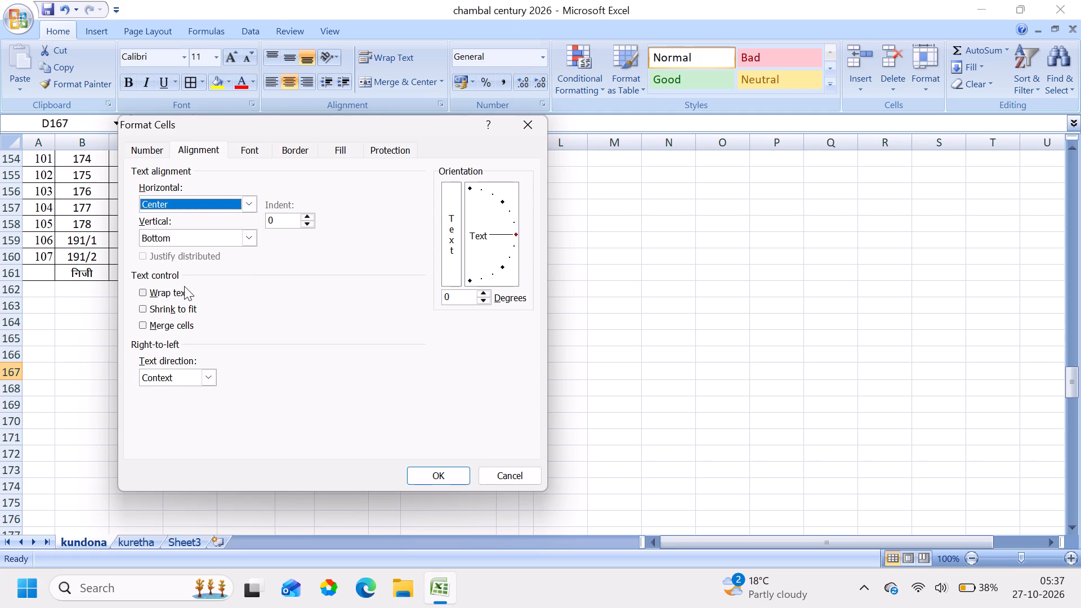
click(142, 289)
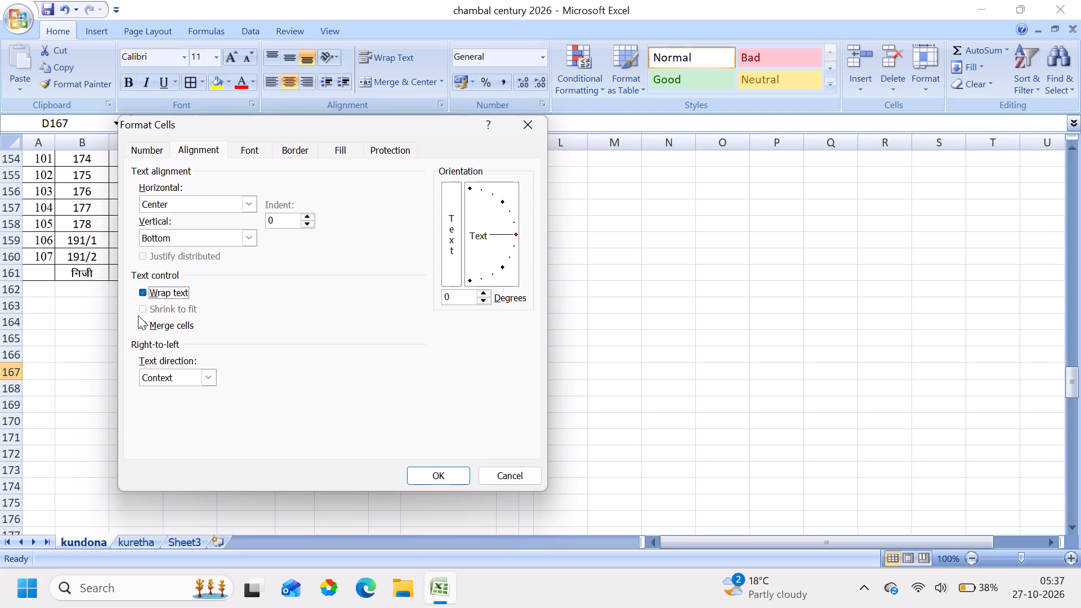
click(417, 479)
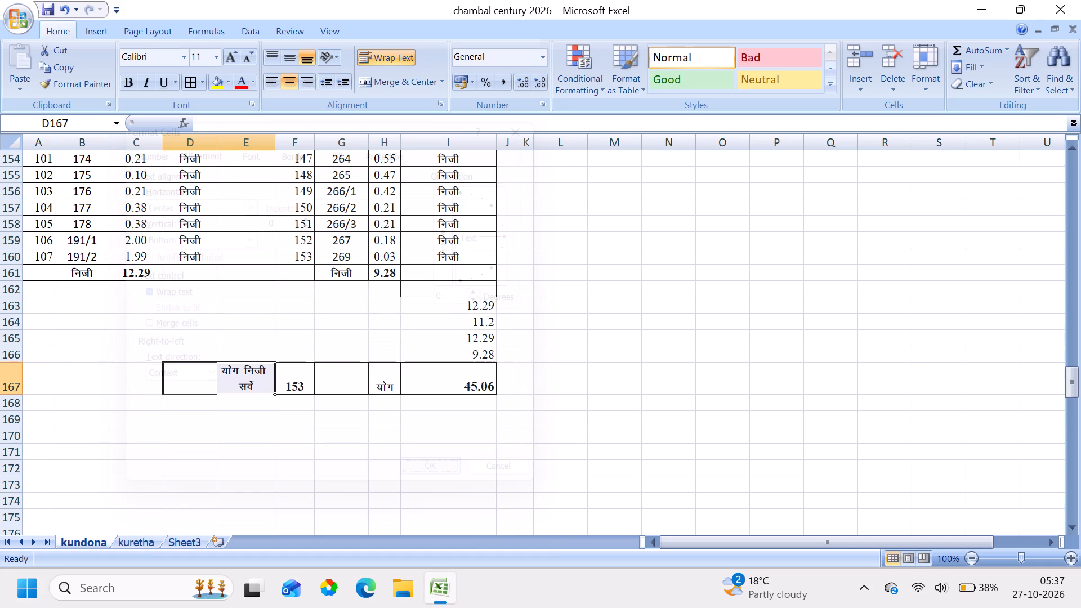
click(462, 470)
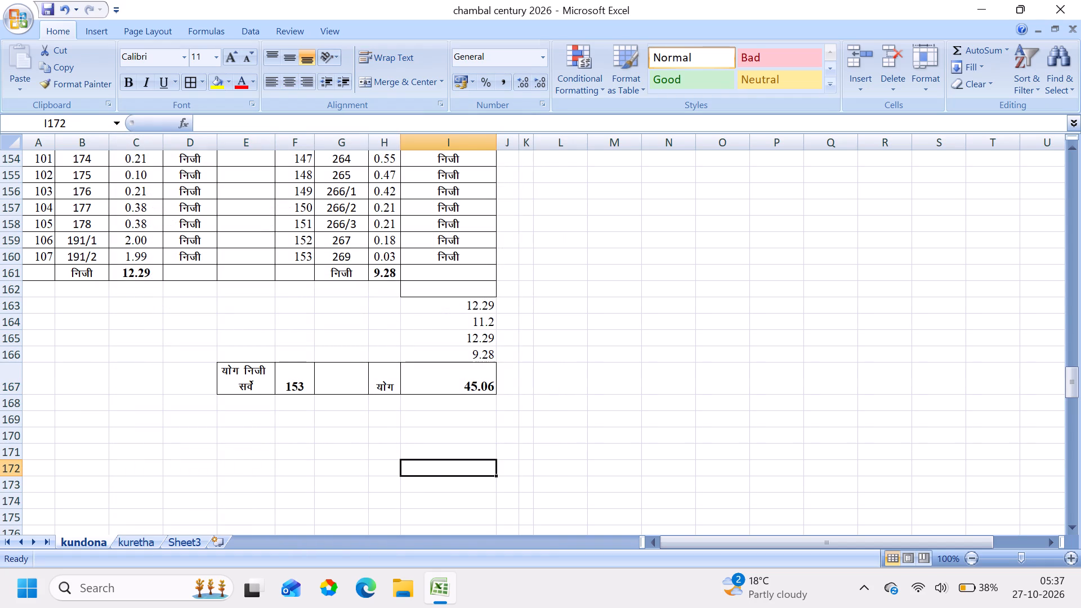
Centre the grand-total row cells E167:I167 horizontally.
drag(245, 380, 486, 387)
click(289, 86)
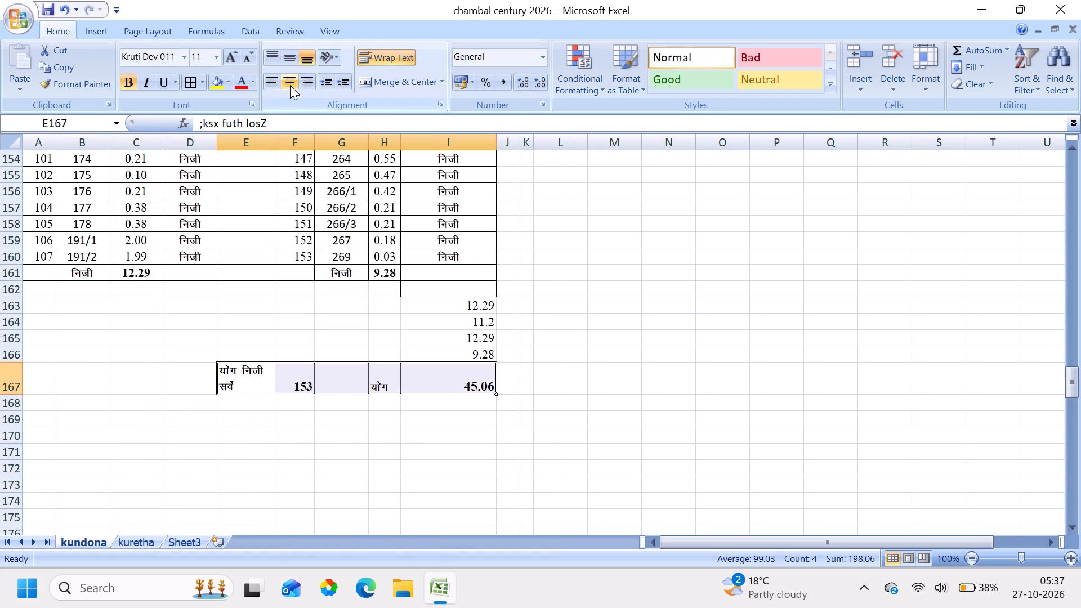
click(290, 85)
click(290, 85)
click(290, 85)
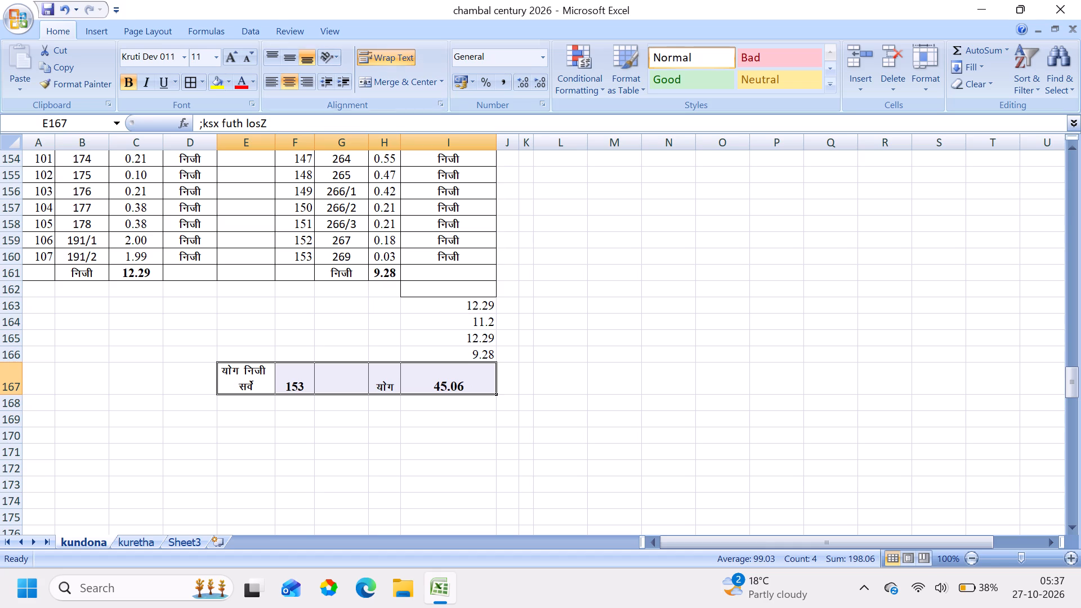
Set the vertical alignment of the grand-total row cells E167:I167 to centre.
right_click(452, 382)
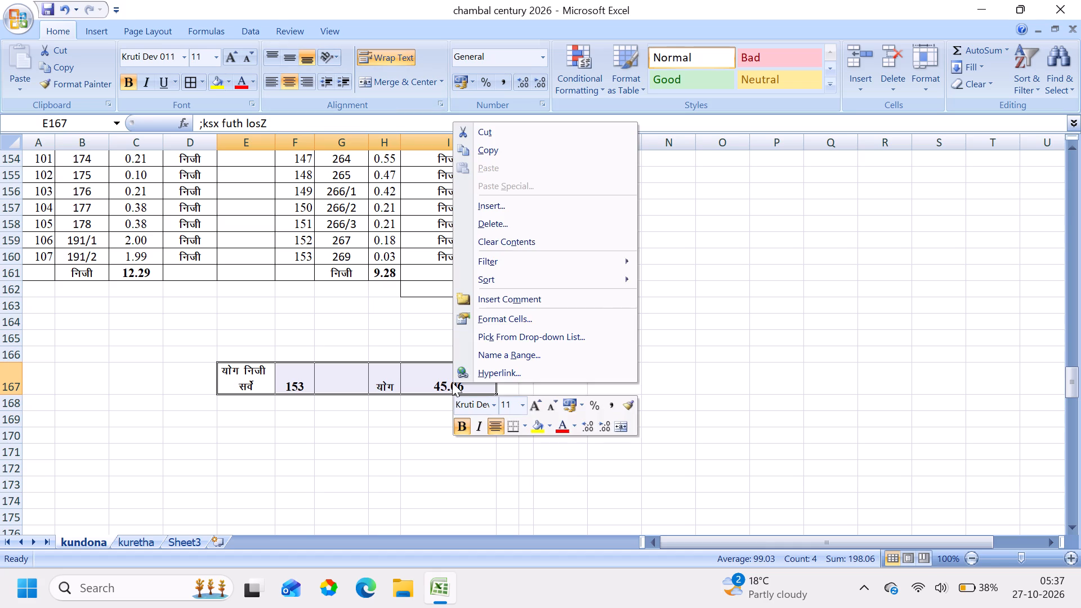
click(526, 320)
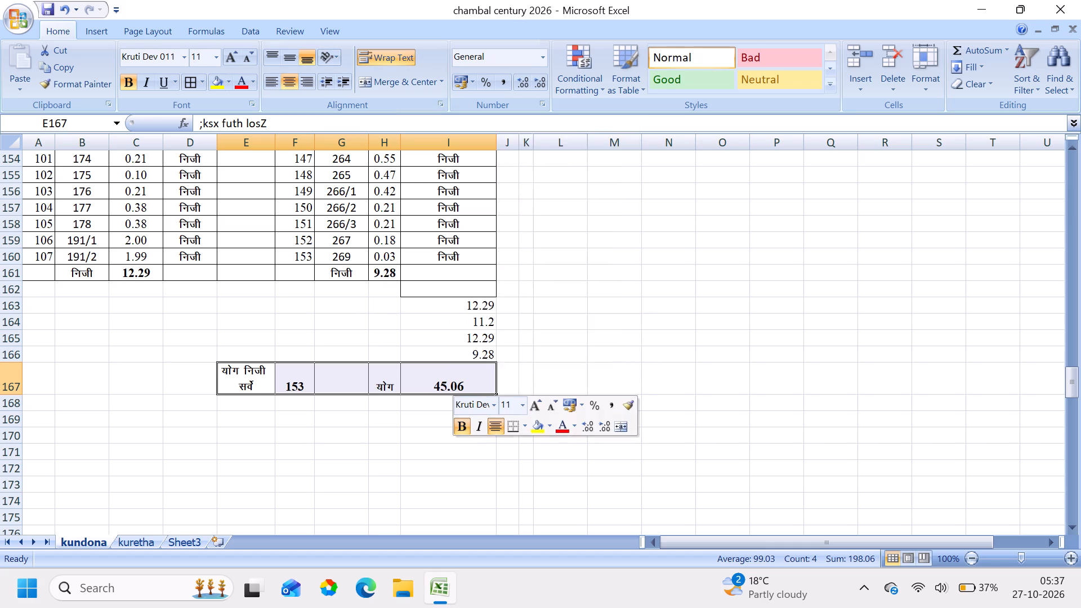
click(231, 241)
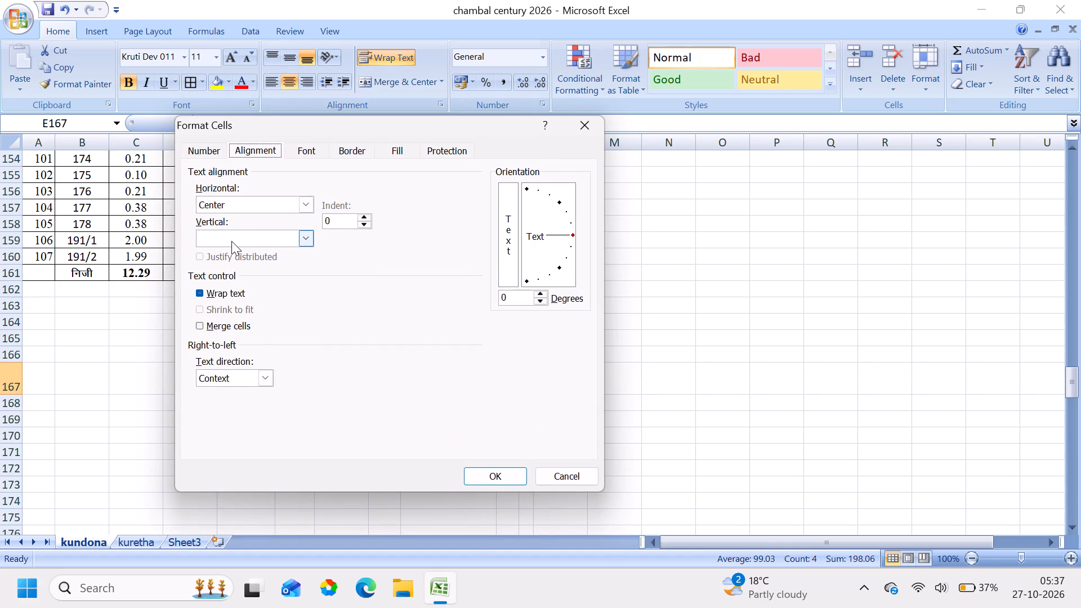
click(221, 263)
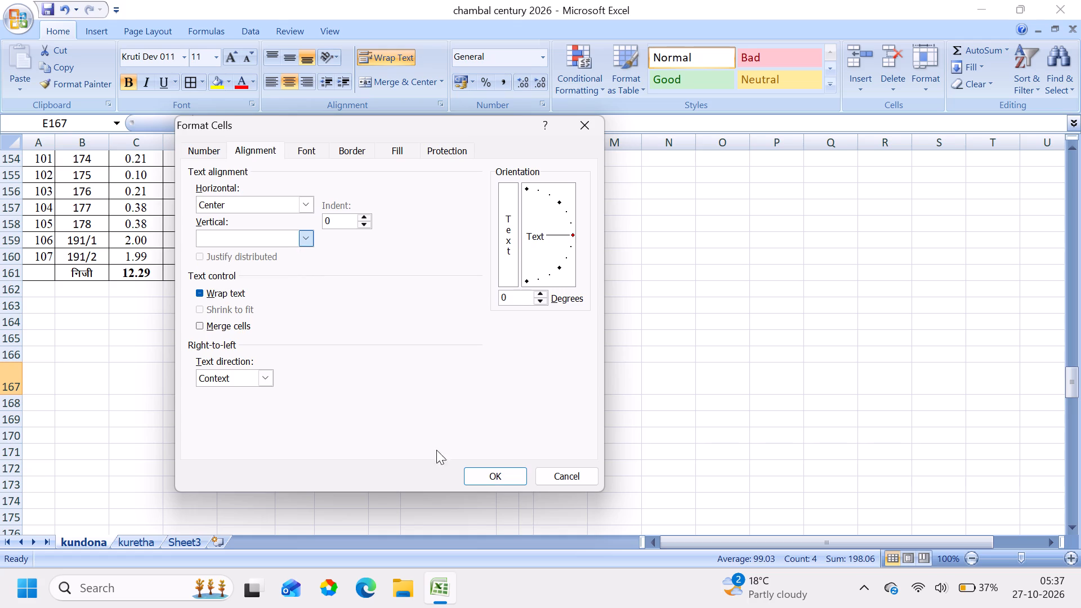
click(506, 478)
click(800, 438)
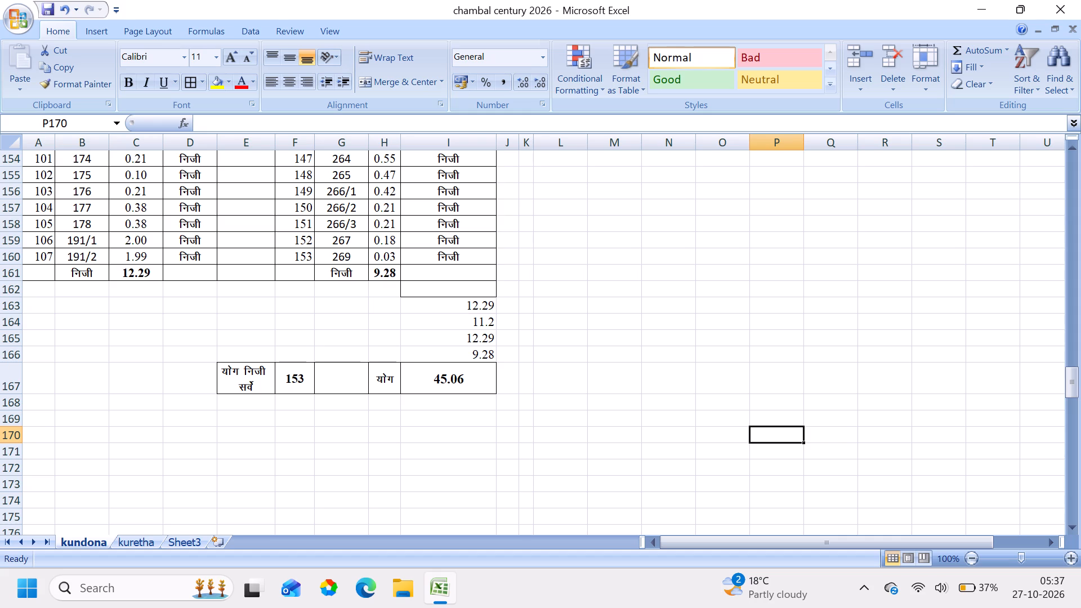
Save the workbook after checking the formula of the private-land grand total in I167.
click(395, 379)
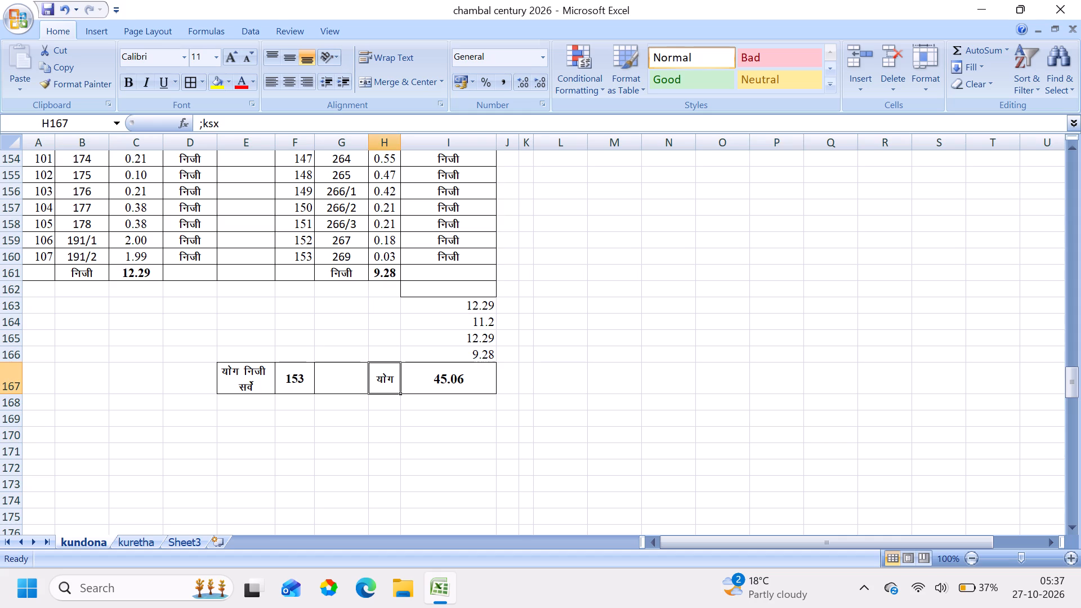
double_click(488, 382)
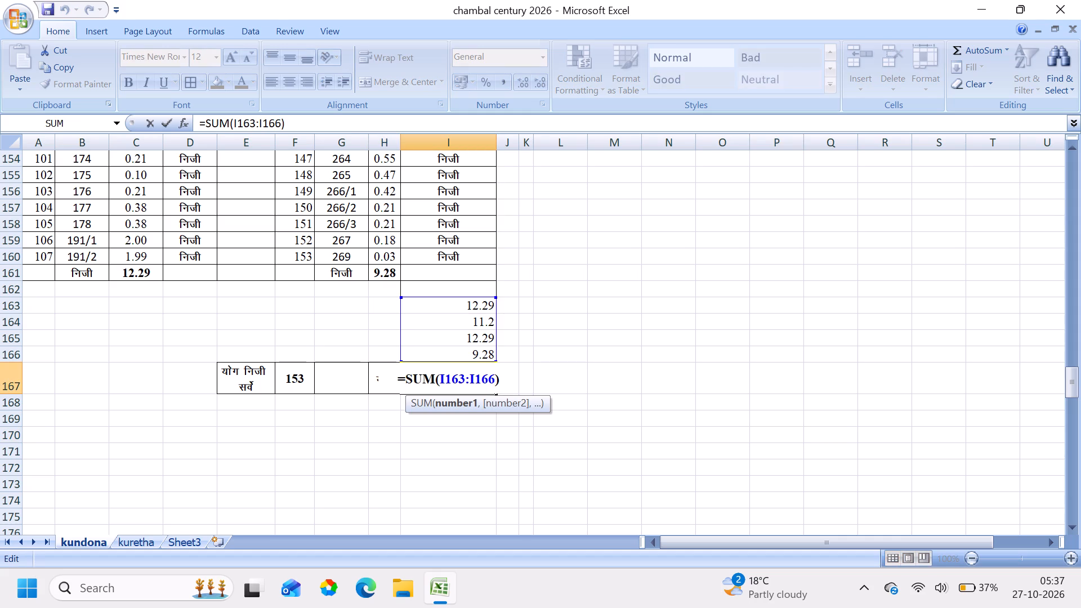
click(684, 395)
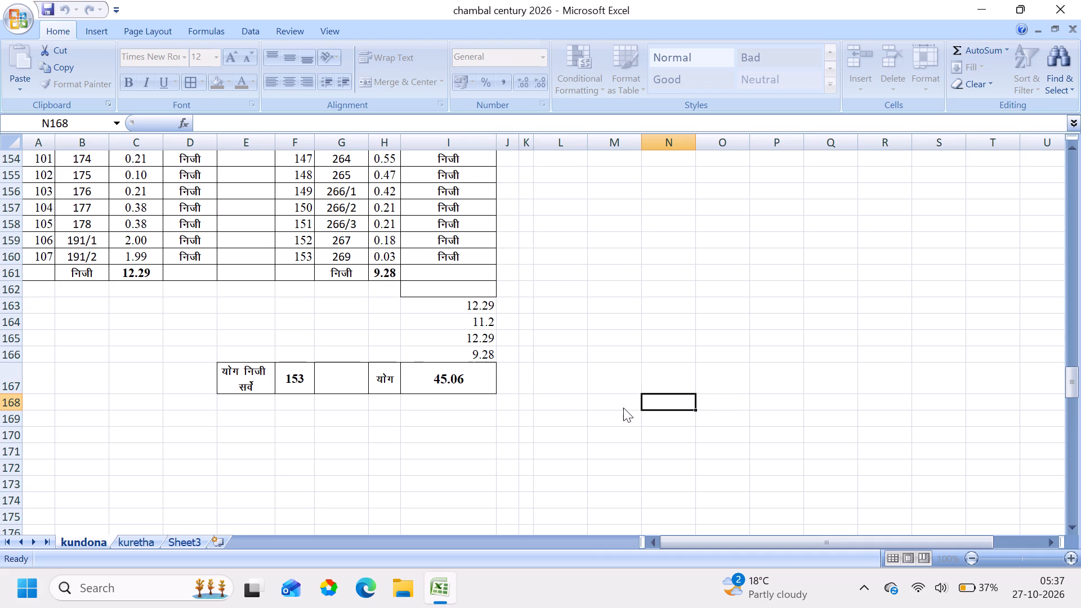
key(ctrl+s)
Review the government land tables on the kundona sheet, from the first entries down to both tables' totals.
click(513, 472)
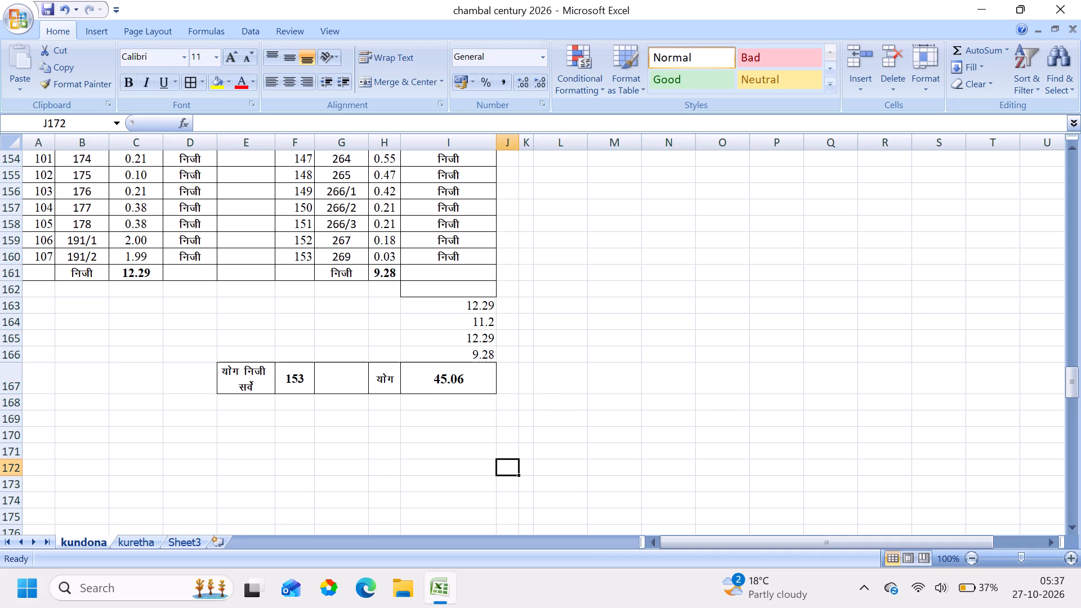
scroll(335, 477, down, 1)
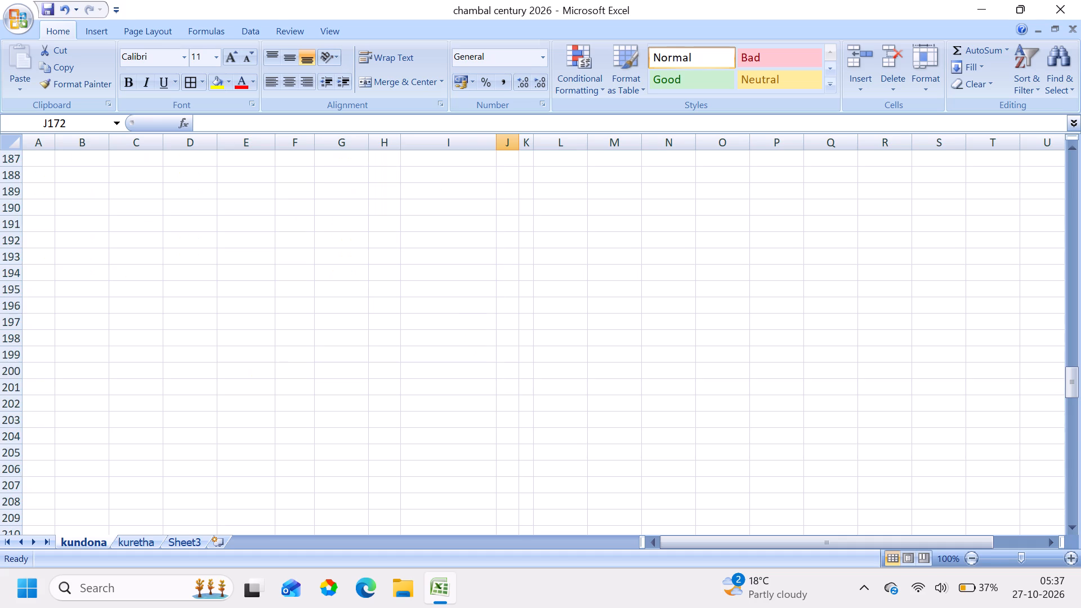
scroll(335, 477, down, 9)
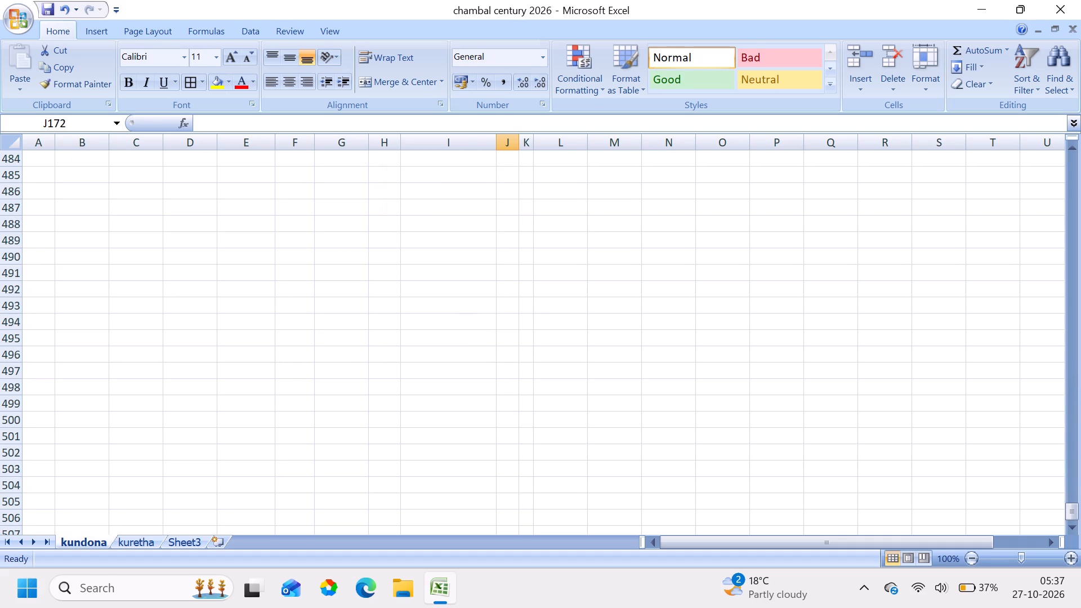
scroll(336, 475, down, 3)
scroll(336, 475, up, 14)
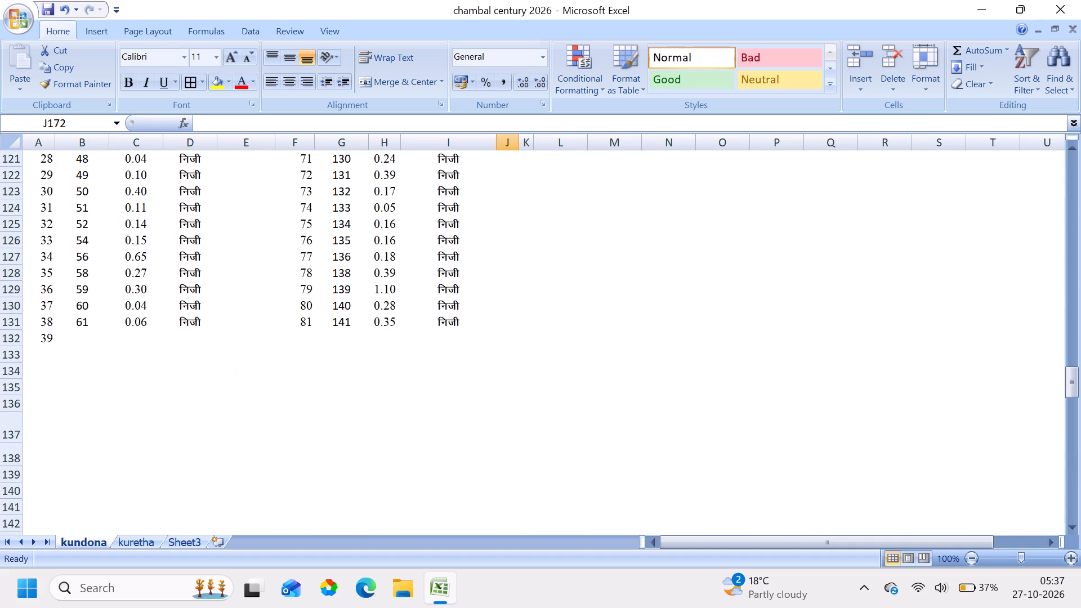
scroll(338, 456, up, 7)
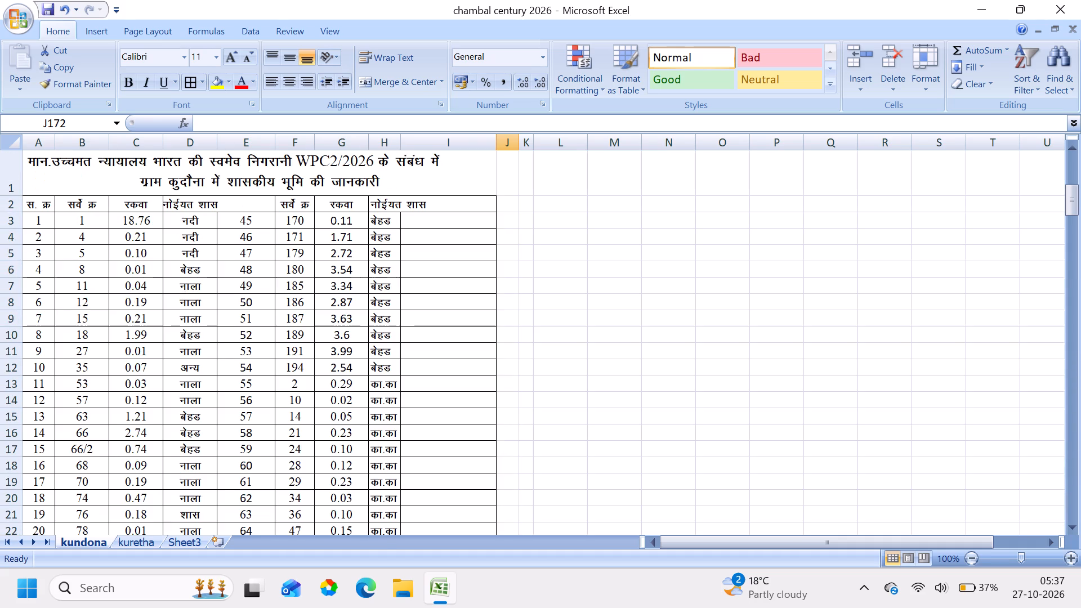
scroll(339, 453, up, 3)
click(260, 437)
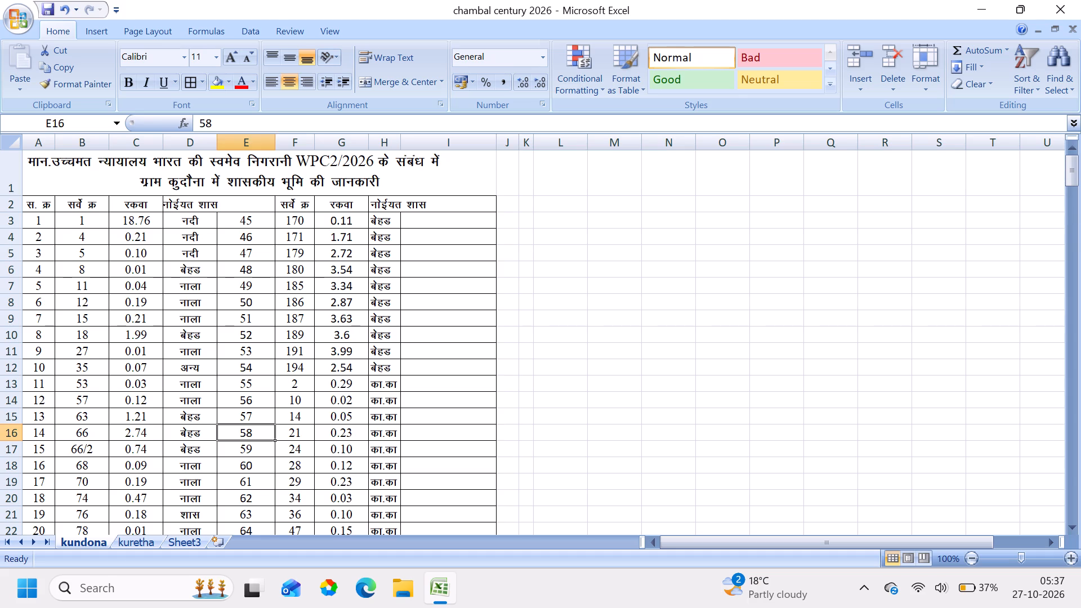
key(Down)
key(Down)
key(Down)
key(Down)
key(Down)
key(Down)
key(Down)
key(Down)
key(Down)
key(Down)
key(Down)
key(Down)
key(Down)
key(Down)
key(Down)
key(Down)
key(Down)
key(Down)
key(Down)
key(Down)
key(Down)
click(261, 438)
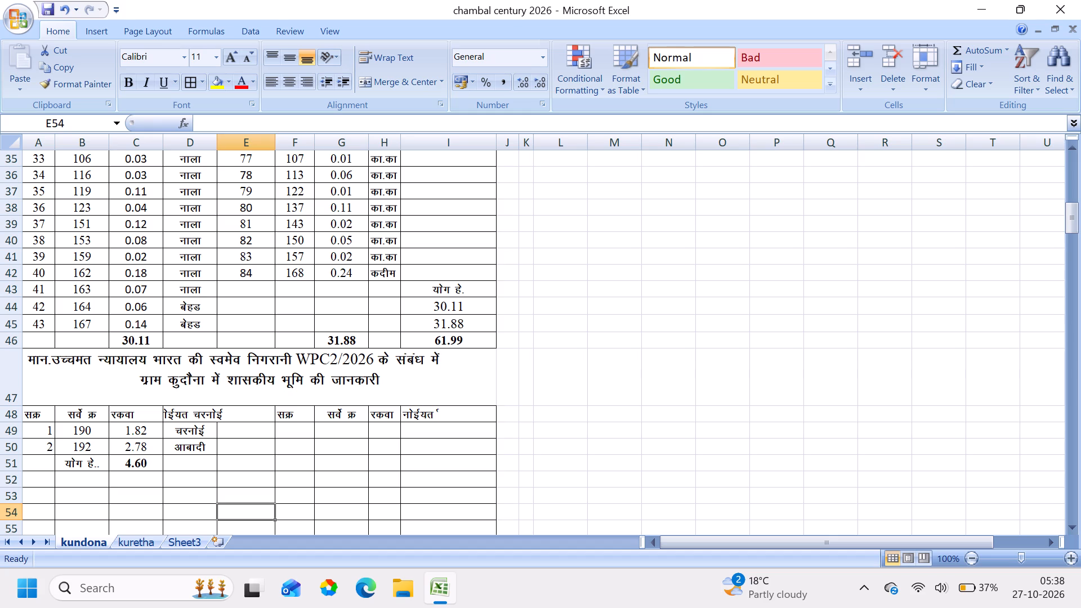
Beside the first government land table's total row, enter 84 in N46 and 61.99 in P46.
click(664, 341)
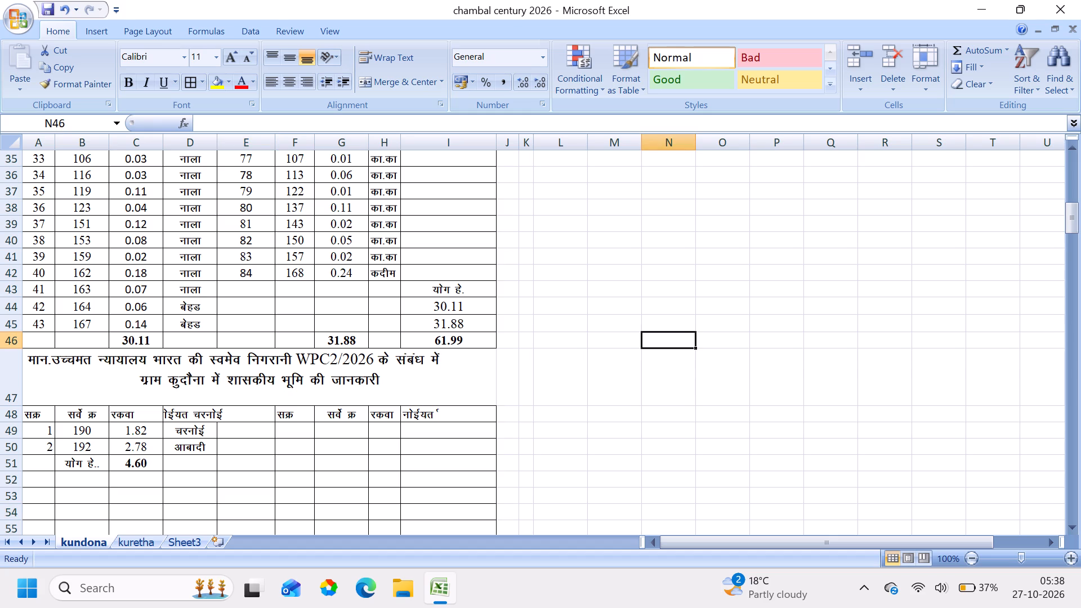
text(84)
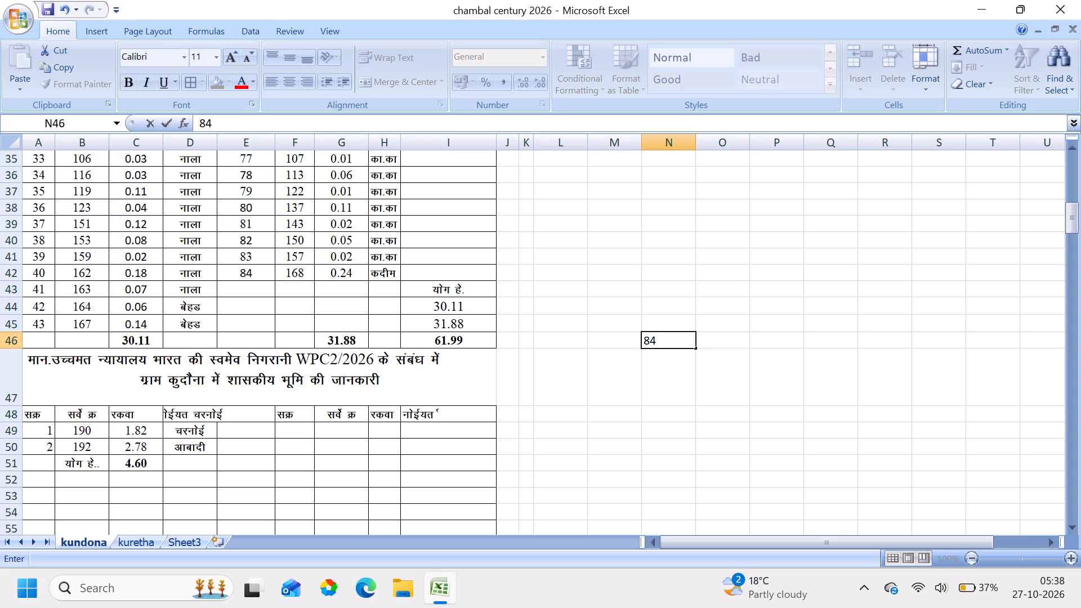
click(798, 341)
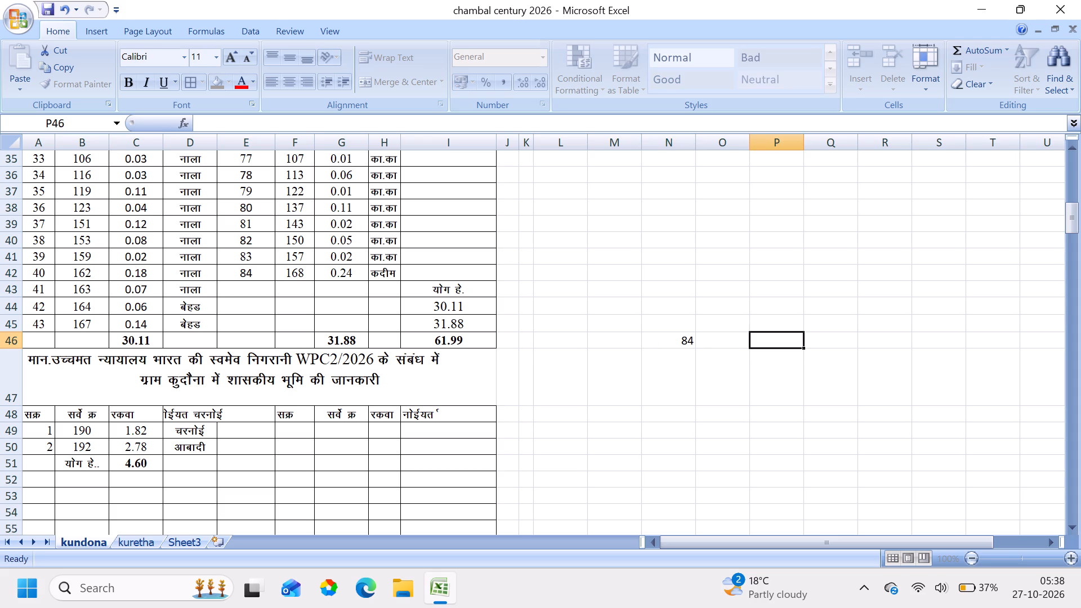
text(61.)
text(99)
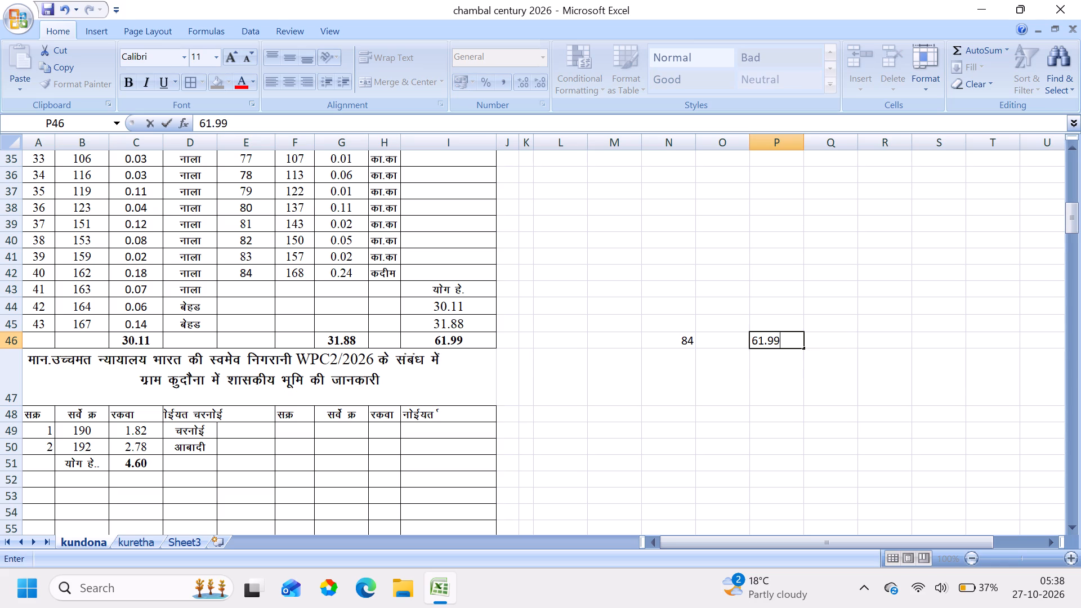
Beside the second table's header row, enter its survey count 2 in N48 and its area 4.60 in P48.
click(690, 412)
key(2)
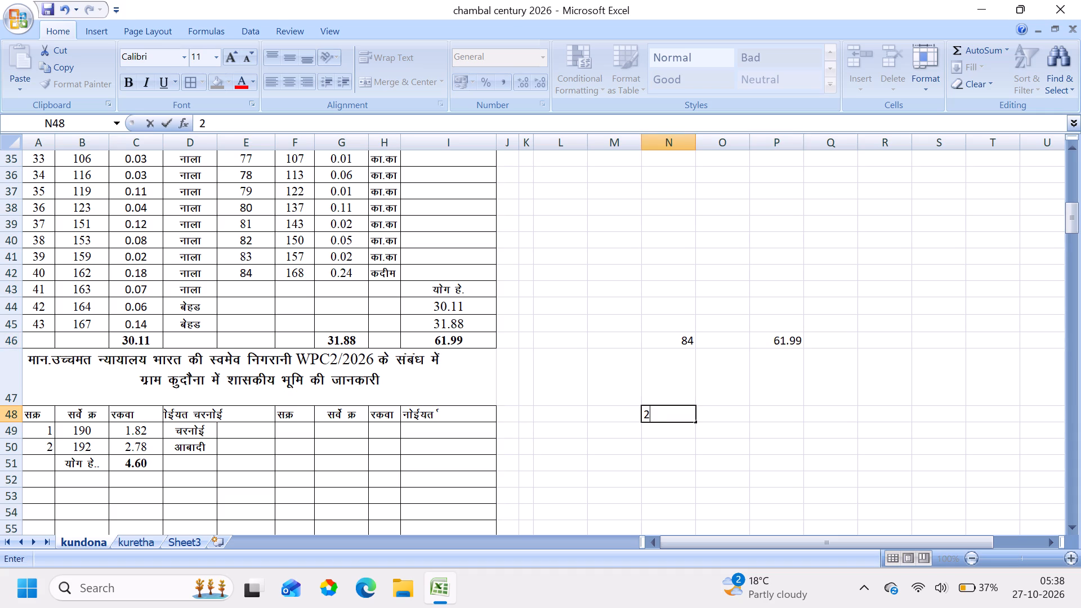
click(778, 413)
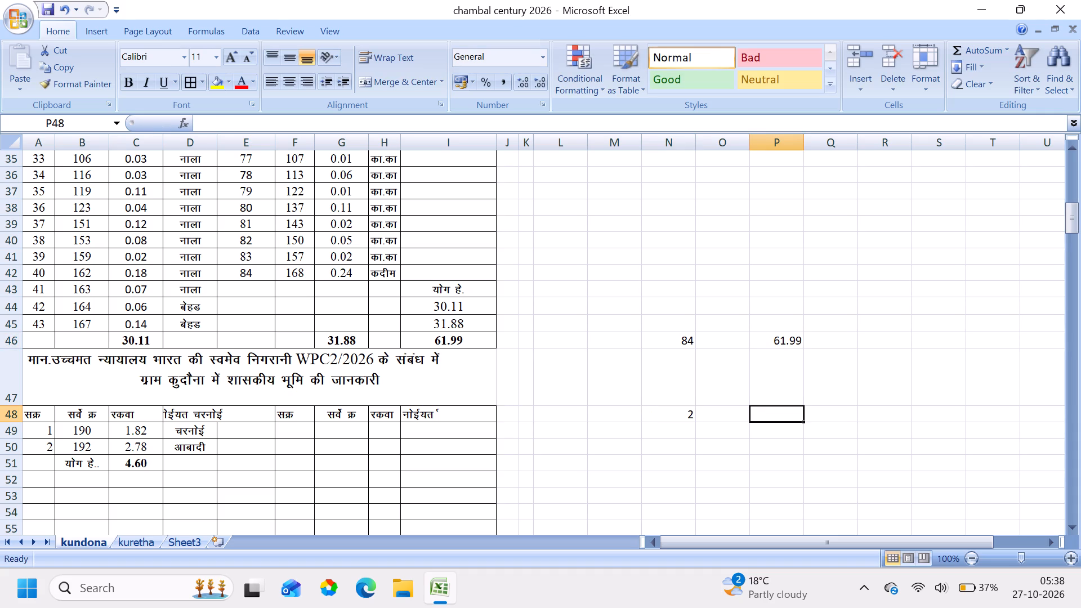
key(4)
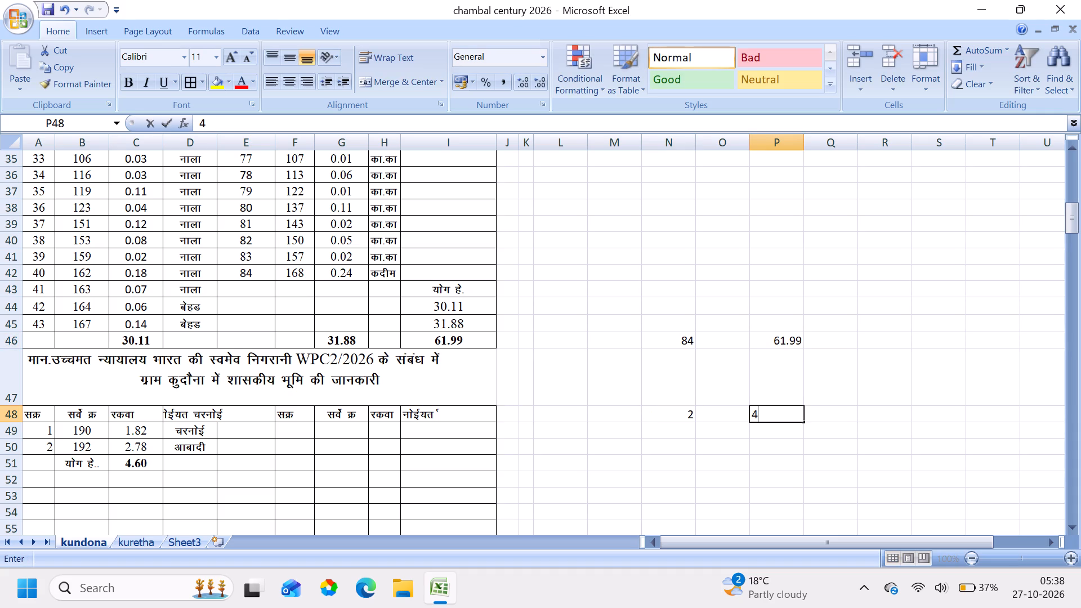
key(period)
text(60)
click(894, 434)
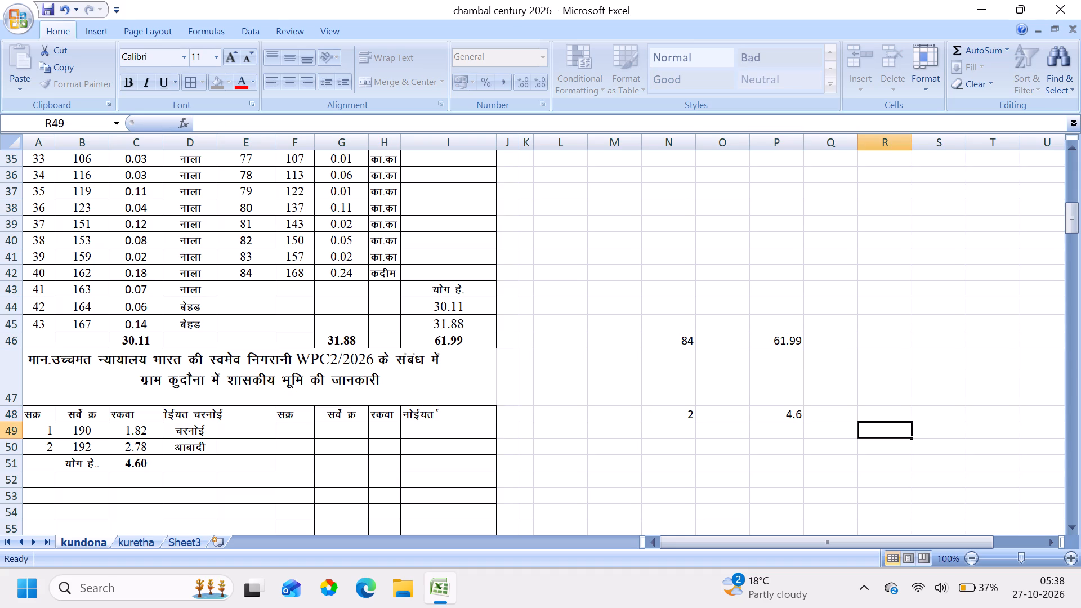
Move the noted counts and areas in N46:P48 to the block starting at M168, beside the private-land grand total.
scroll(436, 420, up, 3)
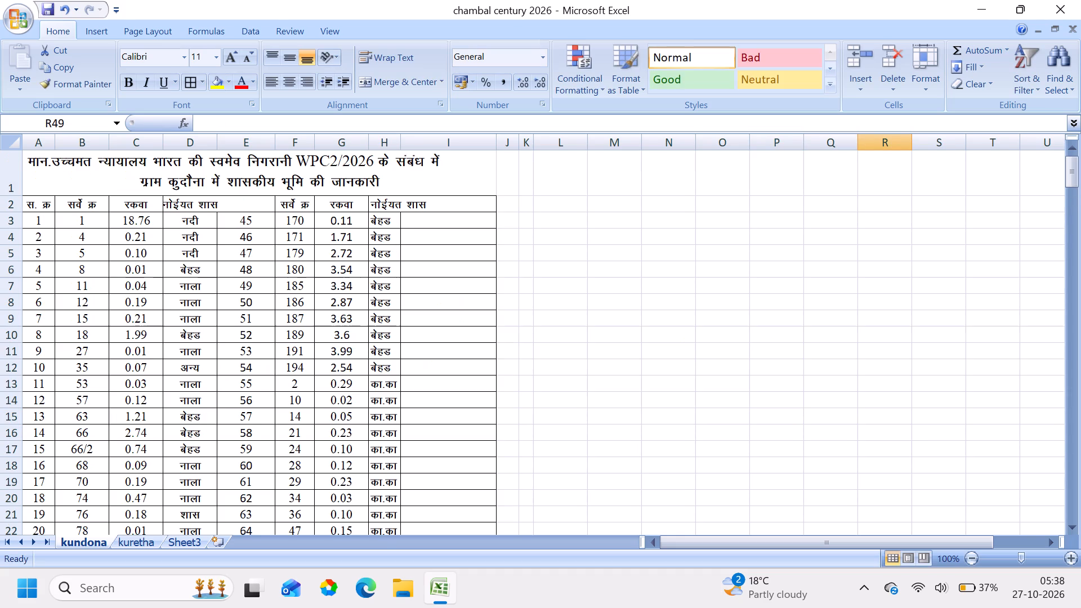
scroll(436, 420, down, 1)
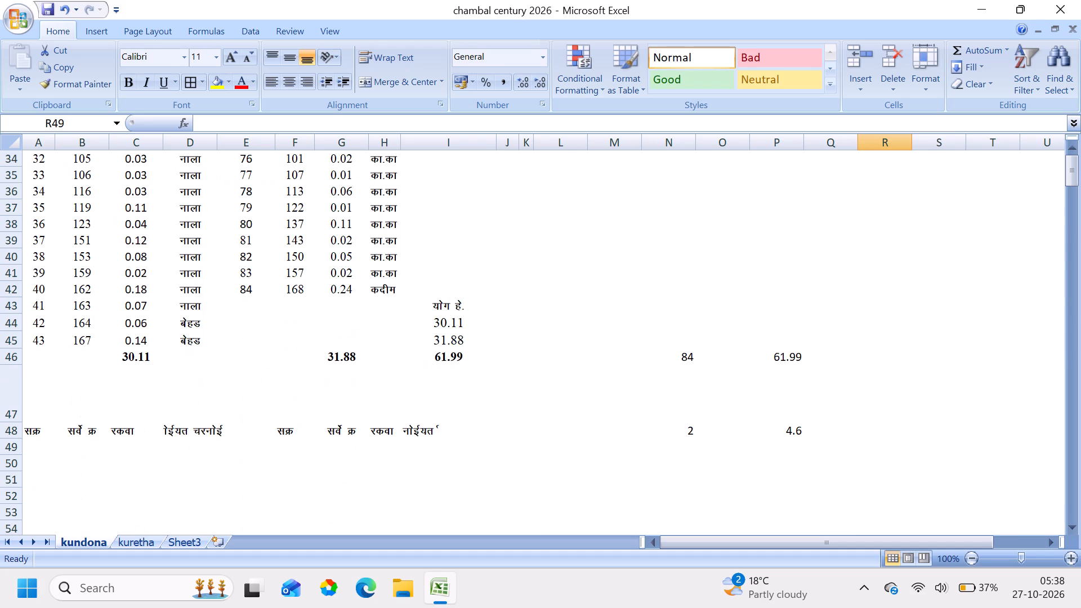
drag(672, 353, 784, 427)
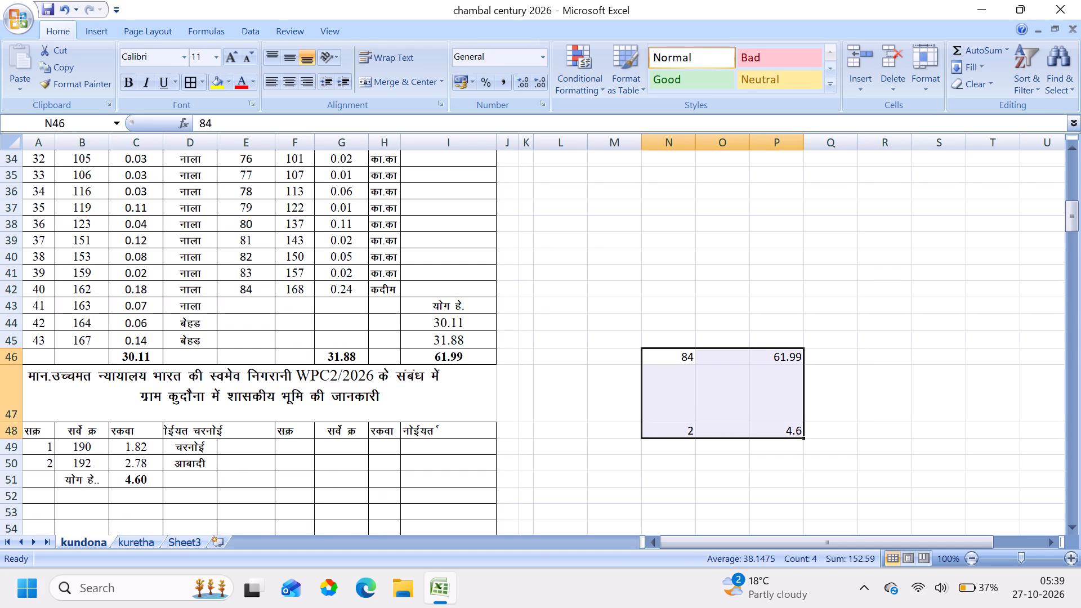
key(ctrl+x)
click(411, 497)
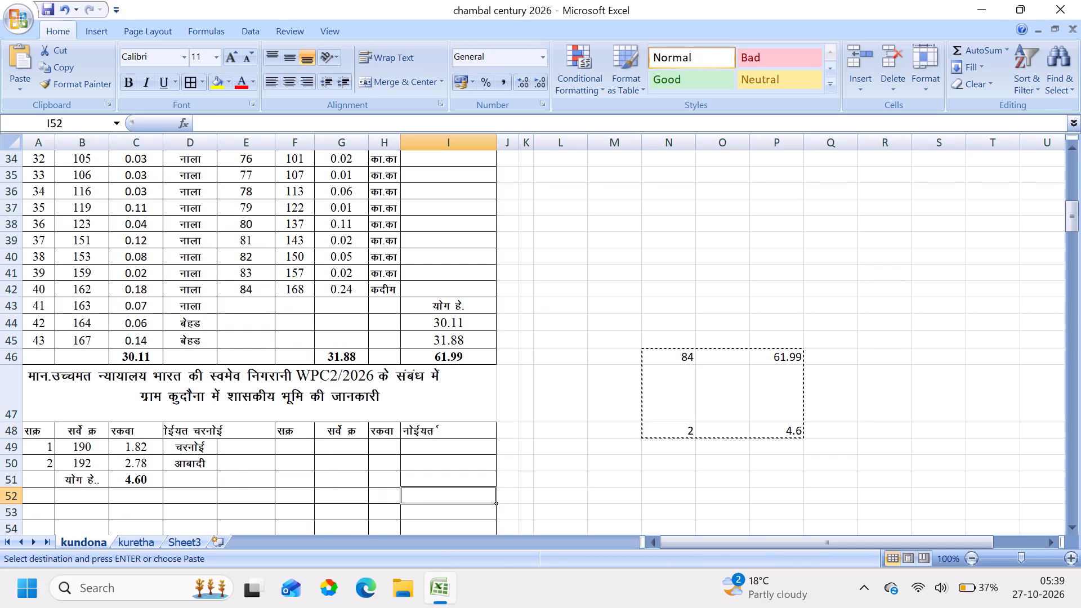
key(Down)
key(Down)
key(Down)
key(Down)
key(Down)
key(Down)
key(Down)
key(Down)
key(Down)
key(Down)
key(Down)
key(Down)
key(Down)
key(Down)
key(Down)
key(Down)
key(Down)
key(Down)
key(Down)
key(Down)
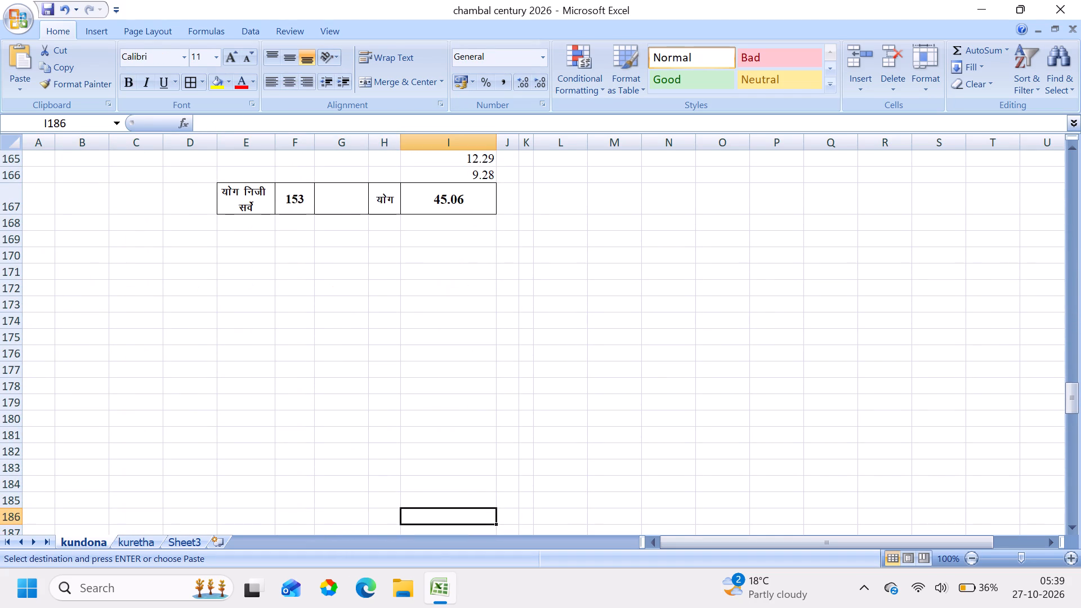
click(629, 223)
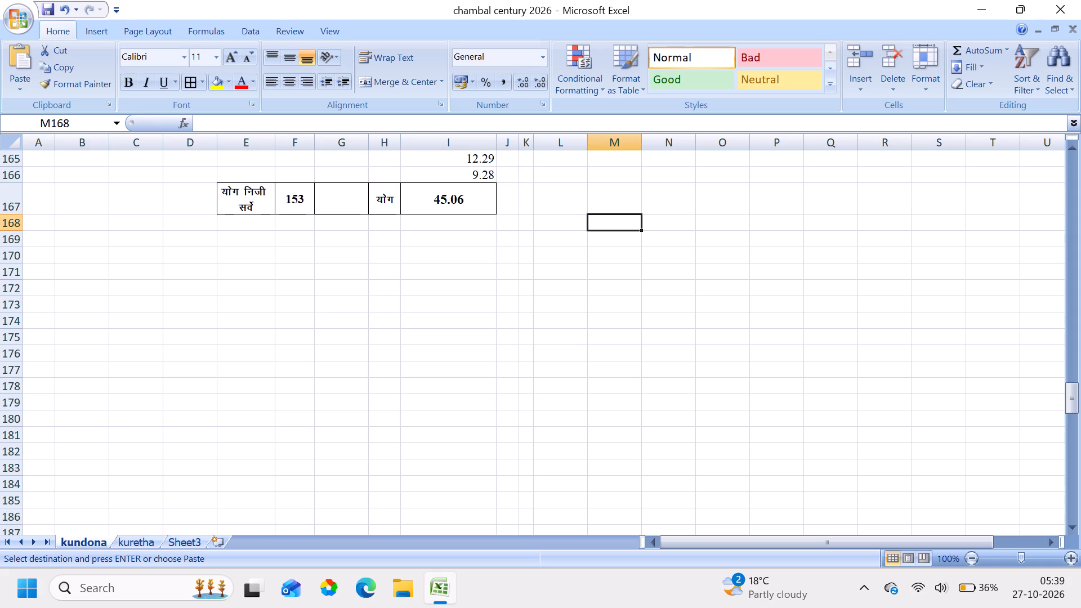
key(ctrl+v)
click(813, 296)
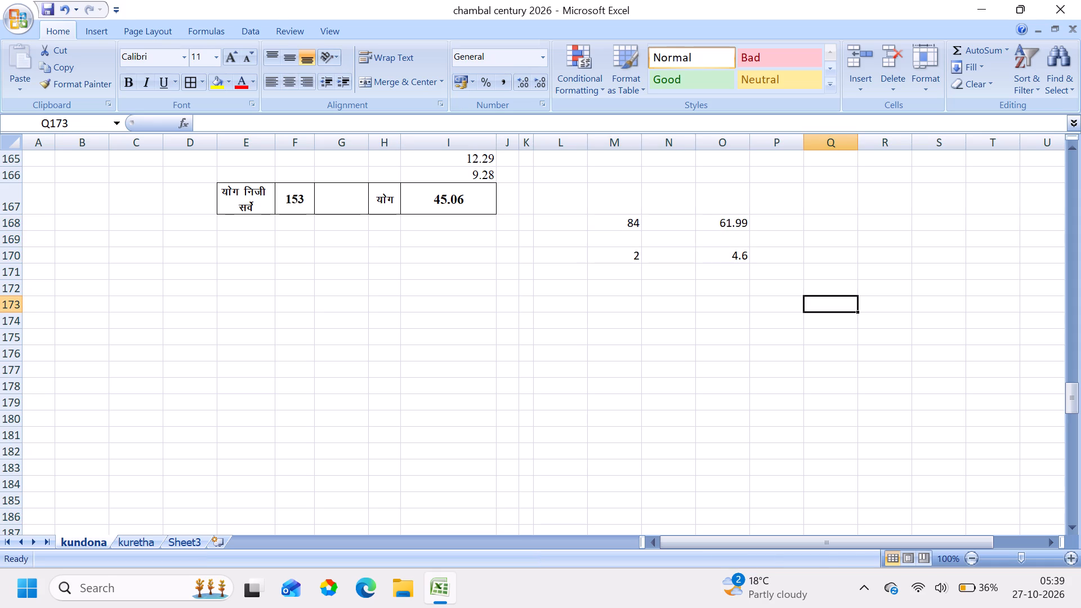
Copy the private-land grand-total row E167:I167 to row 169, starting at E169.
click(262, 224)
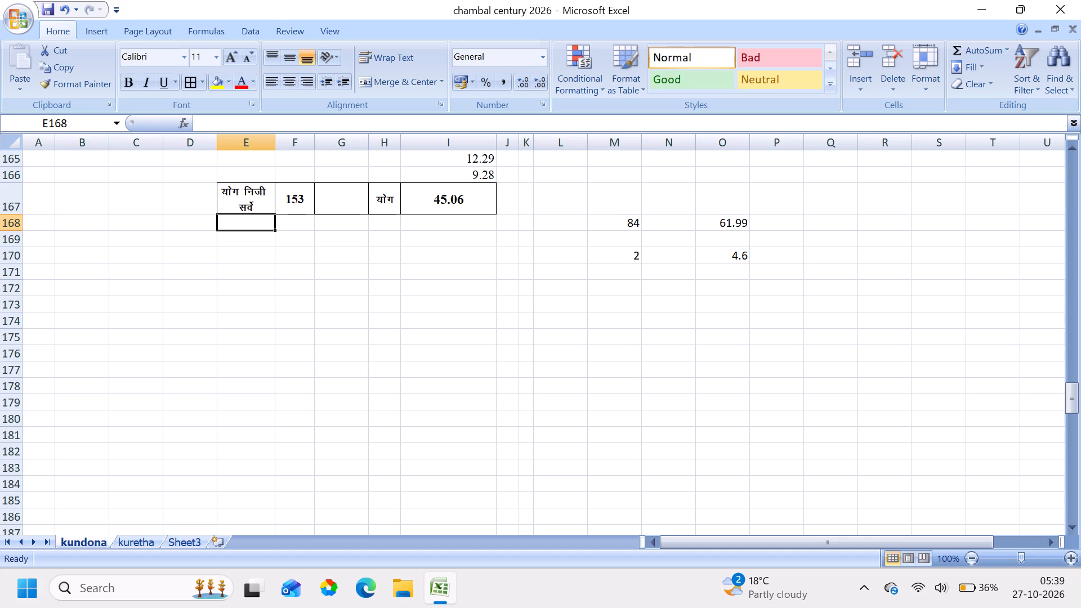
triple_click(1069, 148)
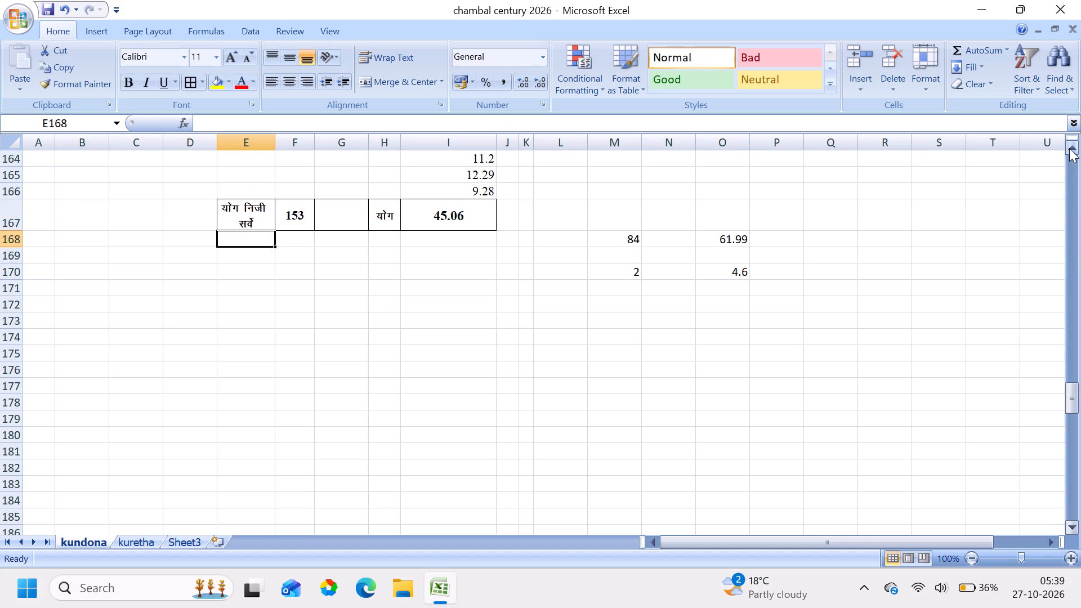
triple_click(1069, 148)
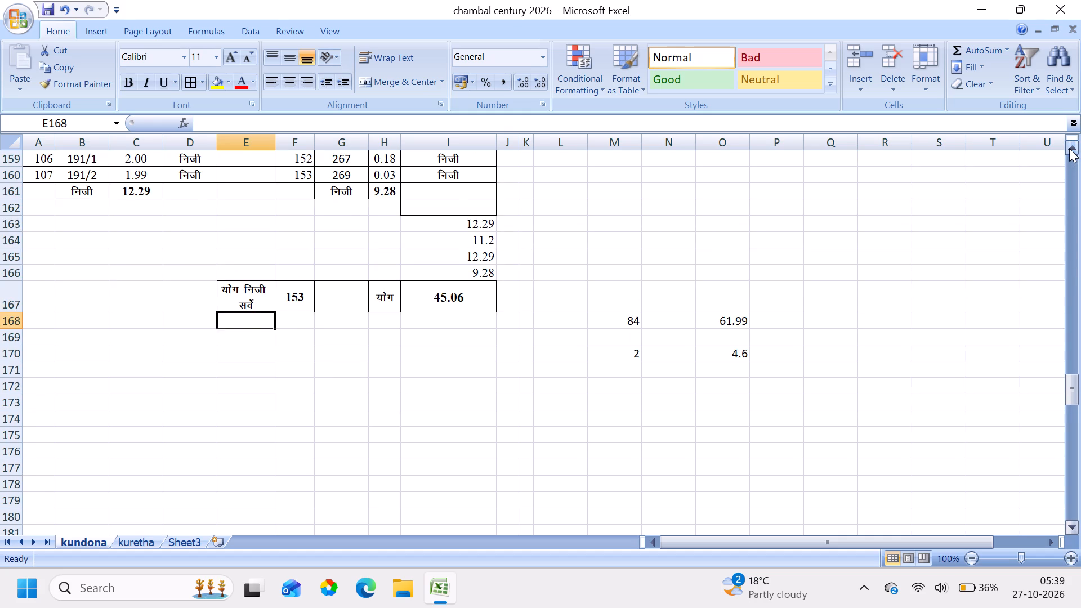
double_click(1069, 148)
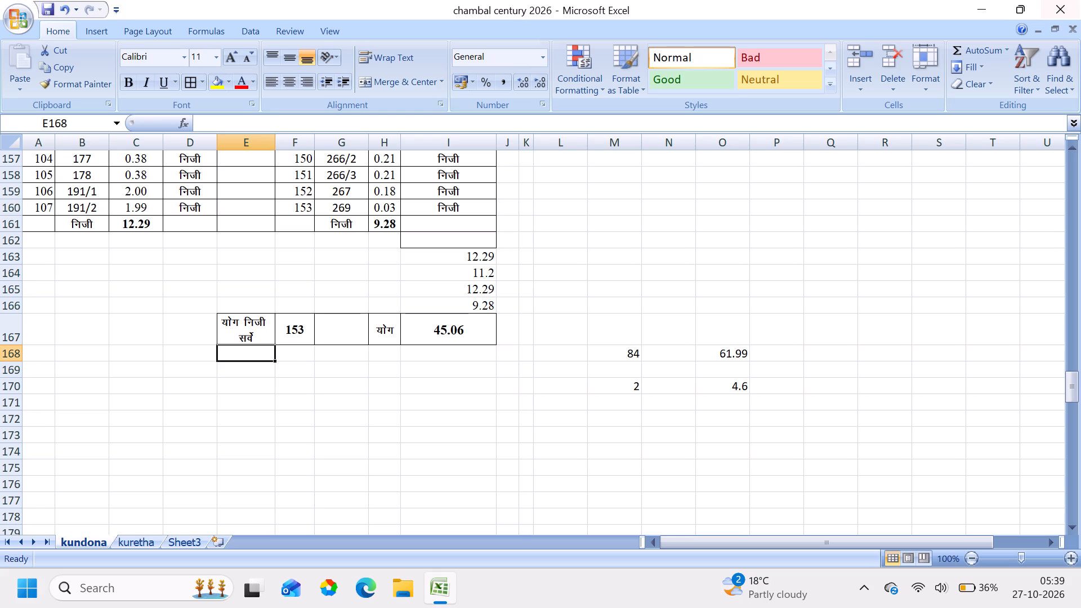
click(253, 431)
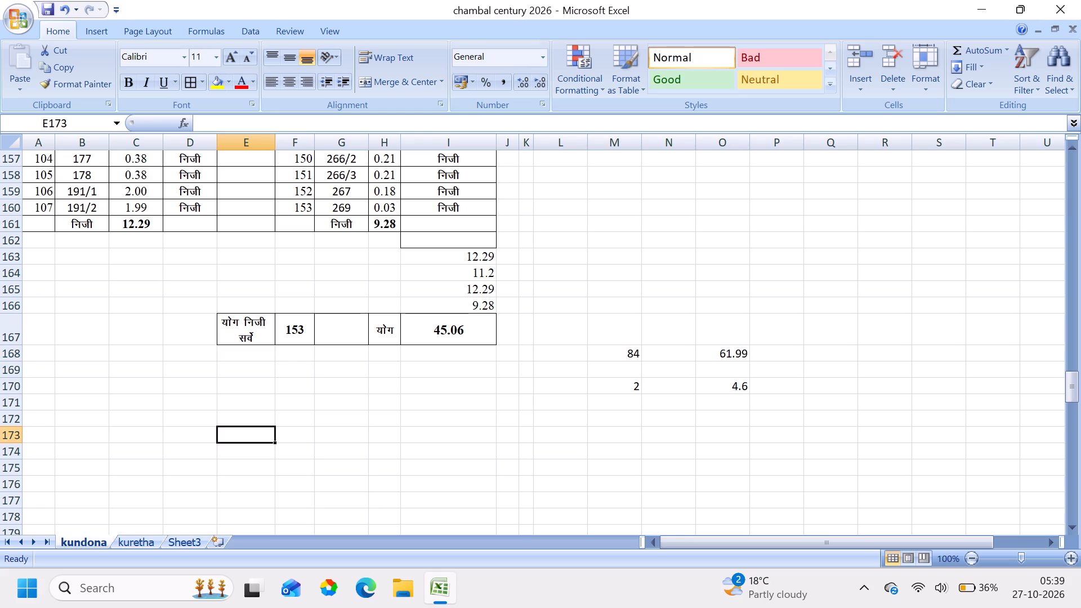
click(249, 373)
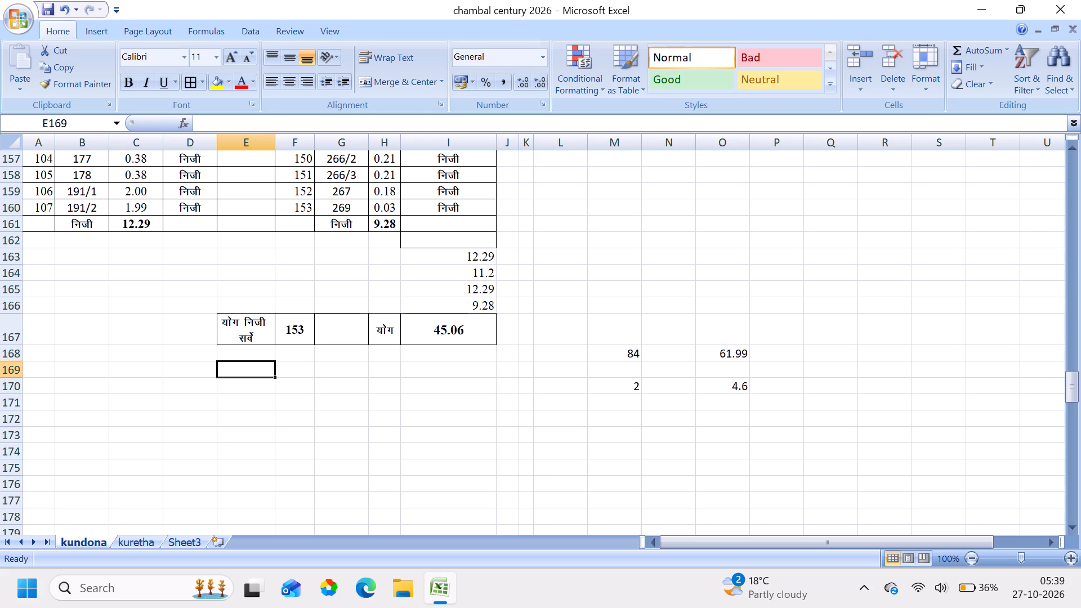
drag(240, 326, 470, 315)
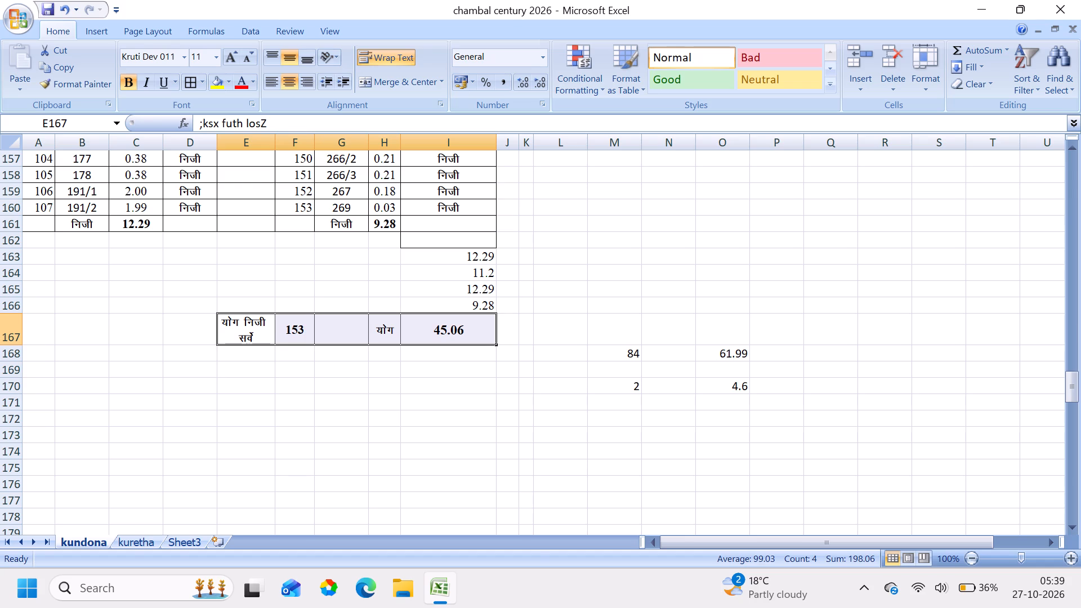
key(ctrl+c)
click(246, 375)
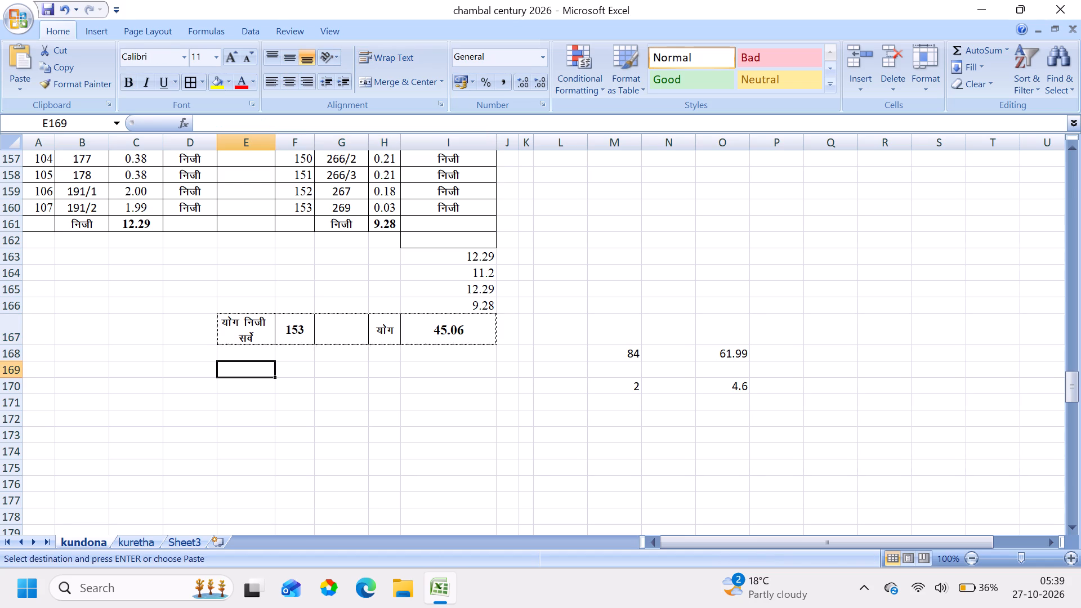
key(ctrl+v)
Add the word महा (egk) before योग निजी सर्वे in the copied total row's label in E169.
click(259, 376)
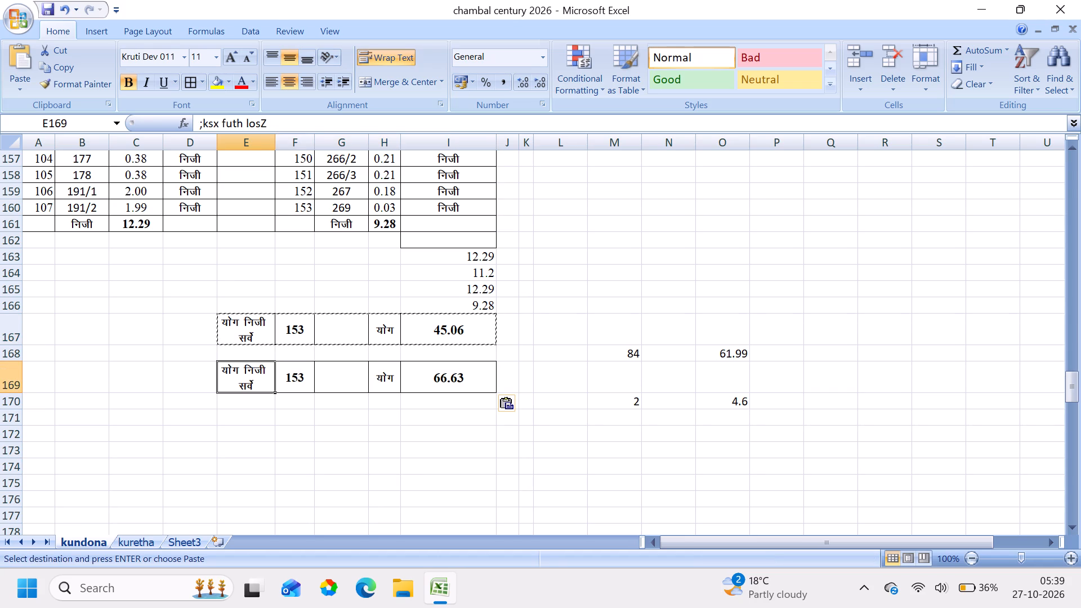
double_click(225, 369)
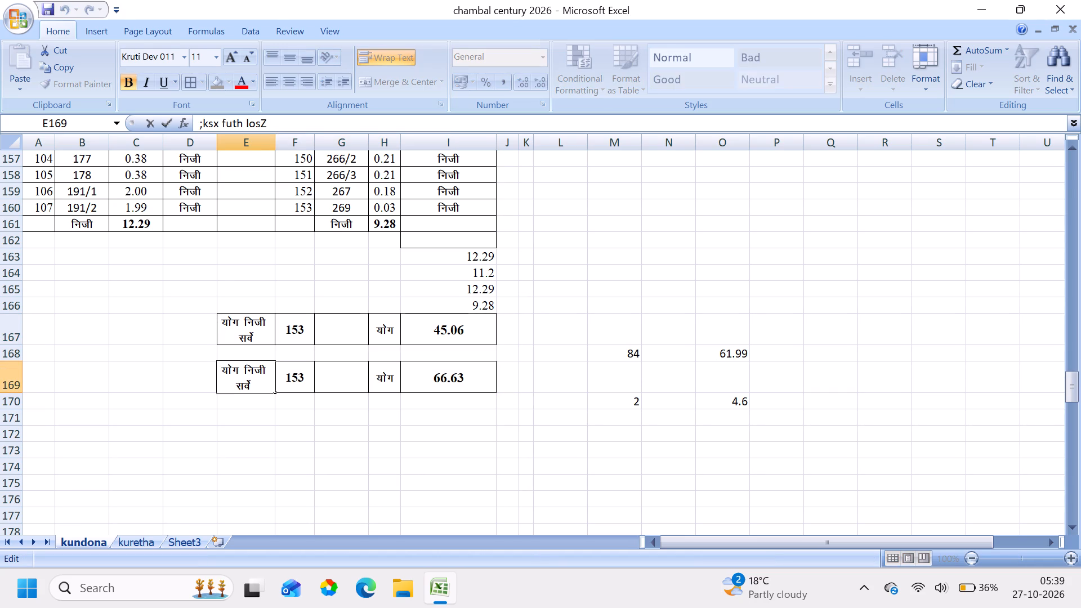
key(e)
key(g)
key(k)
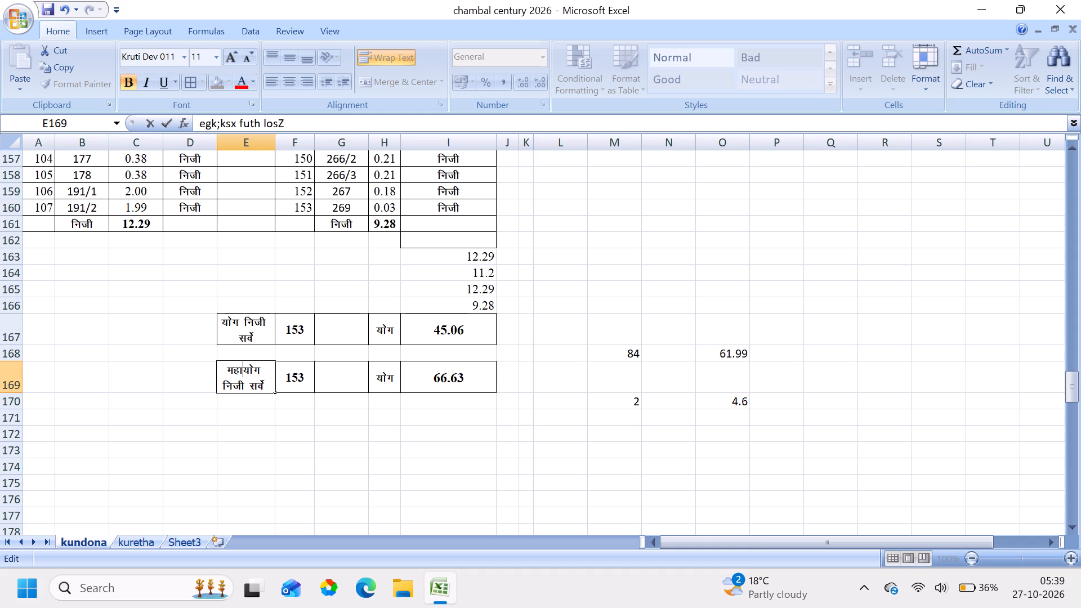
key(space)
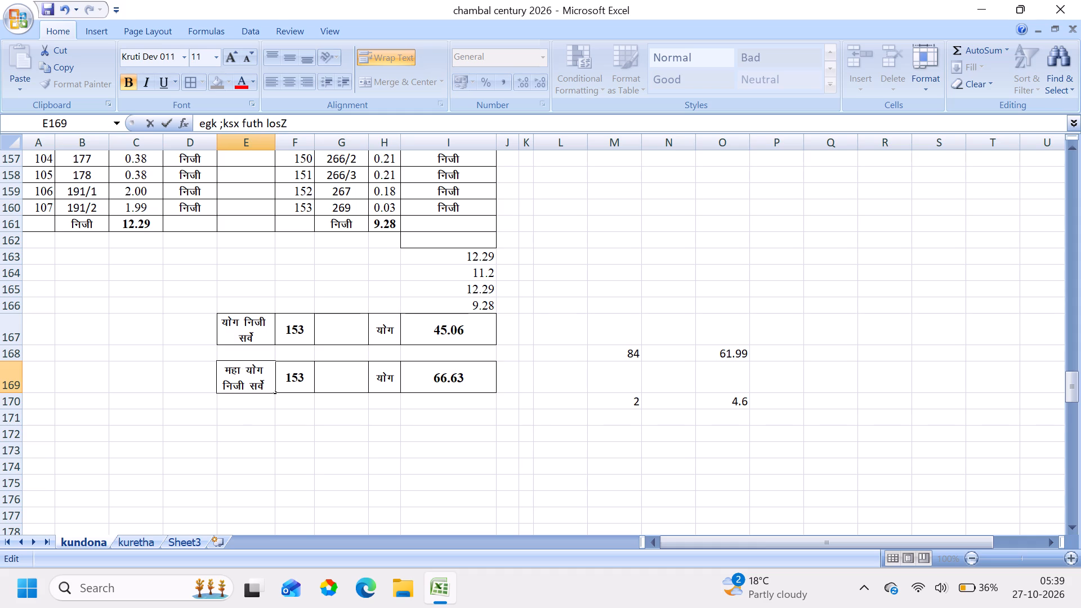
Move the text महा योग (egk ;ksx) out of the E169 label into cell G168, keeping निजी सर्वे in E169.
drag(222, 373, 274, 372)
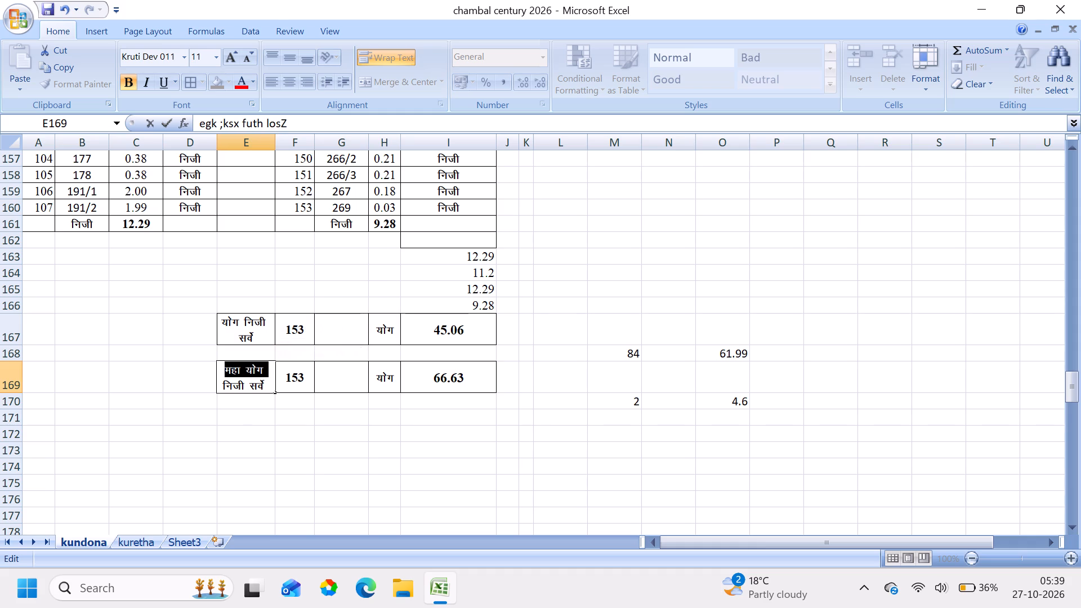
key(ctrl+c)
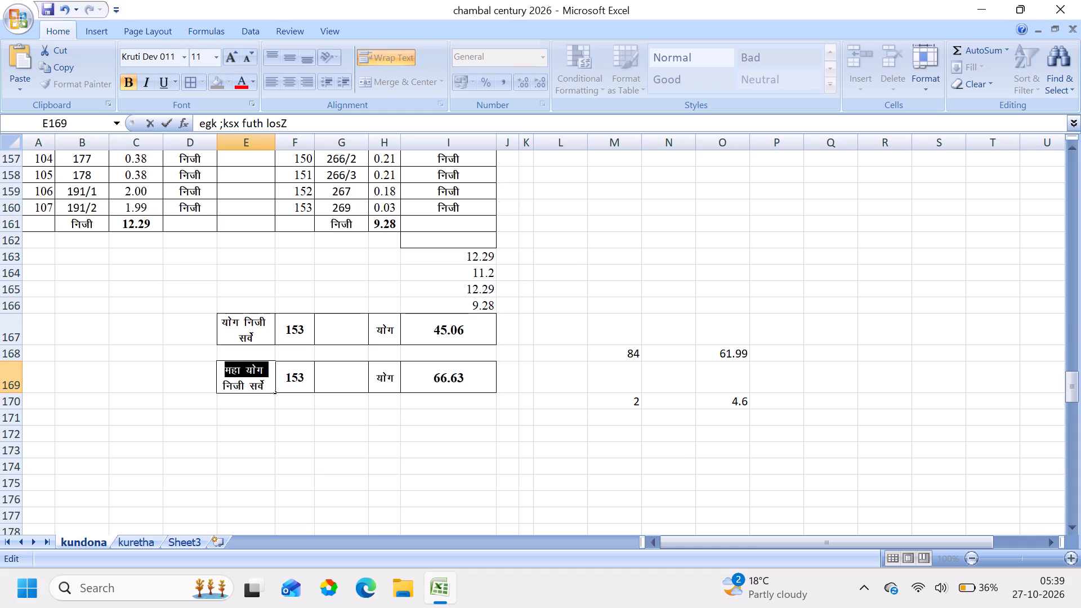
key(ctrl+x)
click(345, 355)
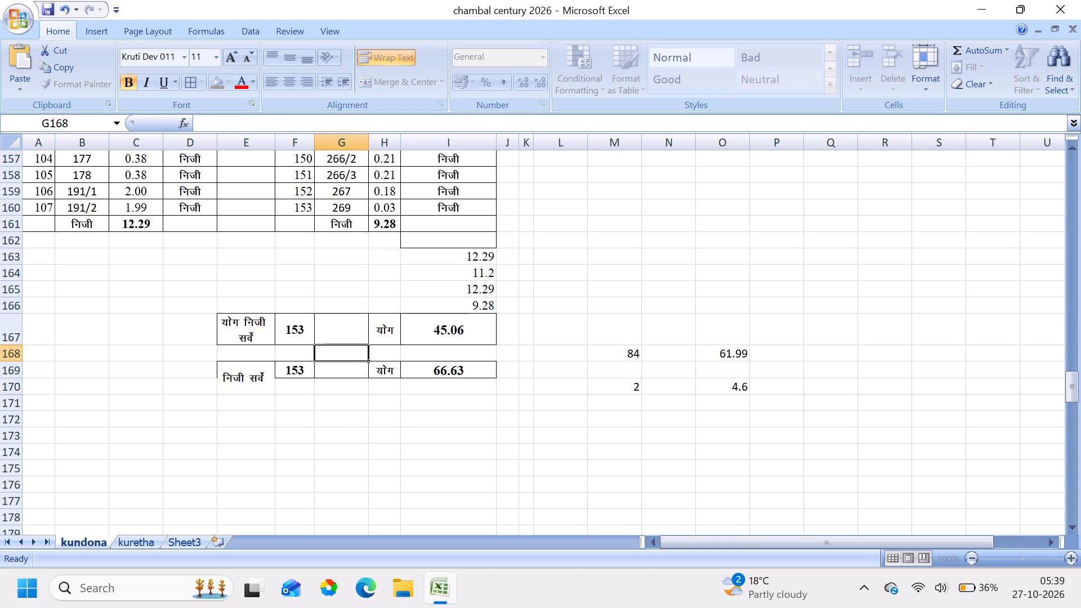
key(ctrl+v)
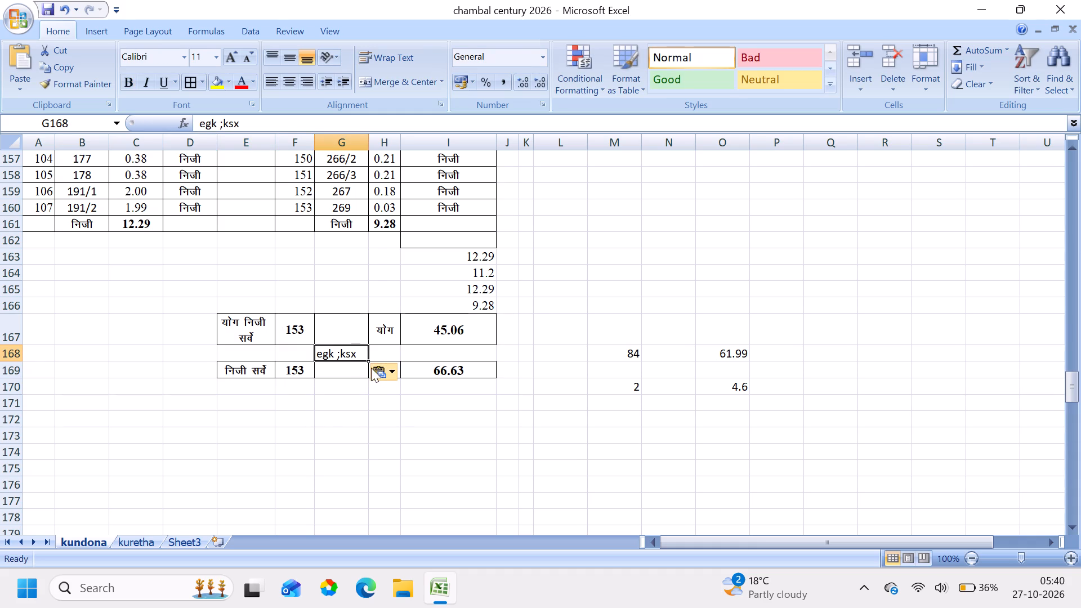
Format the महा योग heading in G168 with the Kruti Dev 010 font at size 14.
click(172, 57)
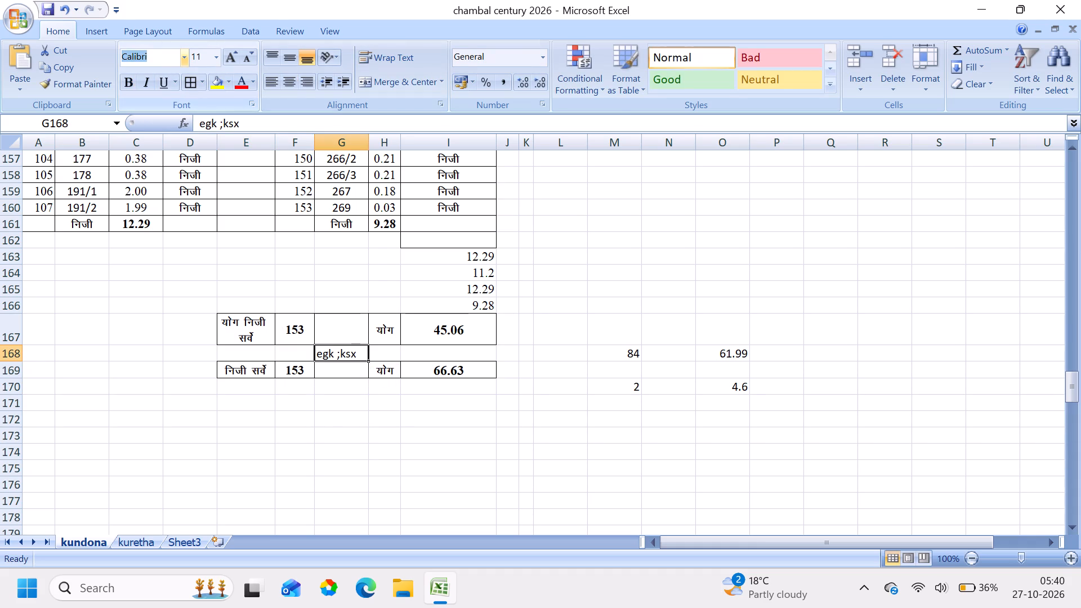
text(kru)
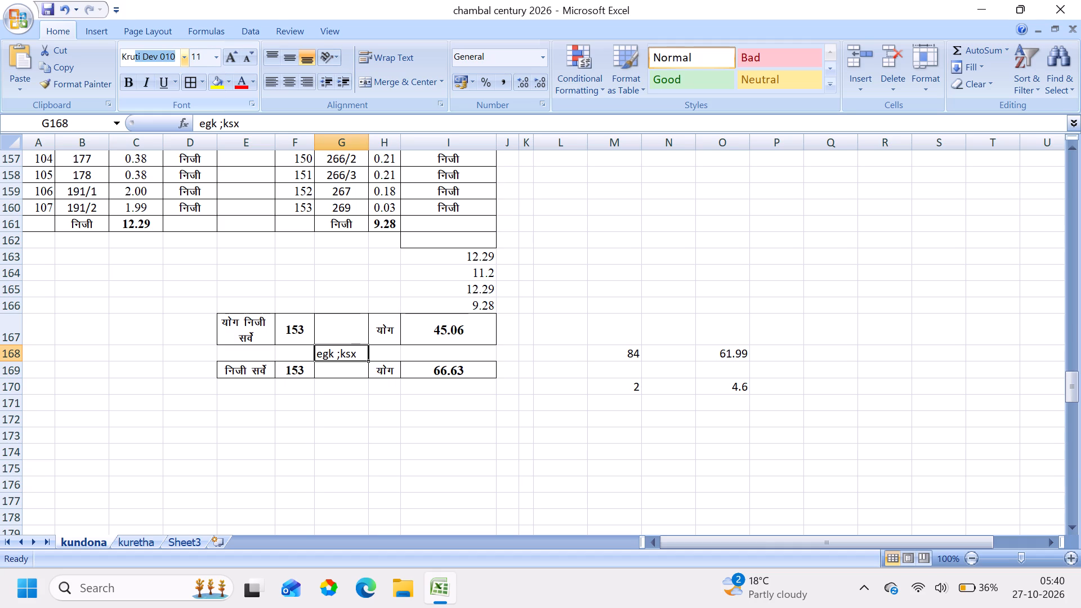
key(Return)
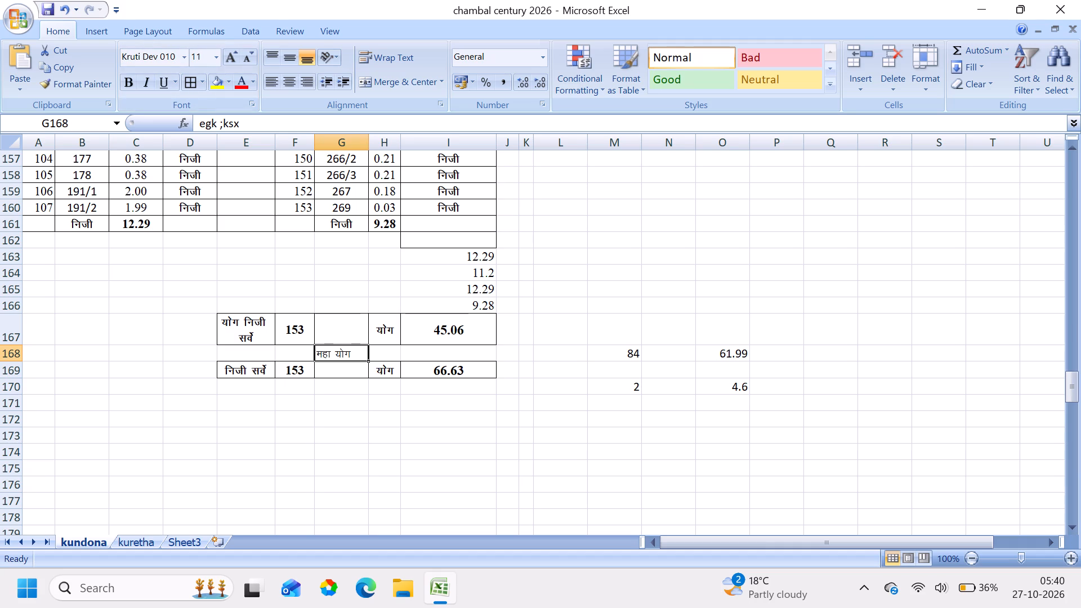
click(206, 56)
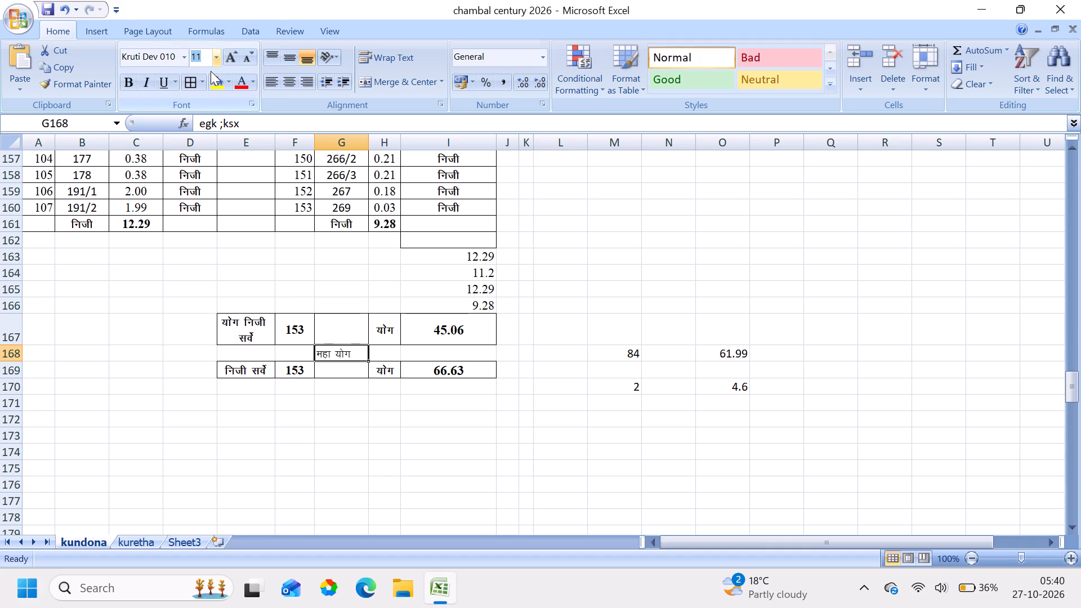
text(14)
key(Return)
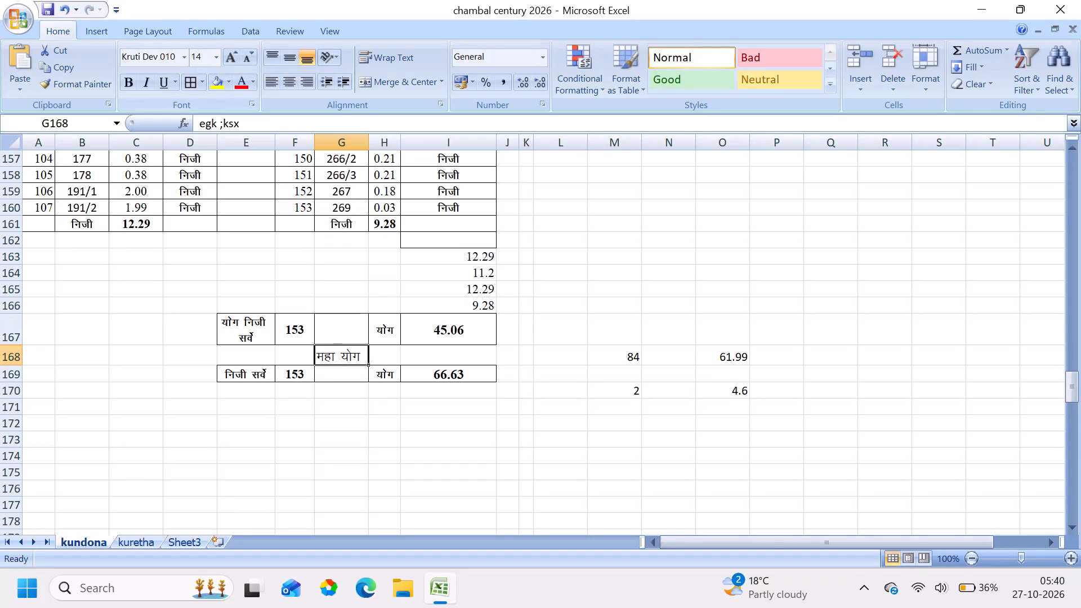
click(756, 418)
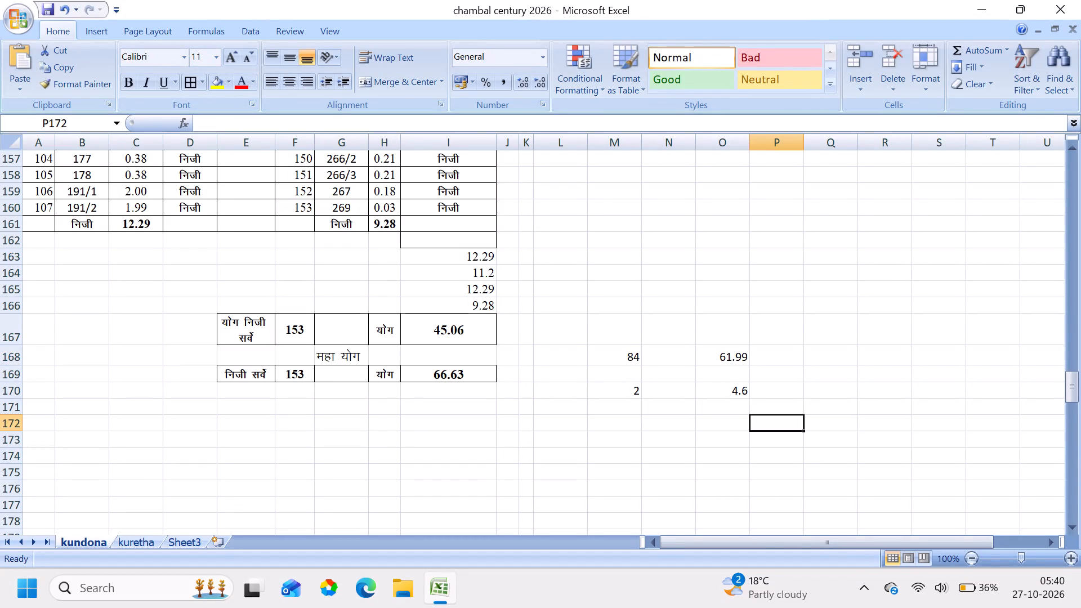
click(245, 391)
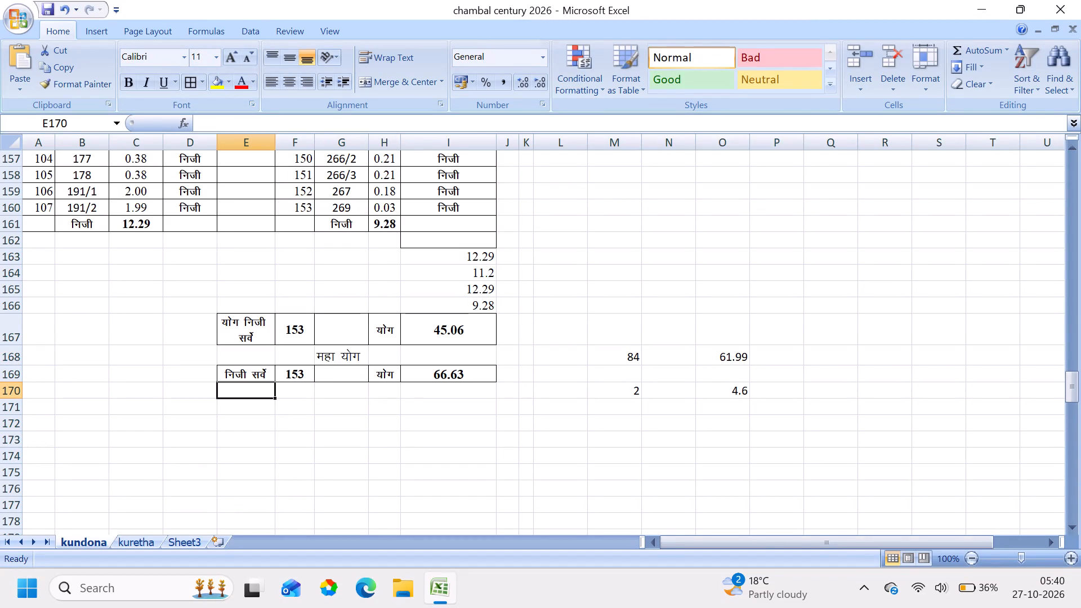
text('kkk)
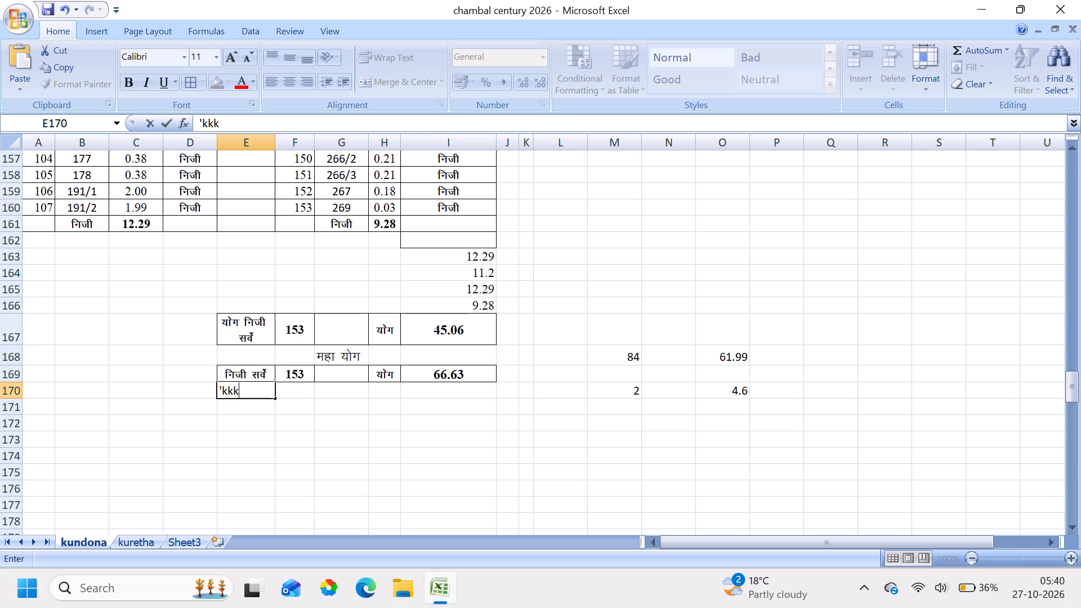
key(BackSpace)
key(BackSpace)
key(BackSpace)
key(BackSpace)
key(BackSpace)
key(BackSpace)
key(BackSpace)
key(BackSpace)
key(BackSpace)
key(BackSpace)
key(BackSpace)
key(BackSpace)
Copy the निजी सर्वे row E169:I169 into rows 170 and 171 directly below it.
drag(233, 375, 471, 382)
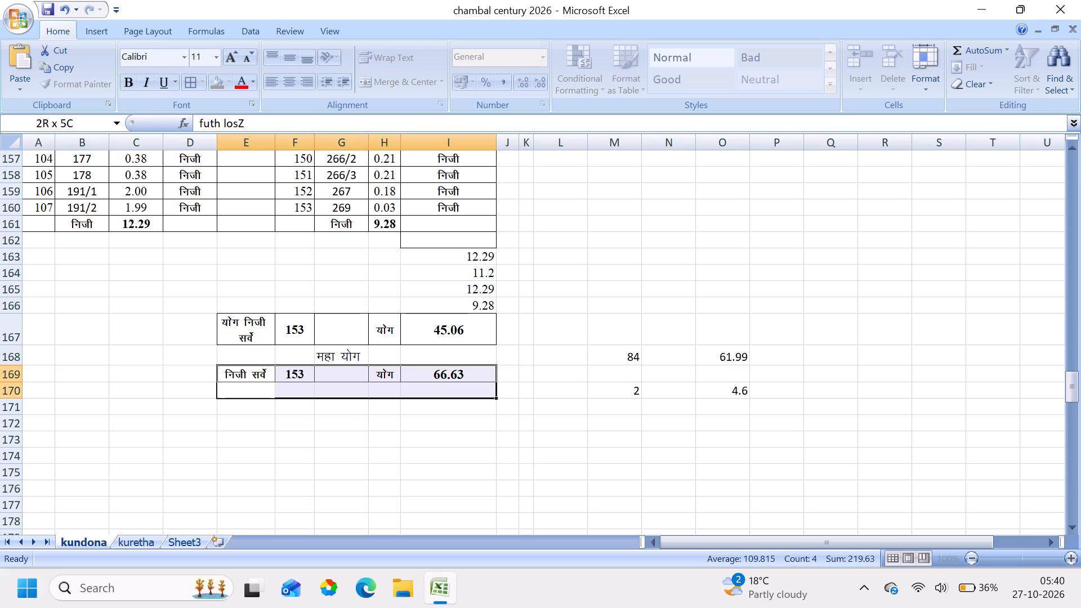
drag(471, 382, 471, 371)
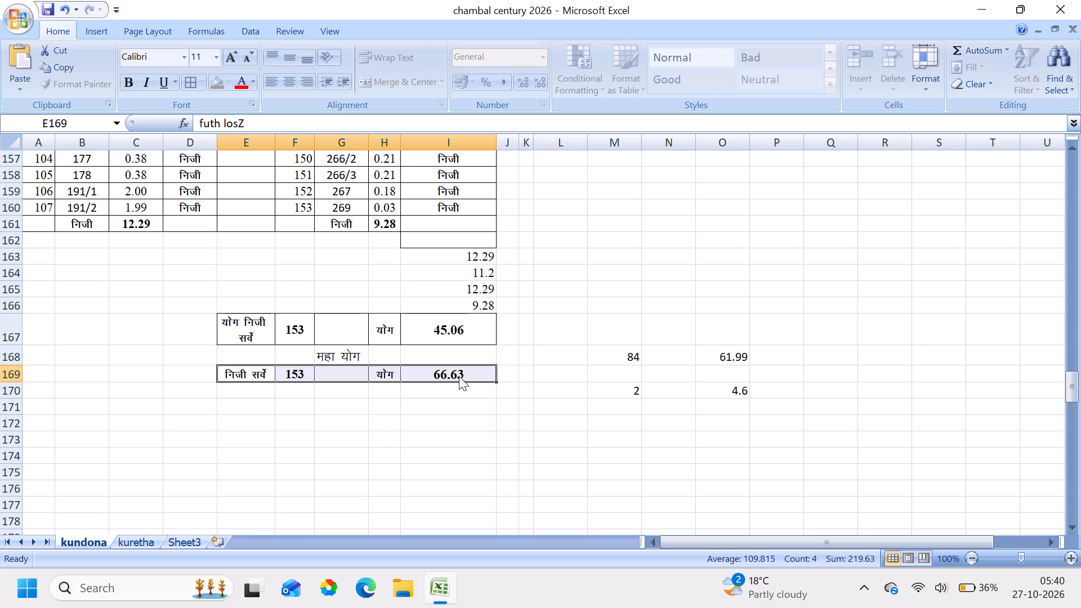
key(ctrl+c)
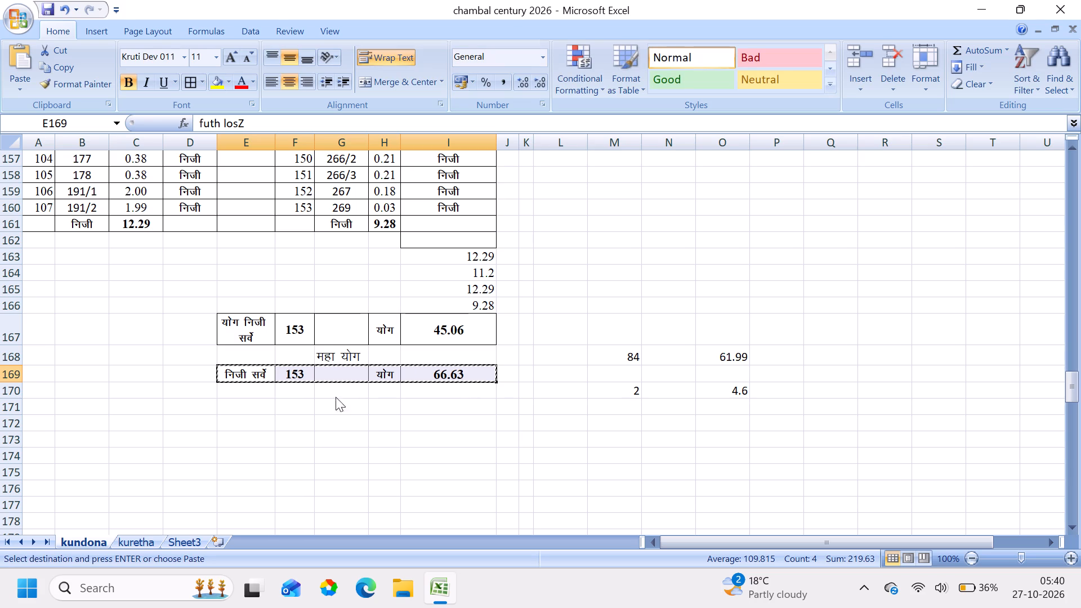
click(245, 392)
key(ctrl+v)
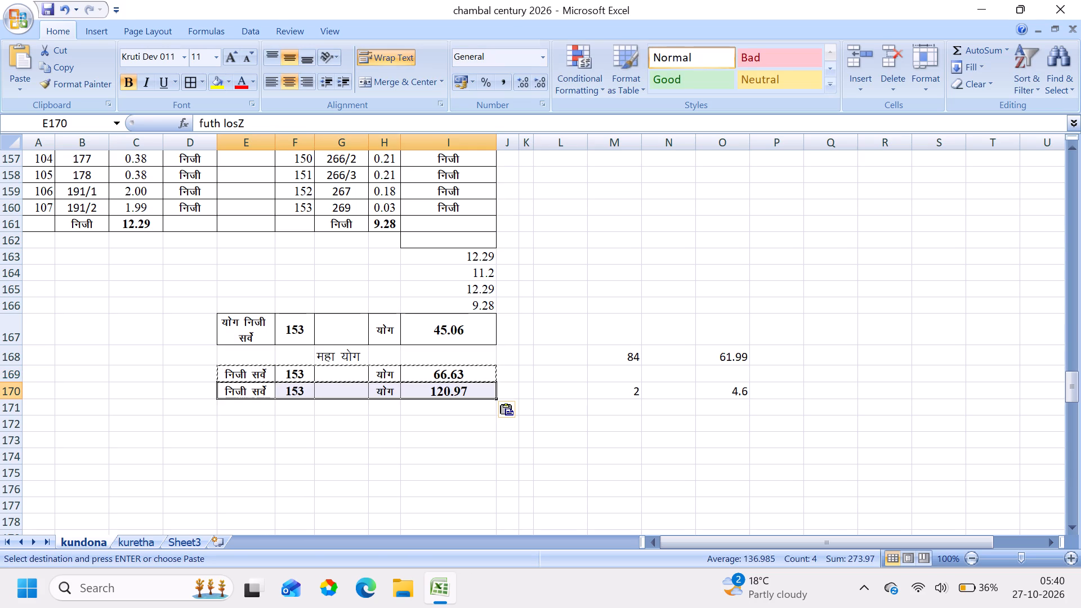
click(252, 413)
key(ctrl+v)
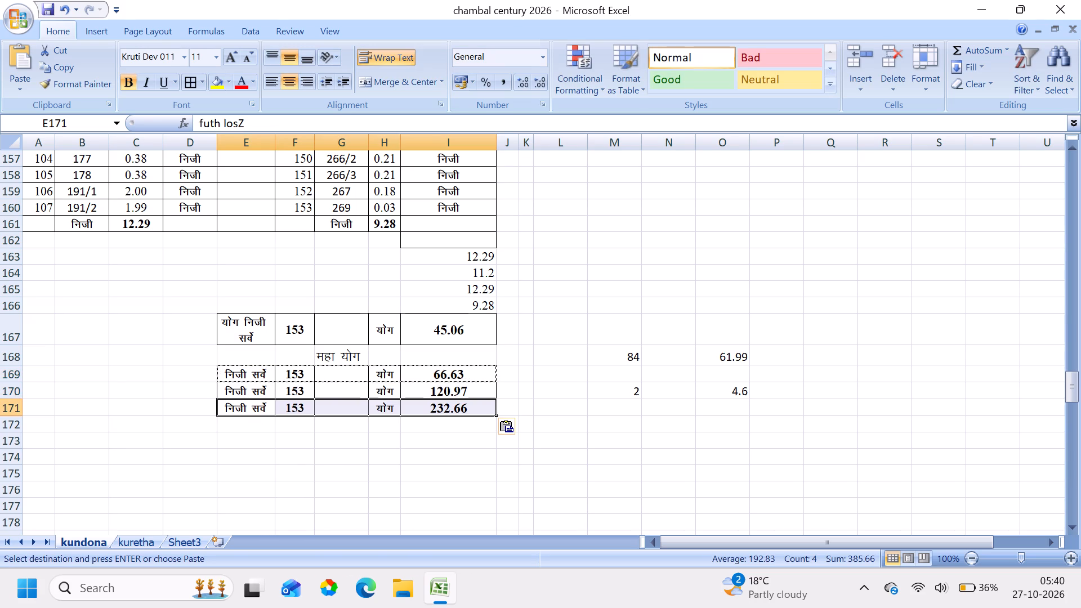
click(644, 387)
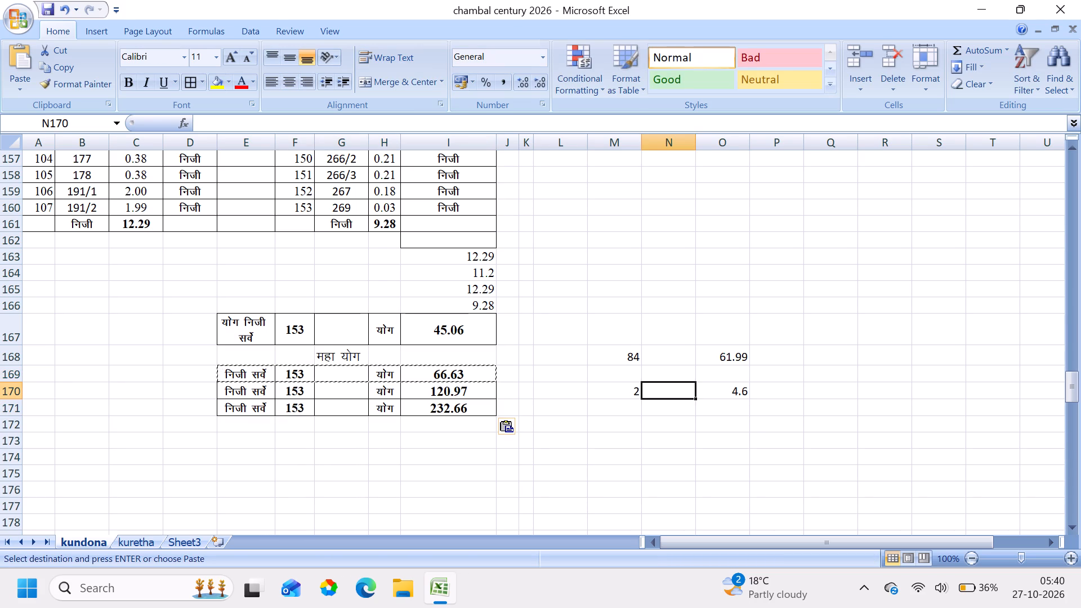
Move the महा योग heading from G168 to G172, below the three summary rows.
drag(315, 360, 364, 364)
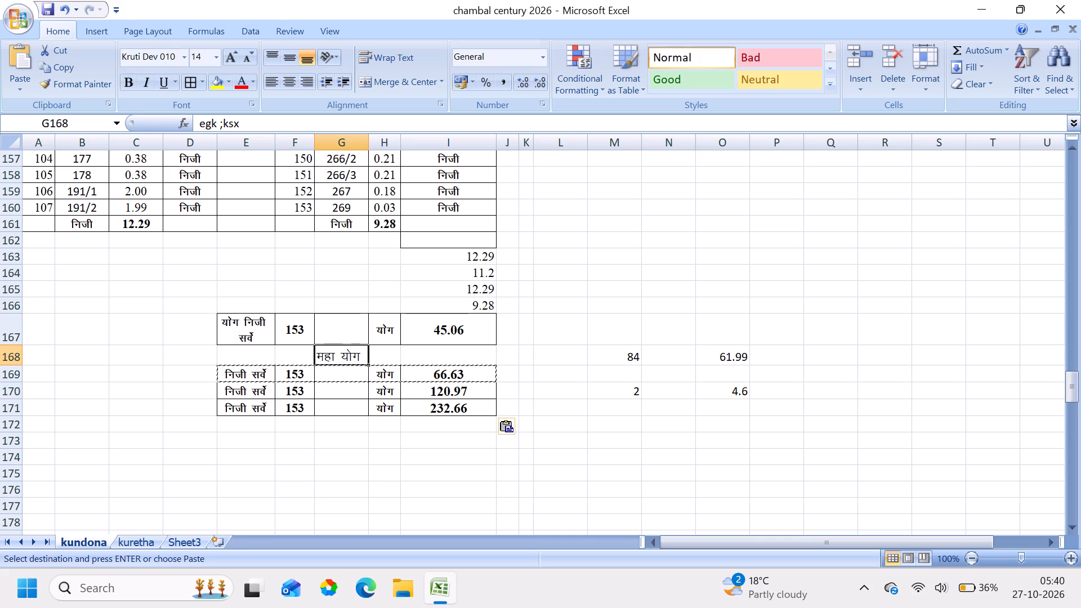
key(ctrl+x)
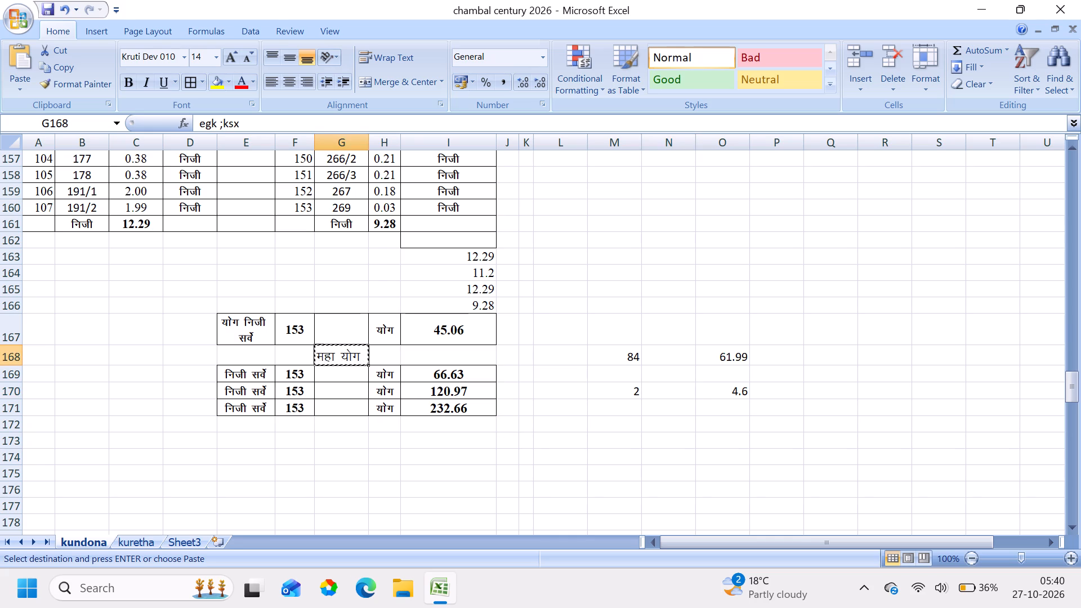
click(347, 426)
key(ctrl+v)
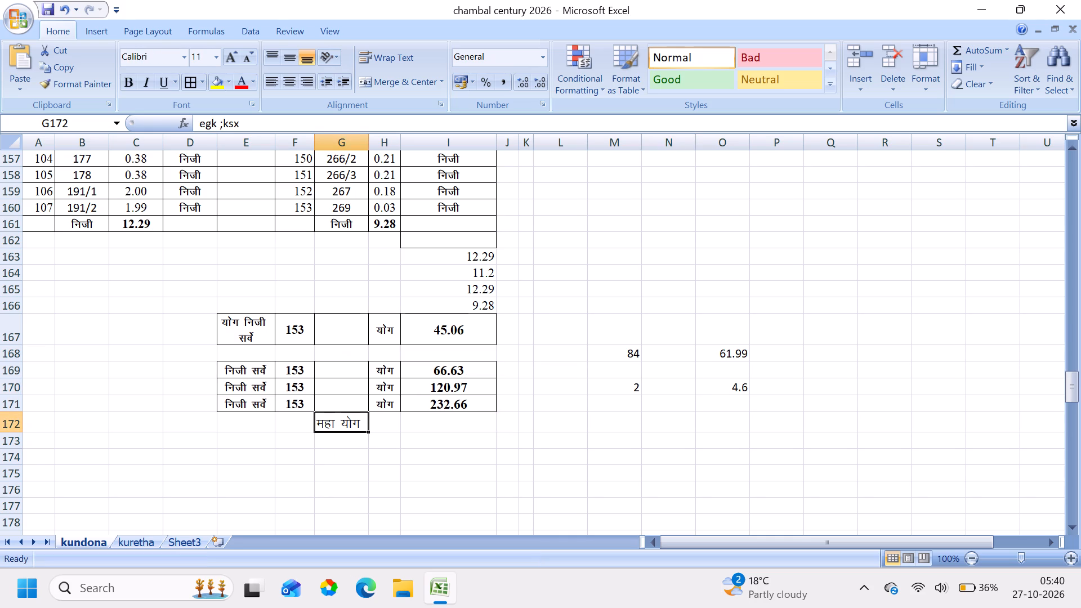
click(600, 432)
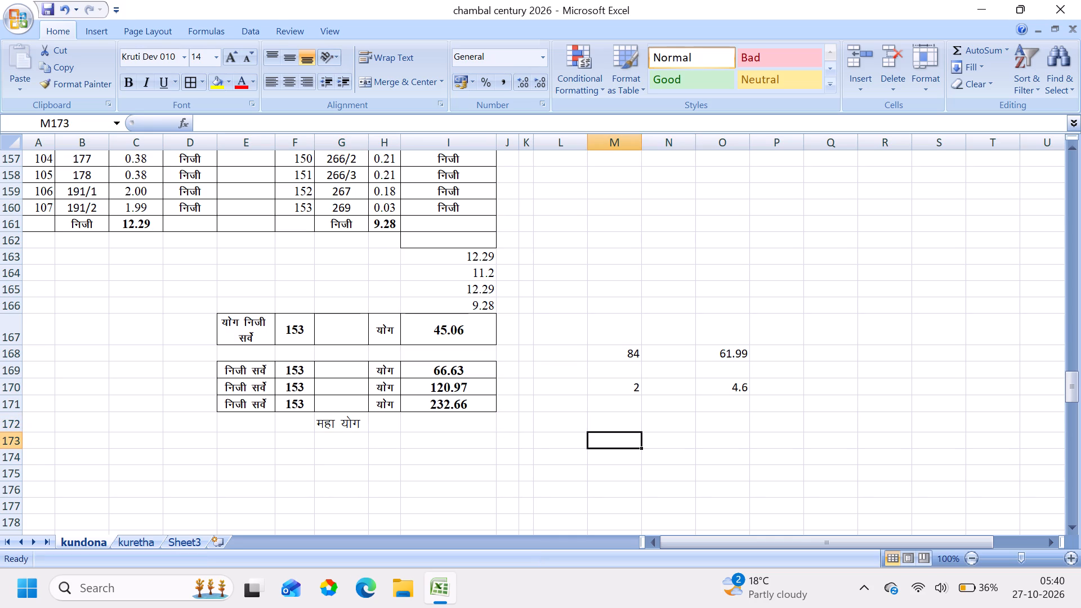
In the E170 label, replace the word before सर्वे with शााकीय ('kkkdh;).
click(244, 386)
drag(247, 385, 189, 385)
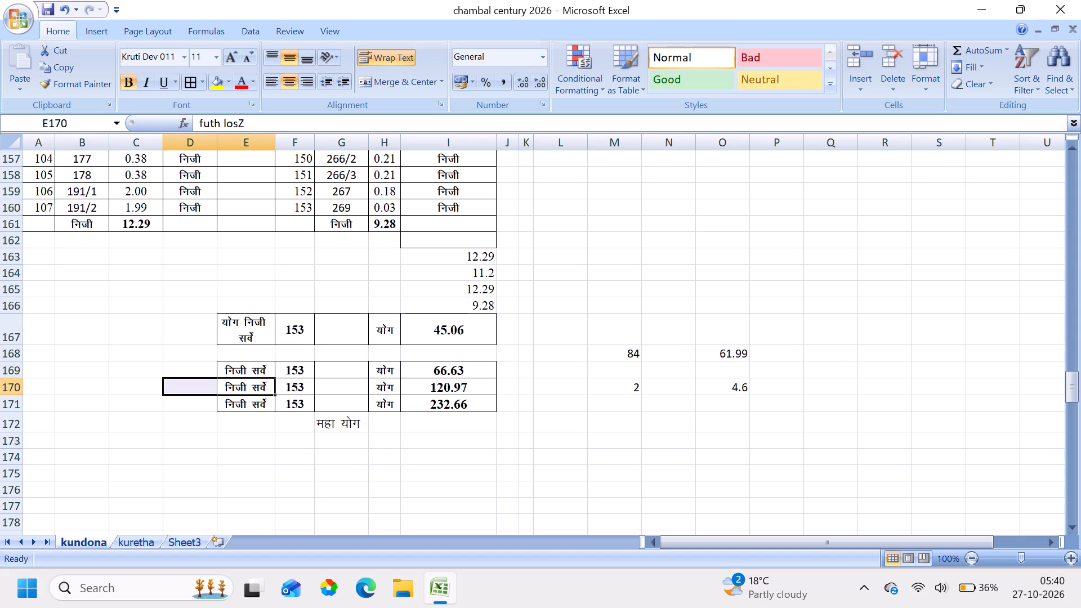
double_click(251, 390)
drag(248, 390, 217, 385)
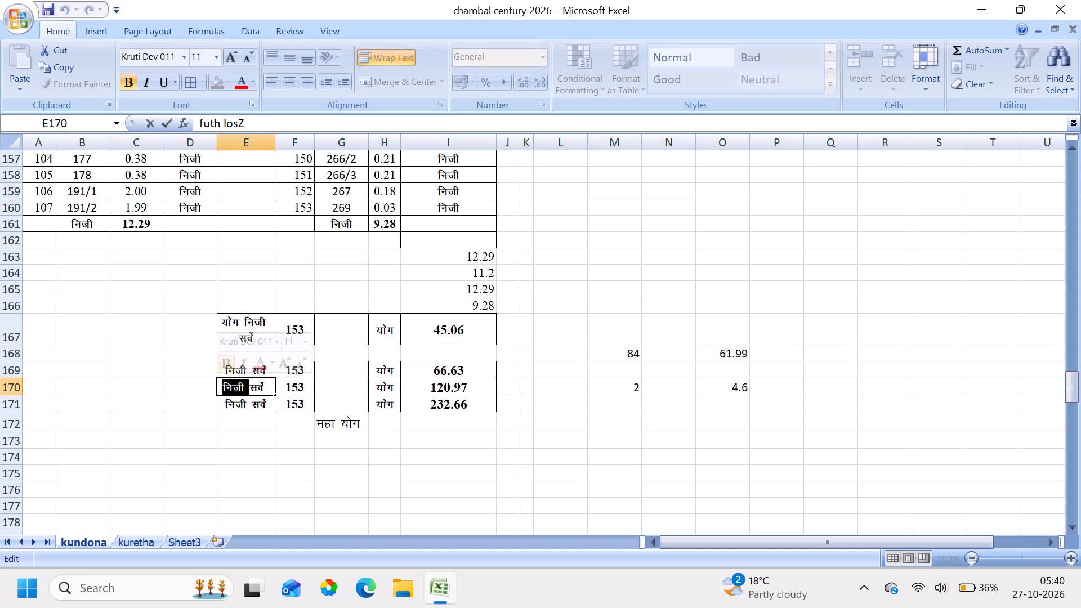
text('kk)
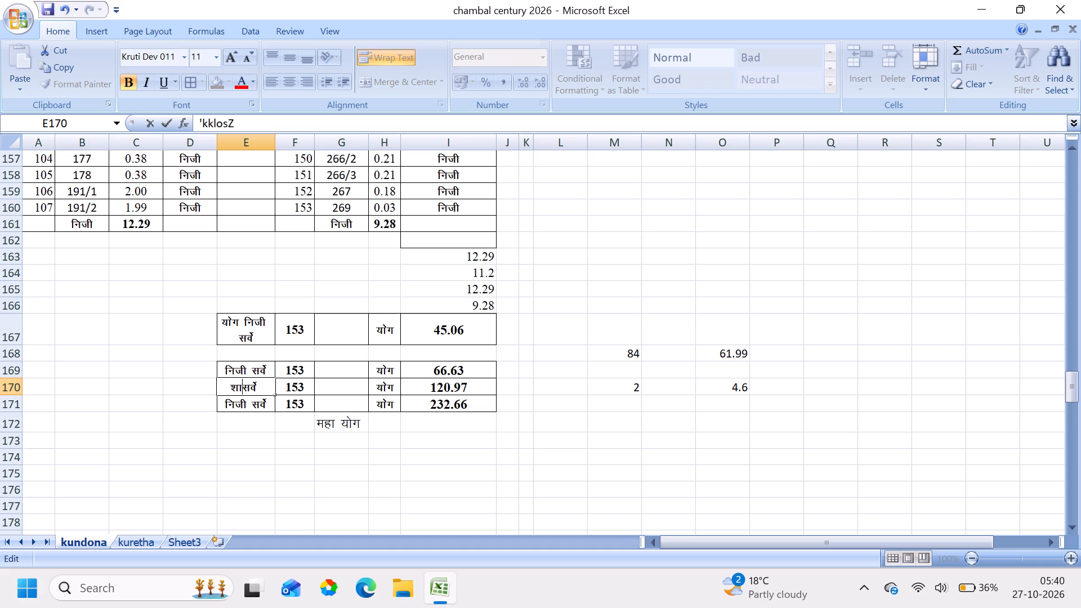
key(k)
text(dh;)
key(space)
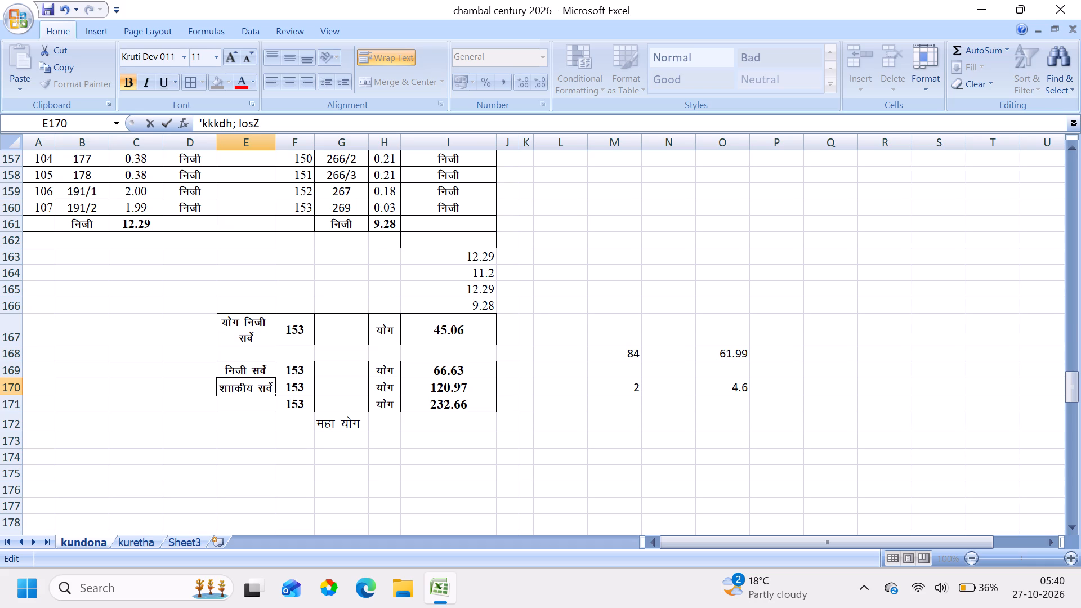
click(228, 473)
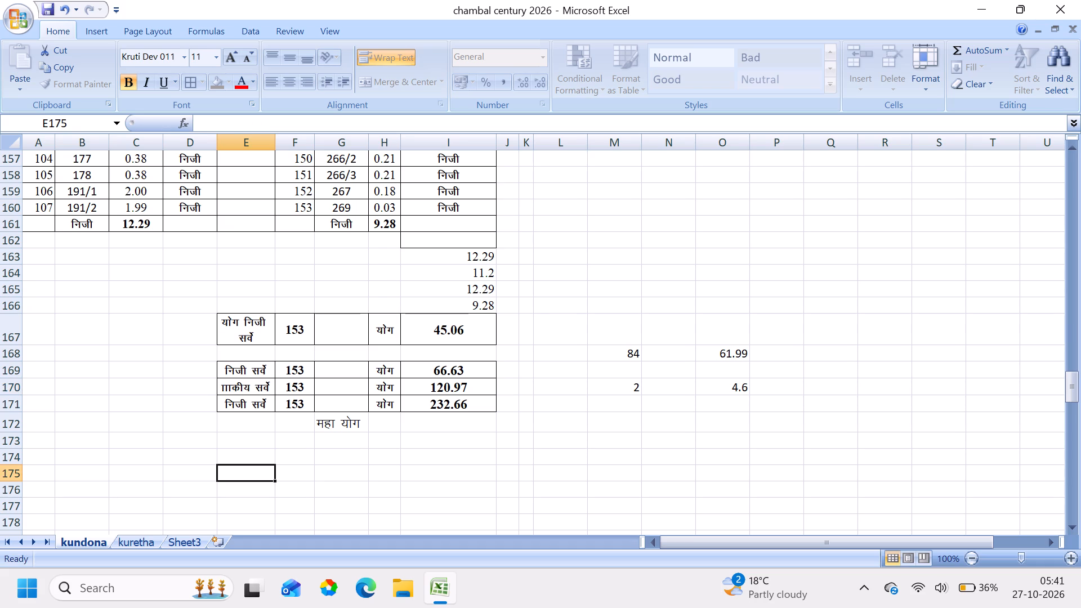
Shorten the first word of the E170 label so it reads शास. सर्वे ('kkl- losZ), keeping its leading श intact.
double_click(243, 383)
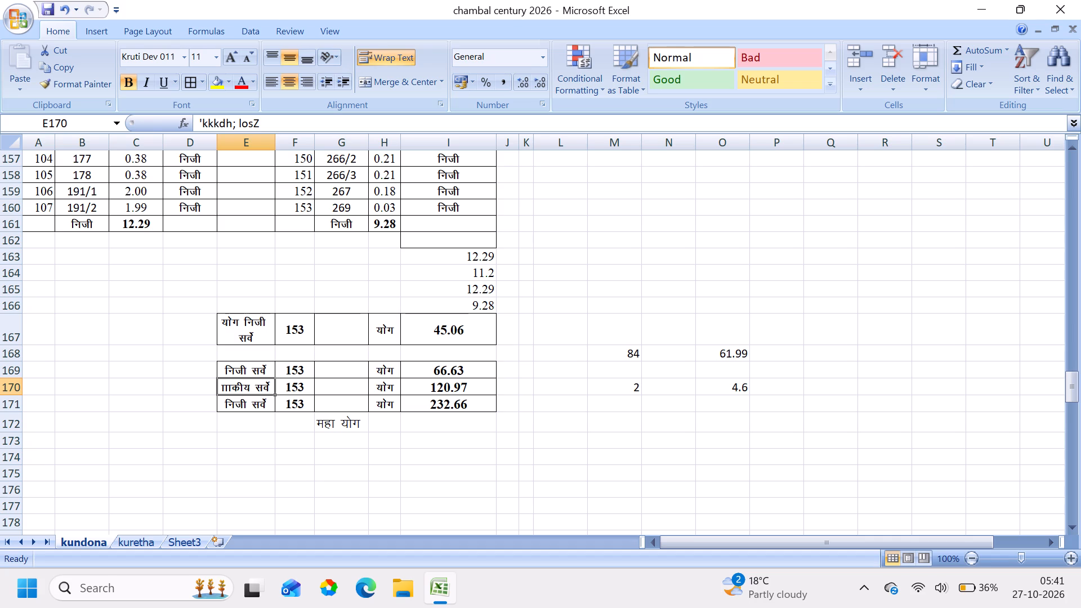
double_click(255, 390)
drag(253, 390, 235, 391)
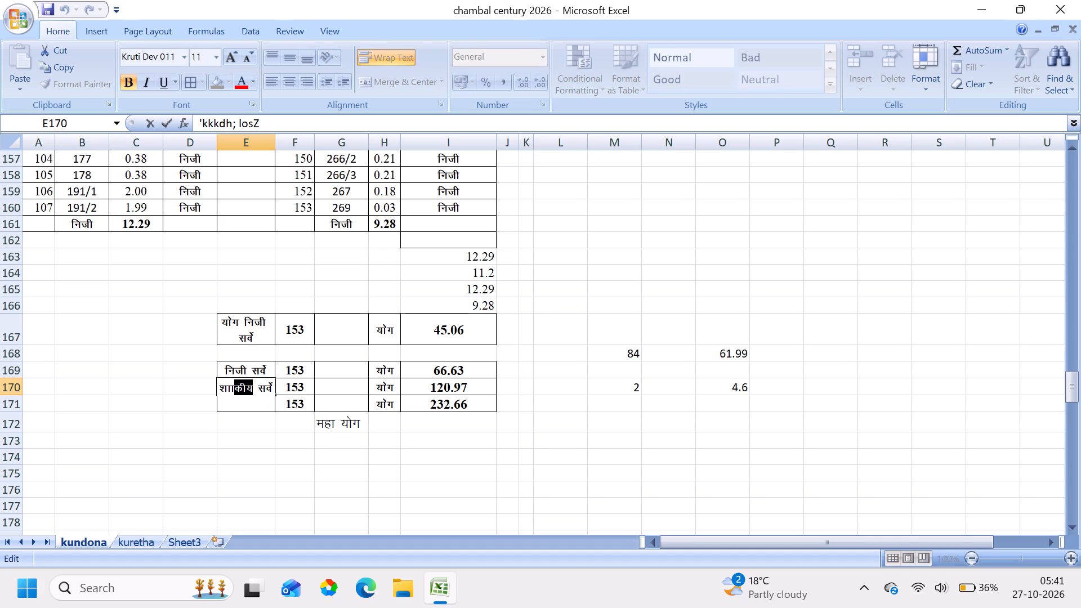
drag(235, 391, 235, 392)
key(BackSpace)
key(BackSpace)
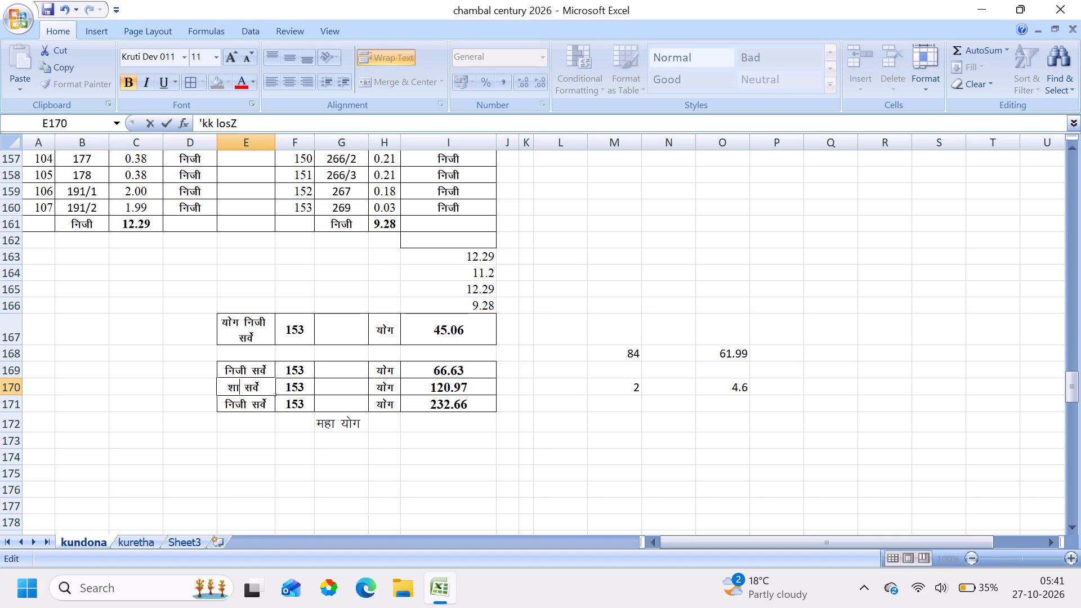
key(l)
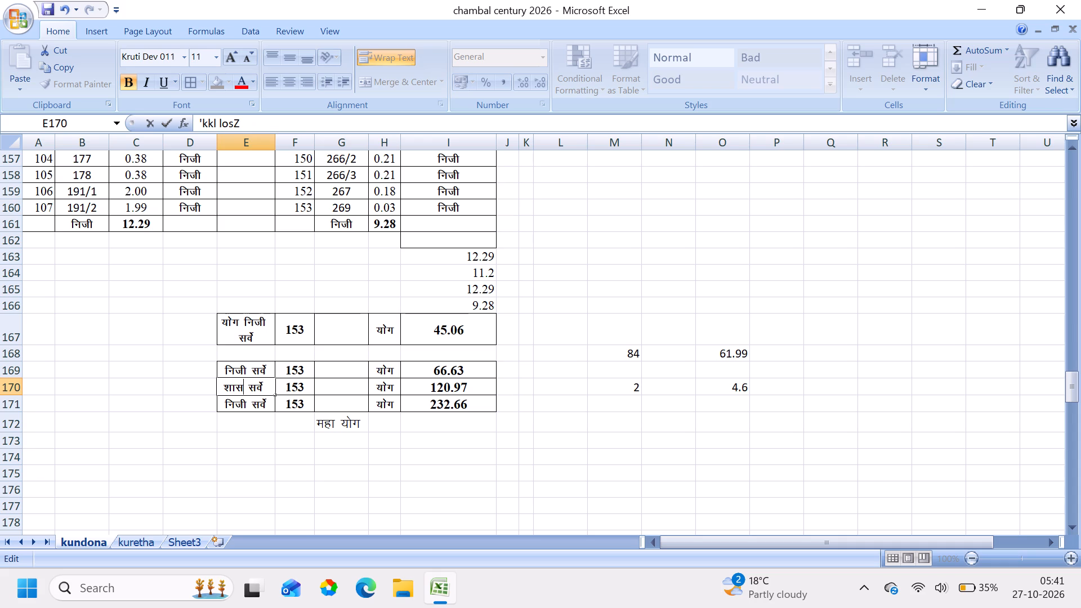
text(--)
key(BackSpace)
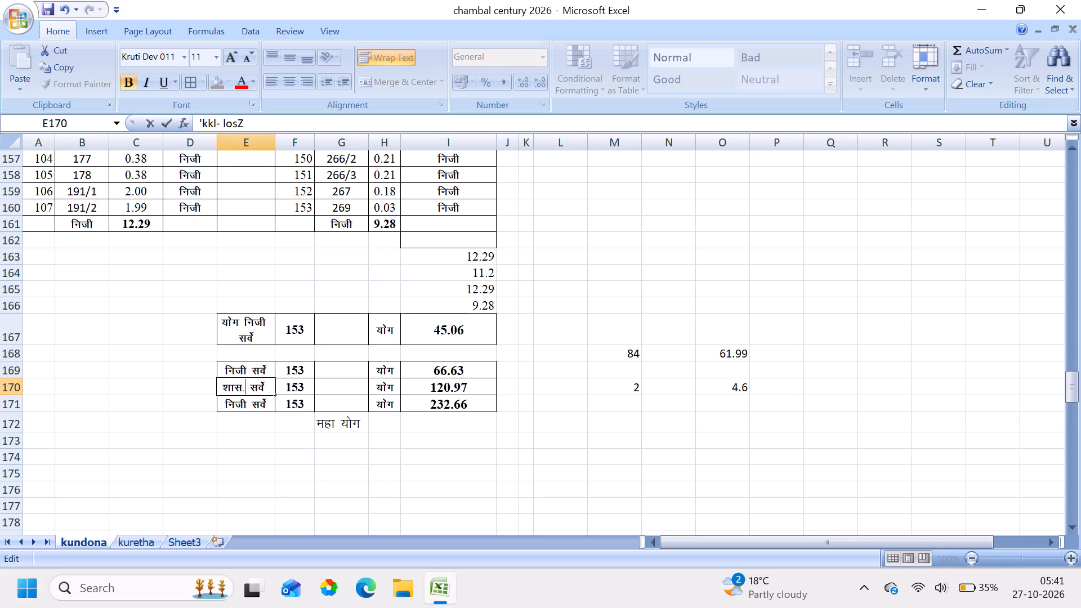
click(301, 462)
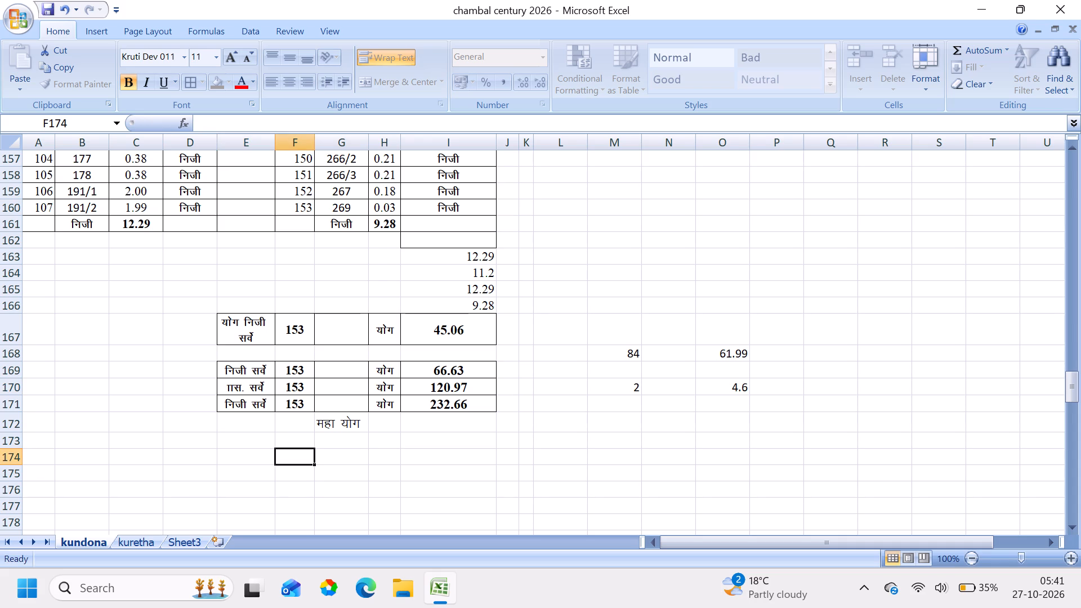
double_click(226, 386)
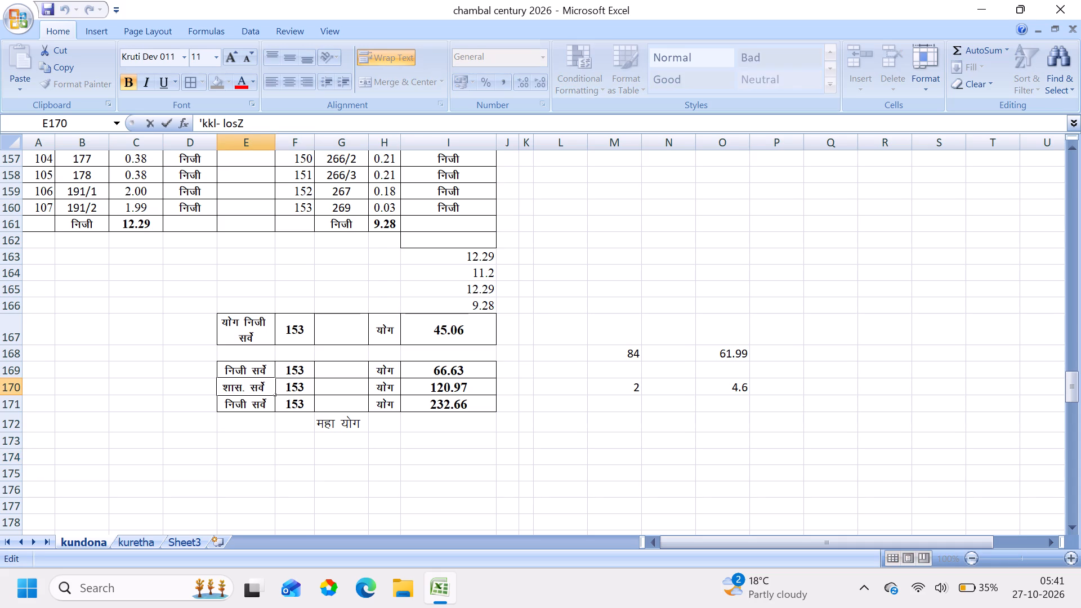
key(apostrophe)
click(213, 444)
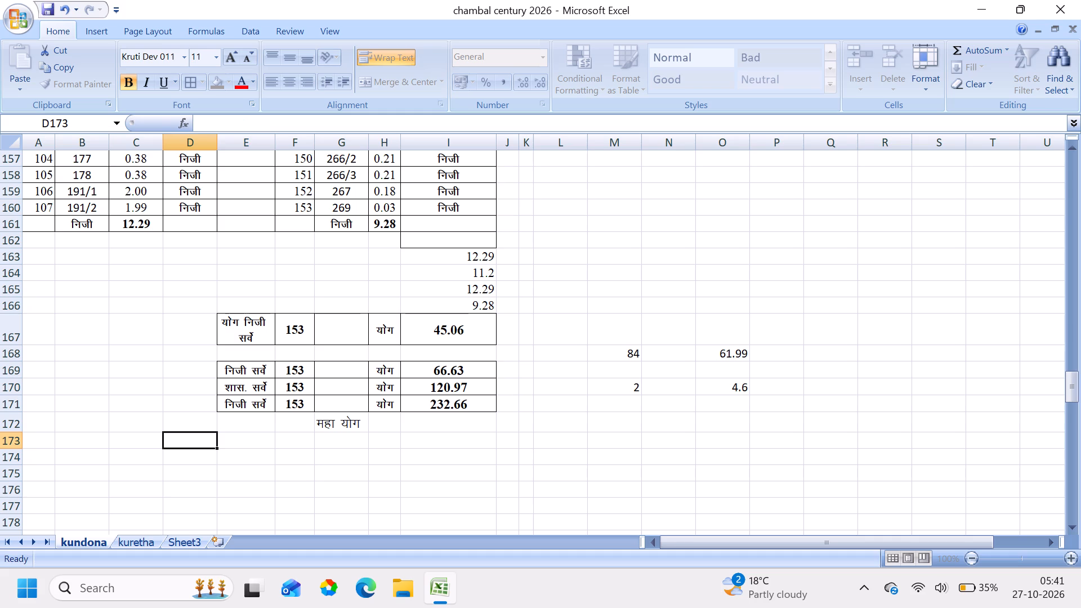
Replace निजी in the E171 label with शास ('kkl) so it reads शास सर्वे.
double_click(249, 399)
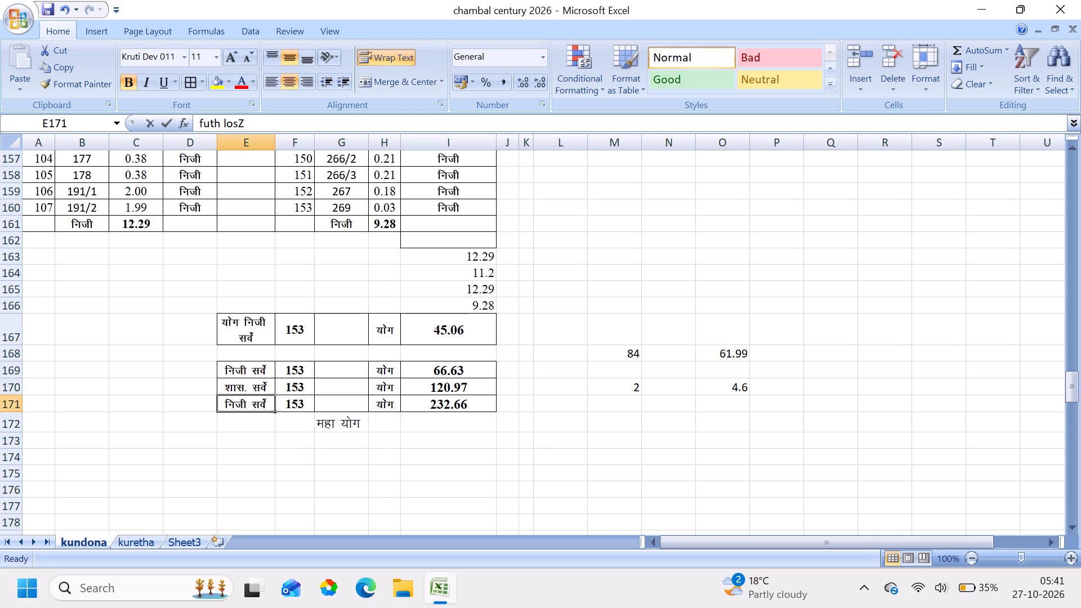
drag(243, 405, 216, 401)
text('kk)
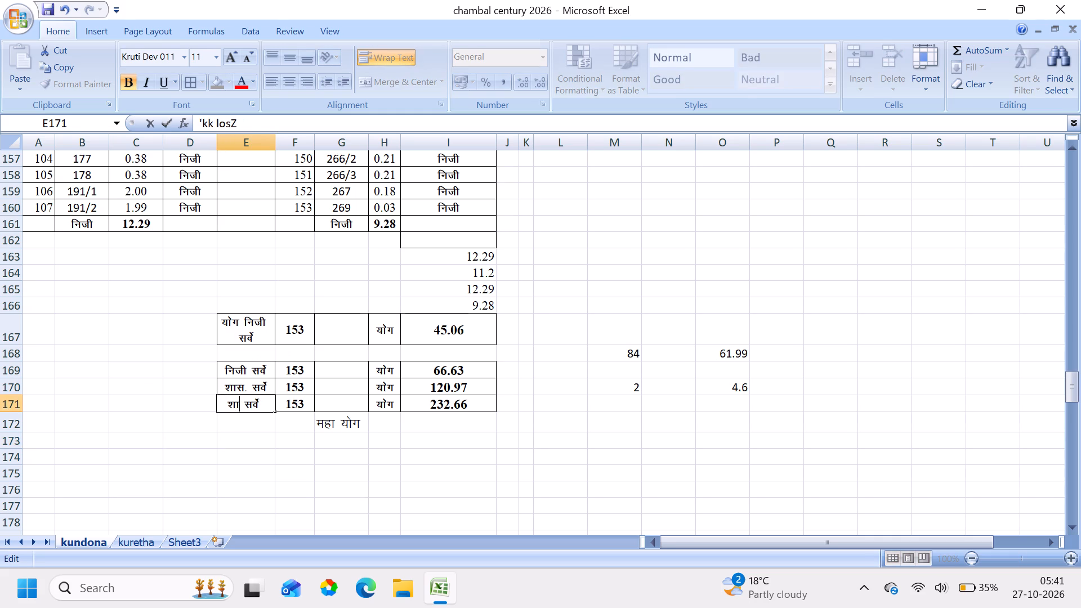
key(l)
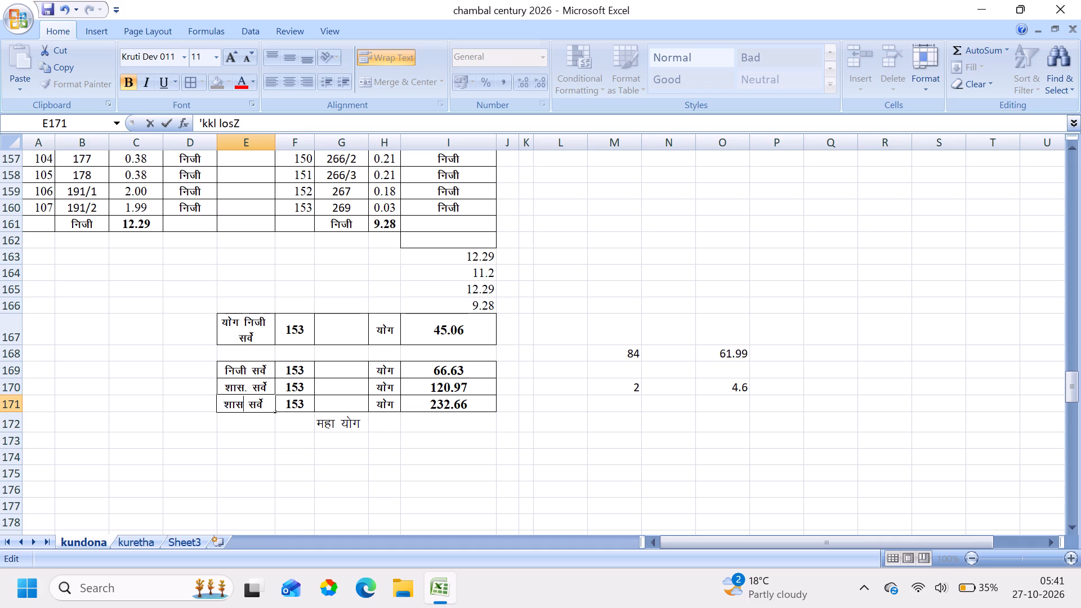
click(225, 405)
key(apostrophe)
click(258, 451)
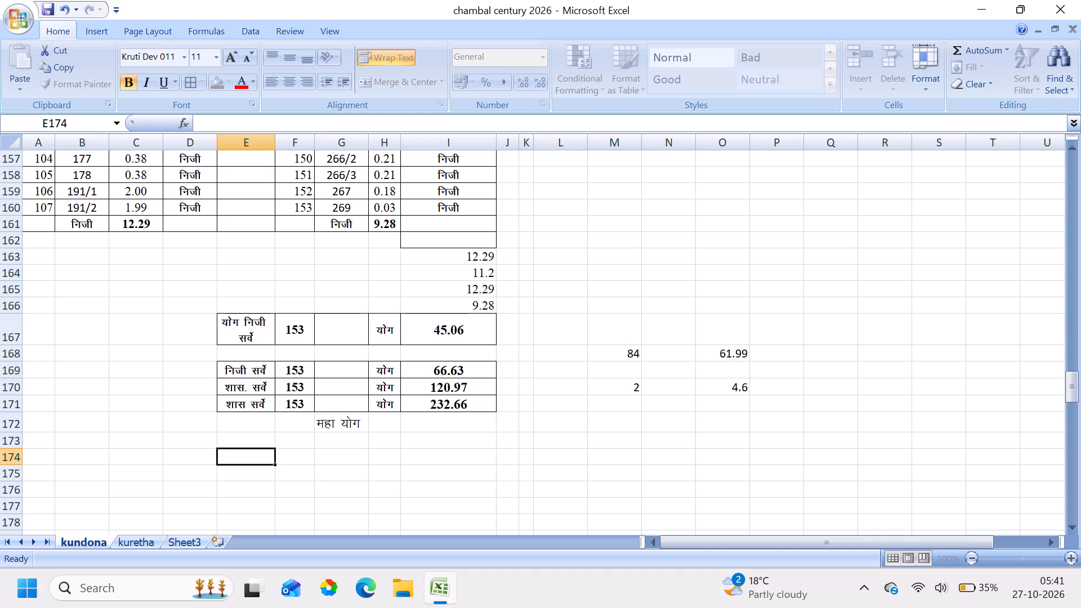
Set the survey counts of the two शास सर्वे rows to 84 in F170 and 4 in F171.
drag(298, 387, 290, 406)
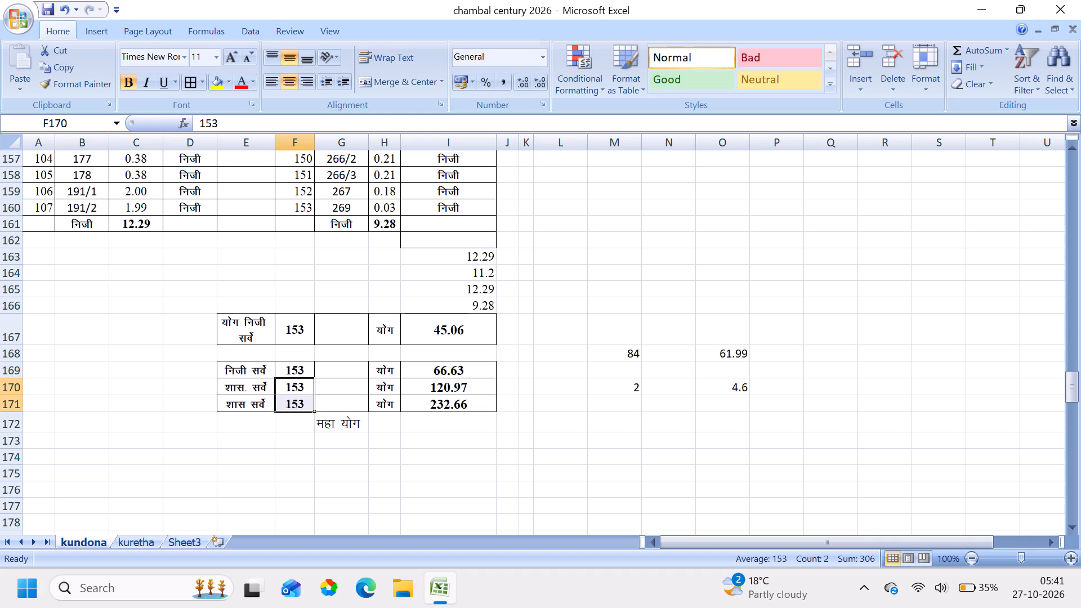
click(317, 481)
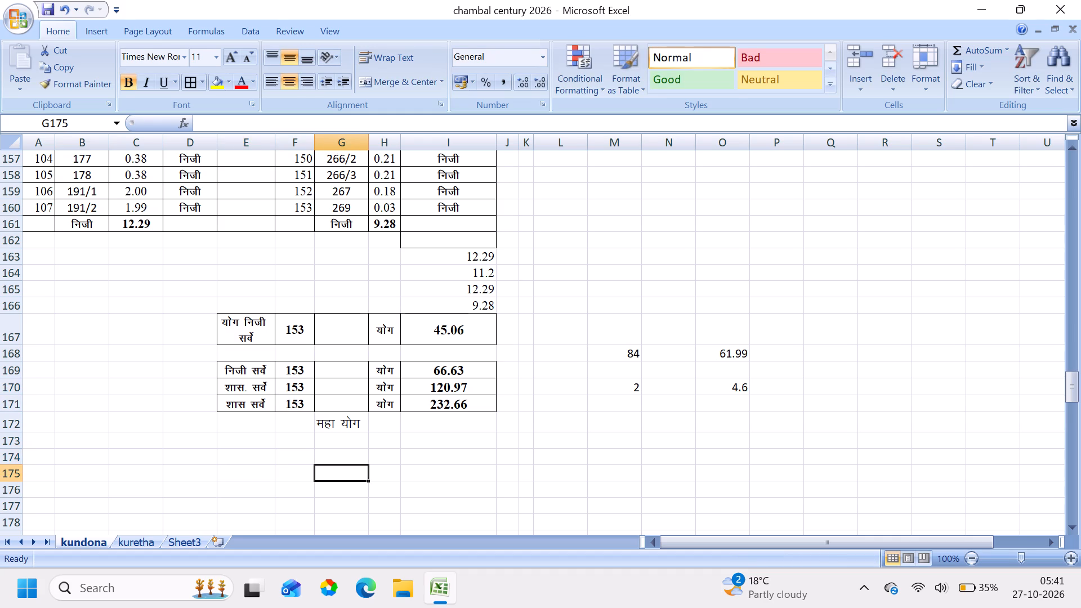
click(297, 387)
text(84)
click(306, 399)
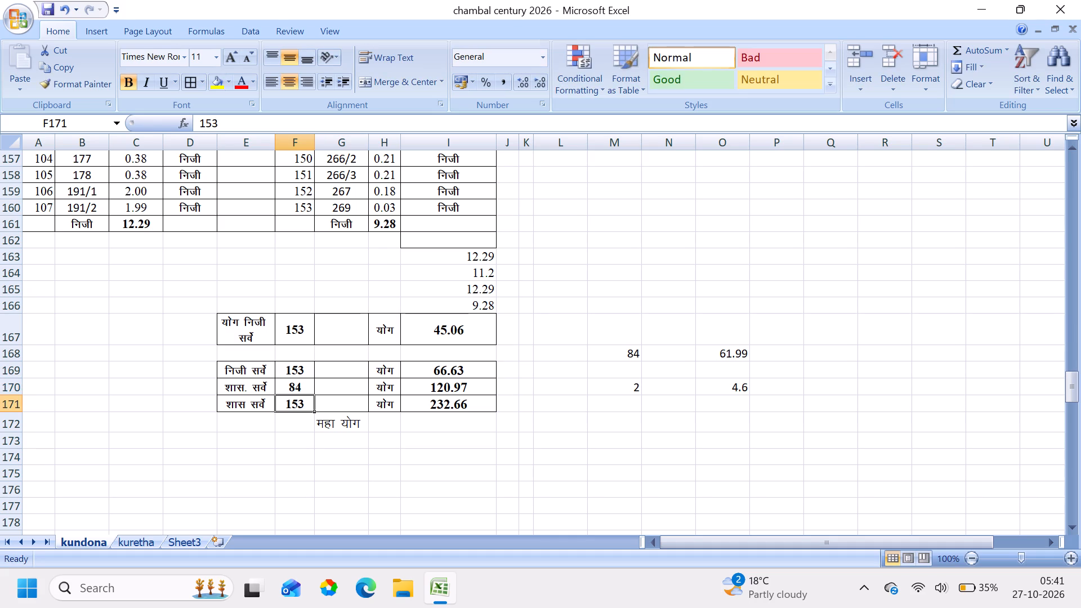
key(4)
click(399, 496)
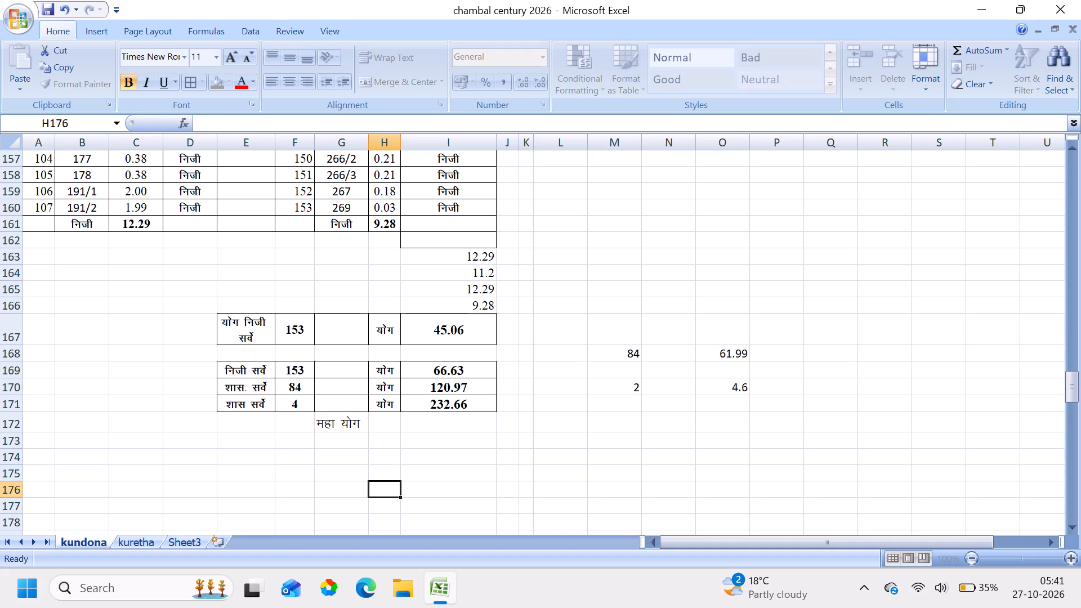
Replace the area formulas of the two शास सर्वे rows with 61.99 in I170 and 4.60 in I171.
drag(455, 387, 457, 396)
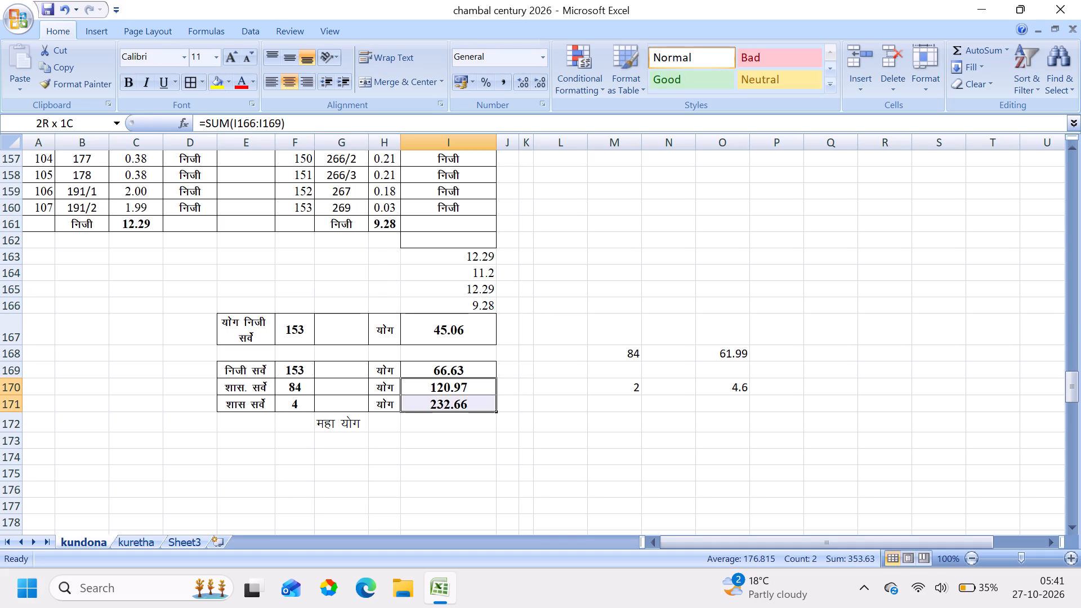
drag(457, 396, 459, 408)
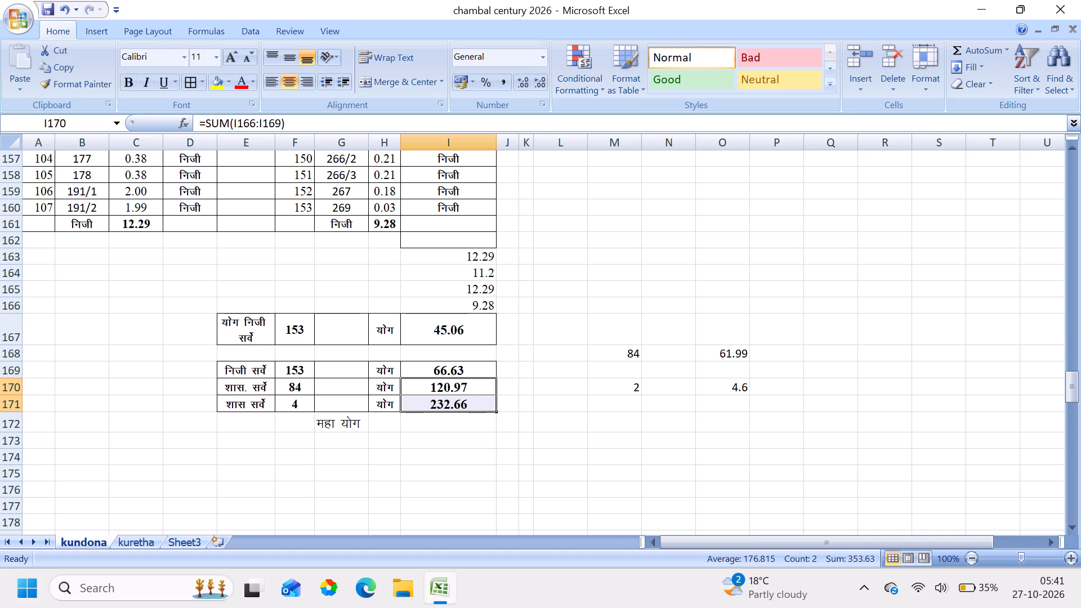
key(6)
key(1)
key(period)
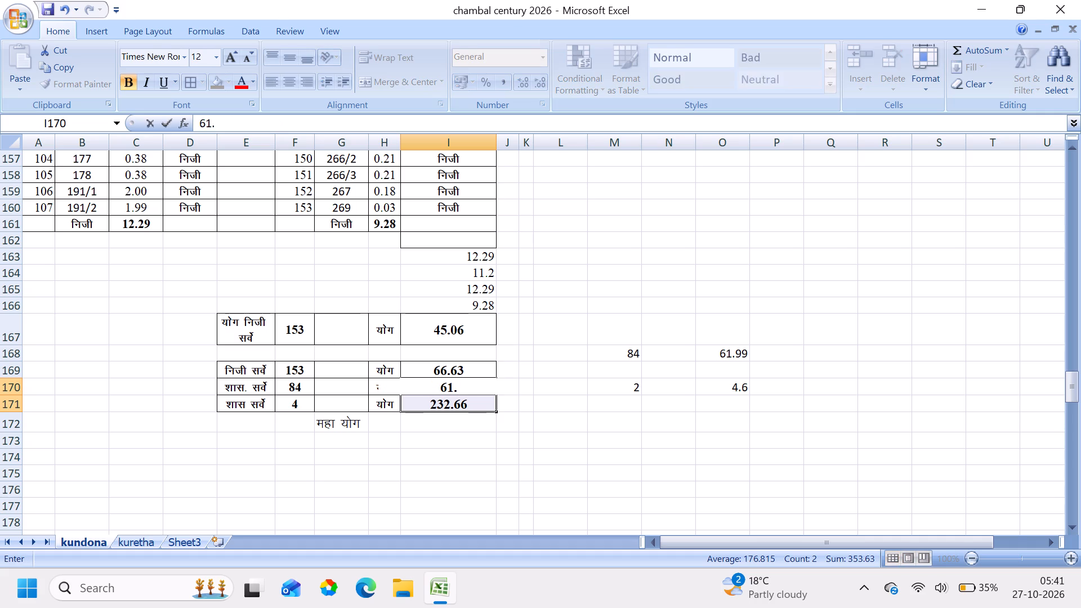
text(99)
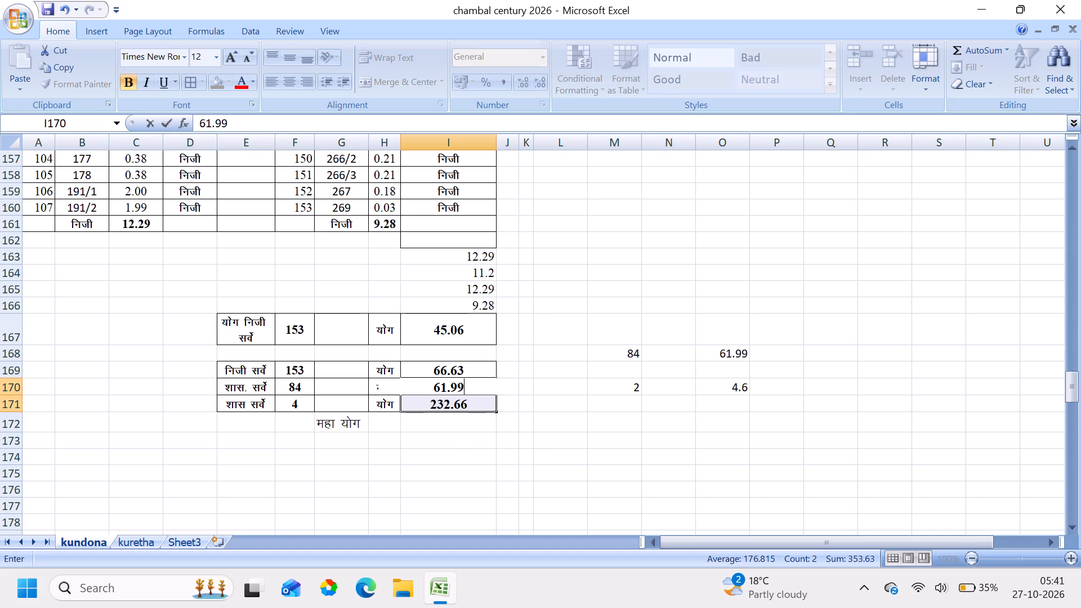
click(448, 406)
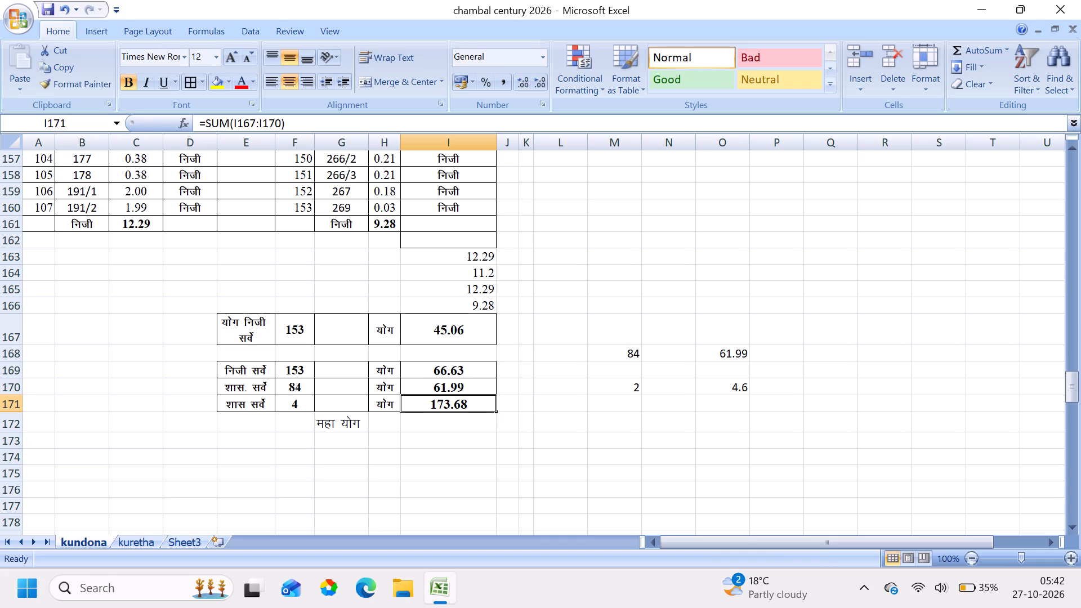
text(4.)
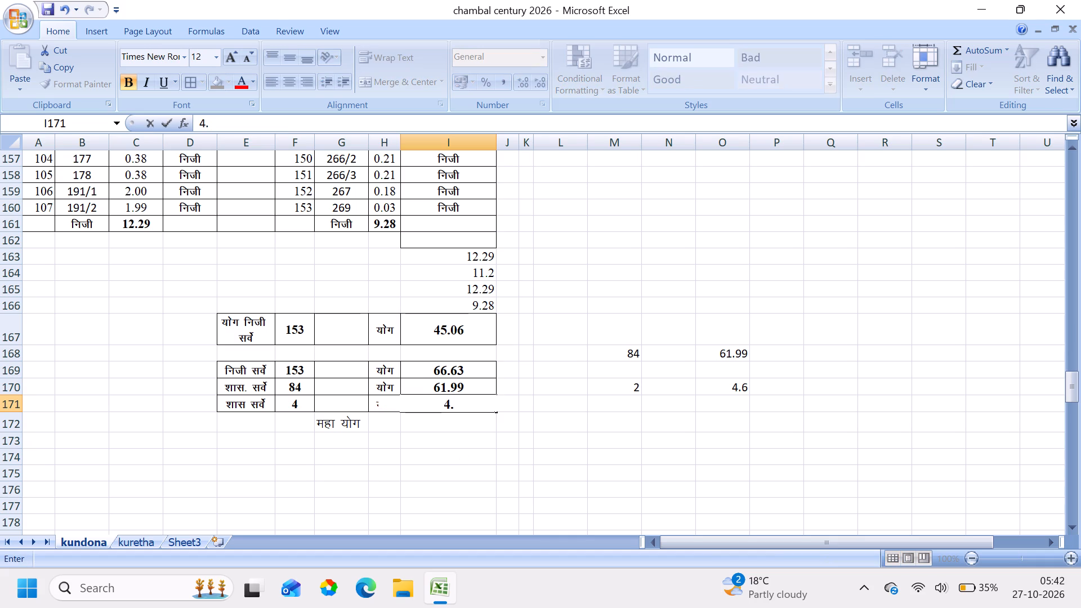
key(6)
key(0)
click(540, 463)
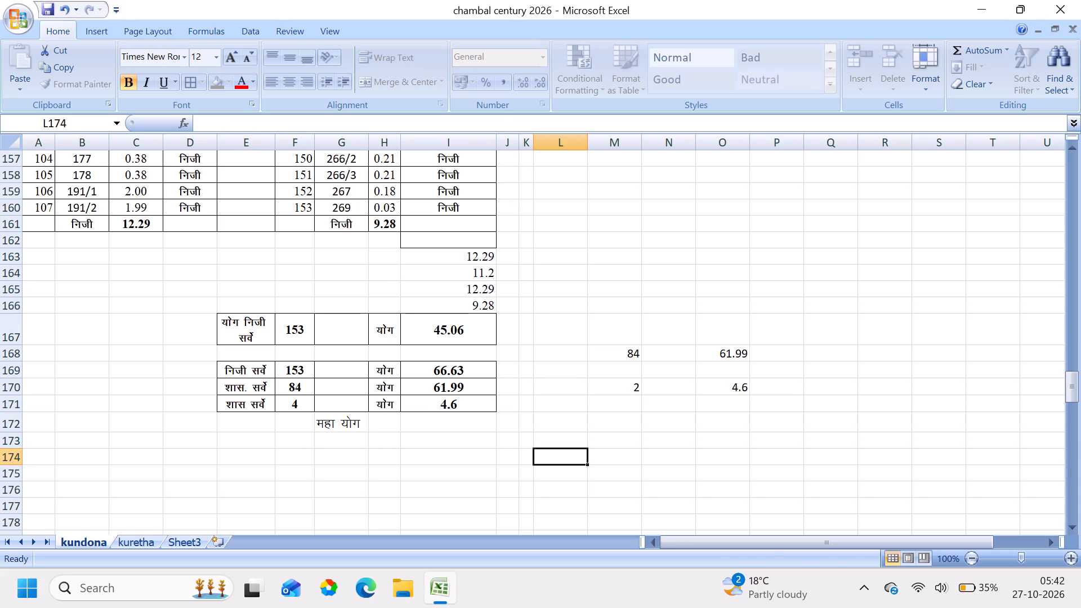
AutoSum the areas I169:I171 into I172 and the survey counts F169:F171 into F172.
drag(455, 376, 457, 421)
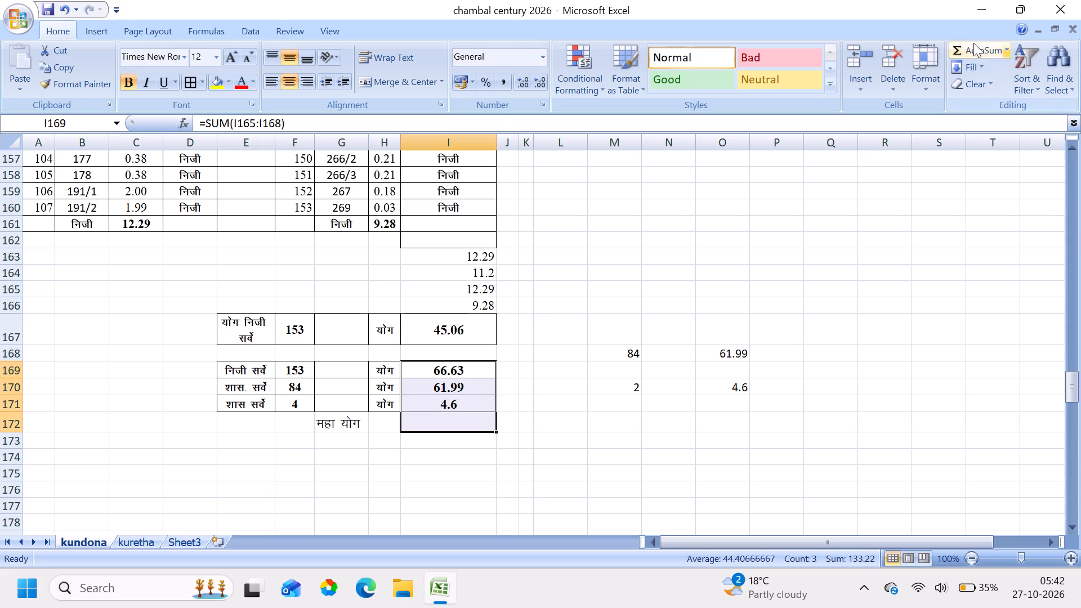
click(960, 44)
click(618, 466)
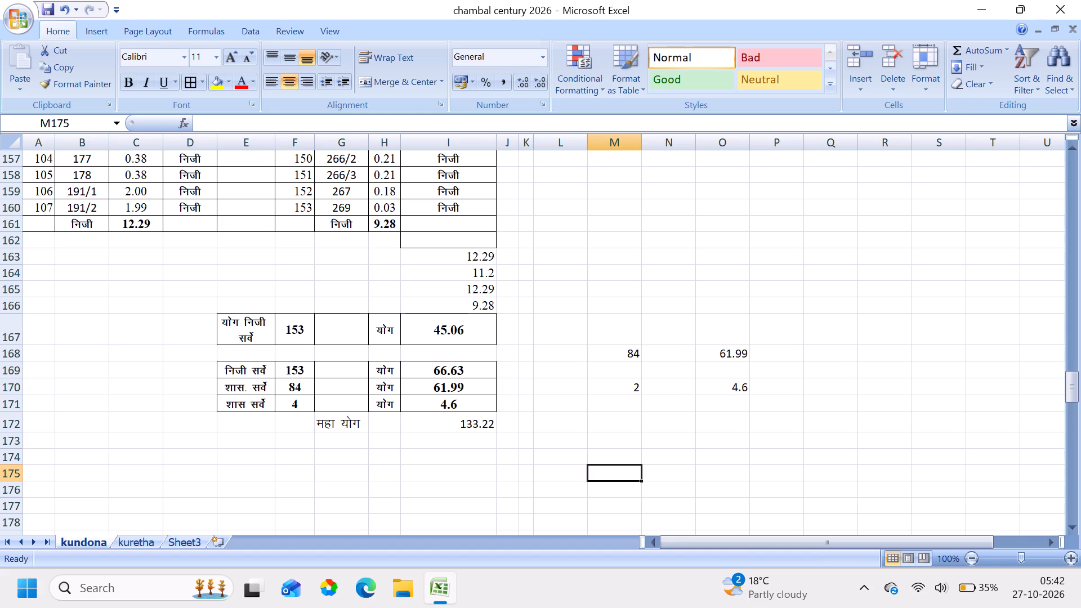
drag(292, 373, 292, 394)
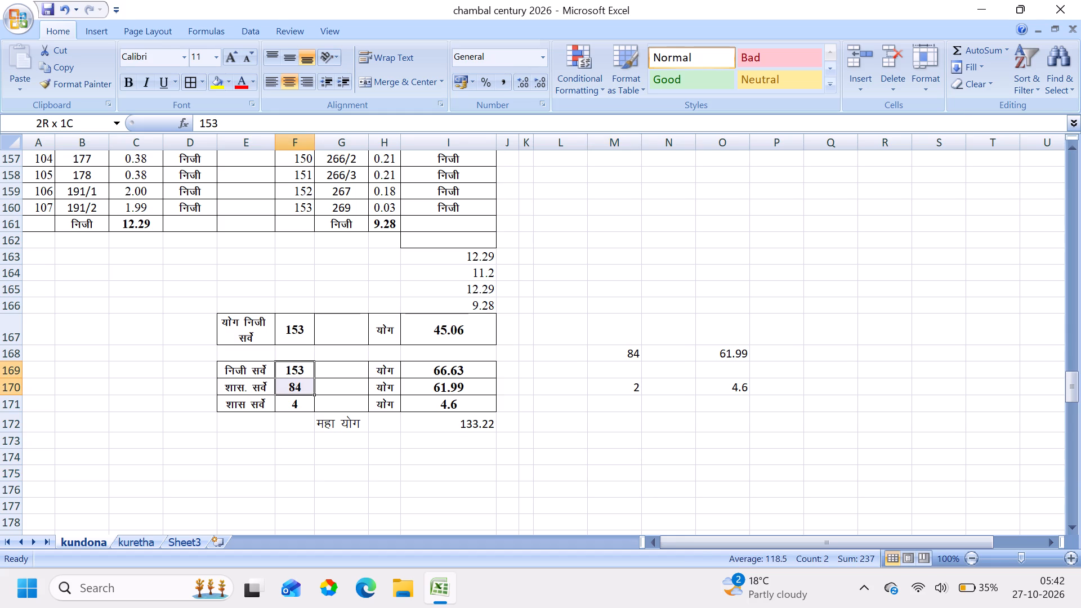
drag(292, 394, 298, 422)
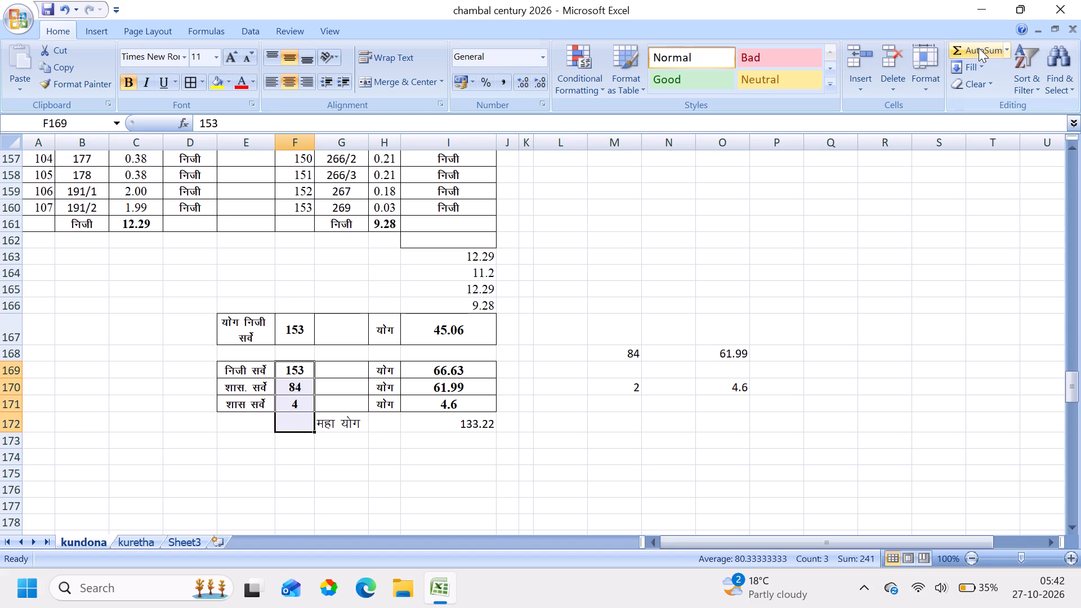
click(979, 48)
click(601, 488)
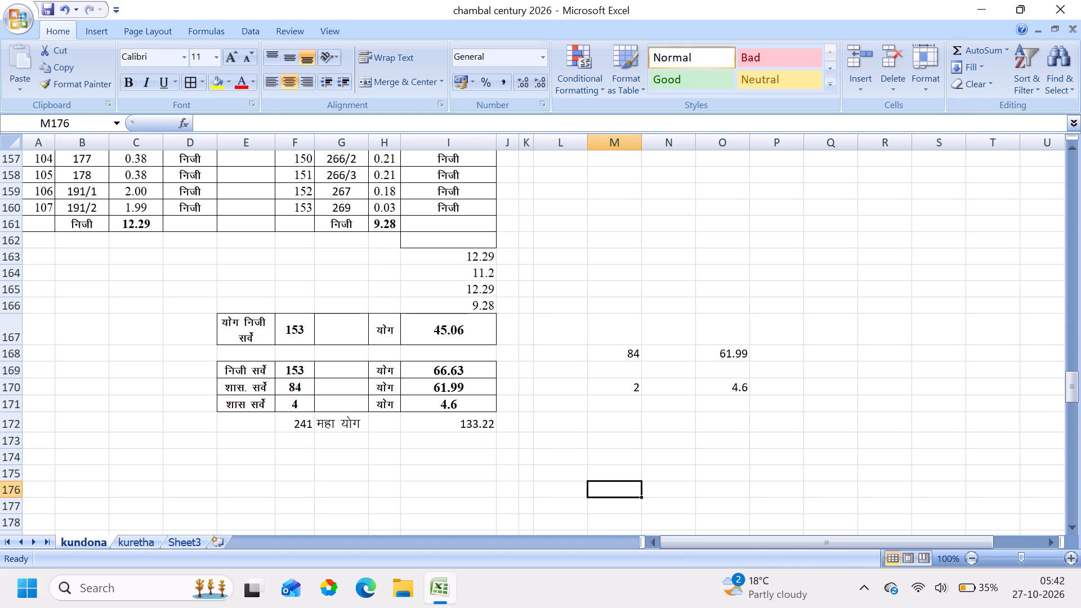
Make the महा योग row E172:I172 bold.
drag(251, 427, 493, 427)
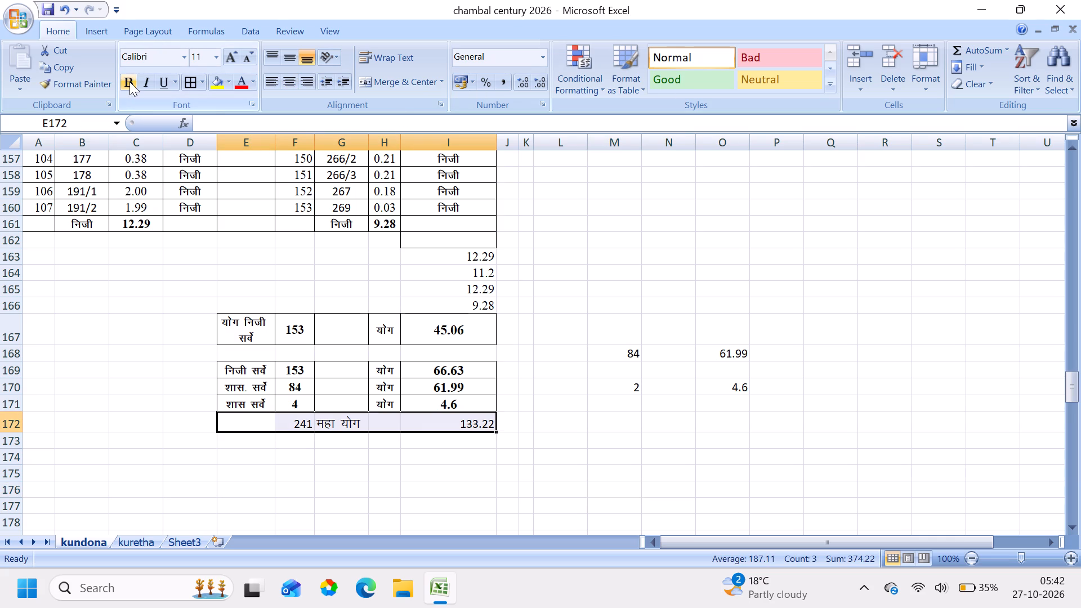
click(129, 82)
click(691, 472)
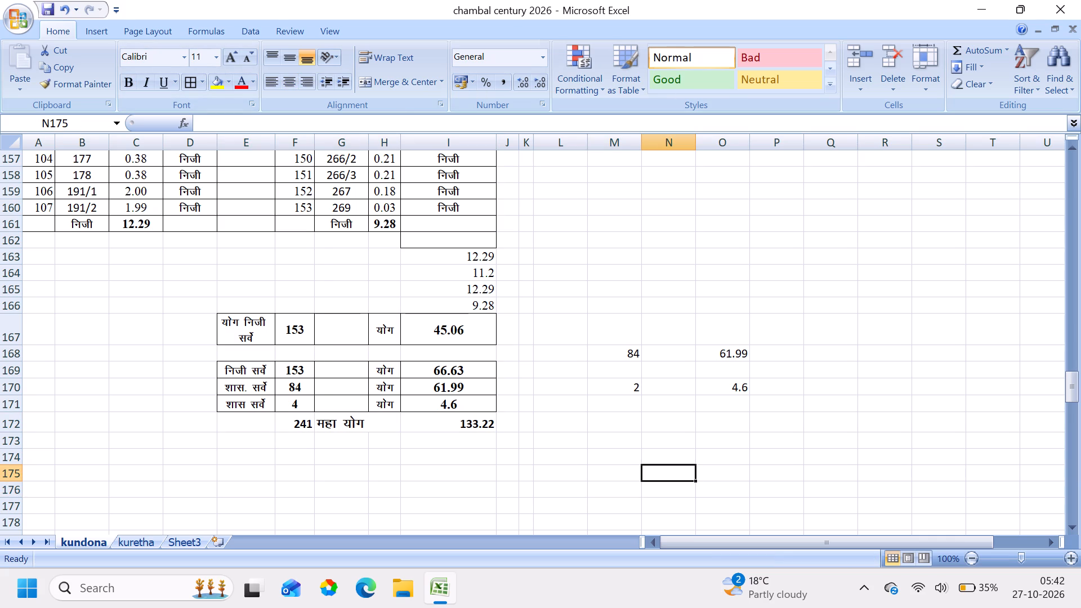
Enter the label "dqy sarve ua" in E172, at the start of the महा योग row.
click(246, 423)
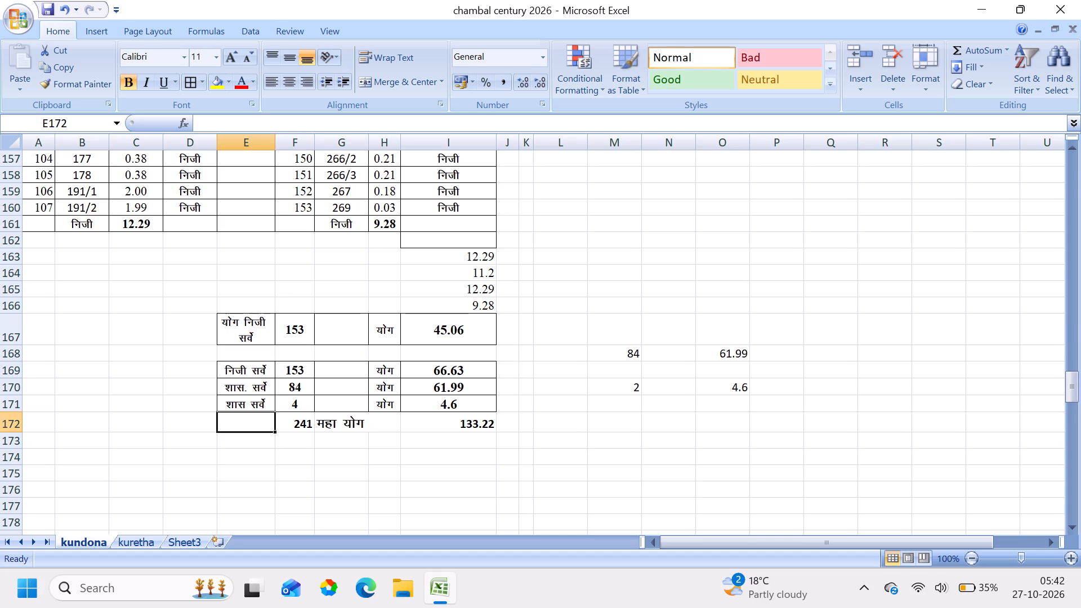
text(dqy)
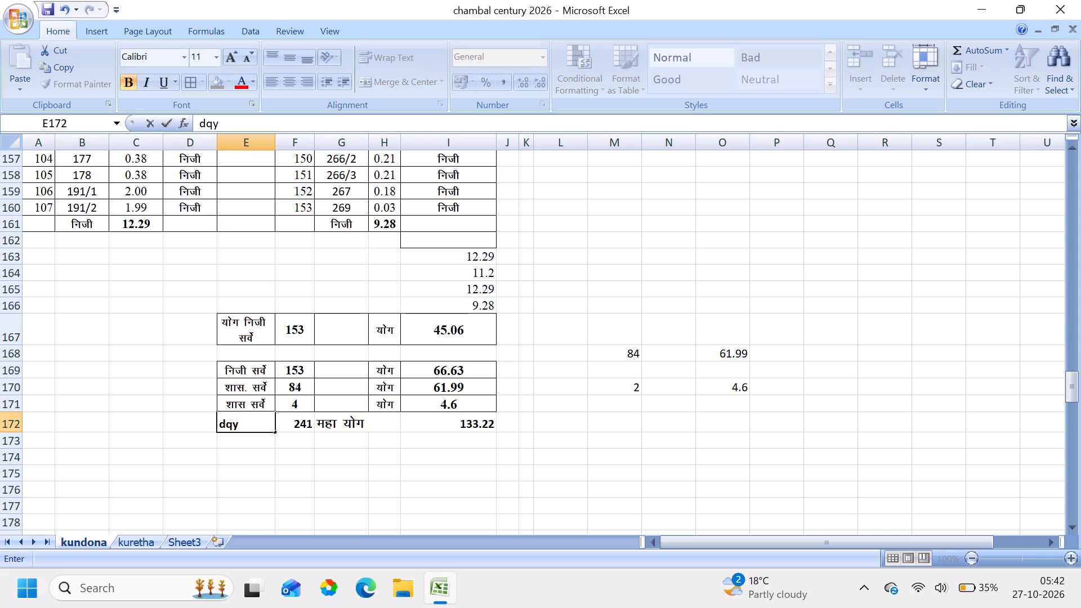
key(space)
text(sarve ua)
click(234, 472)
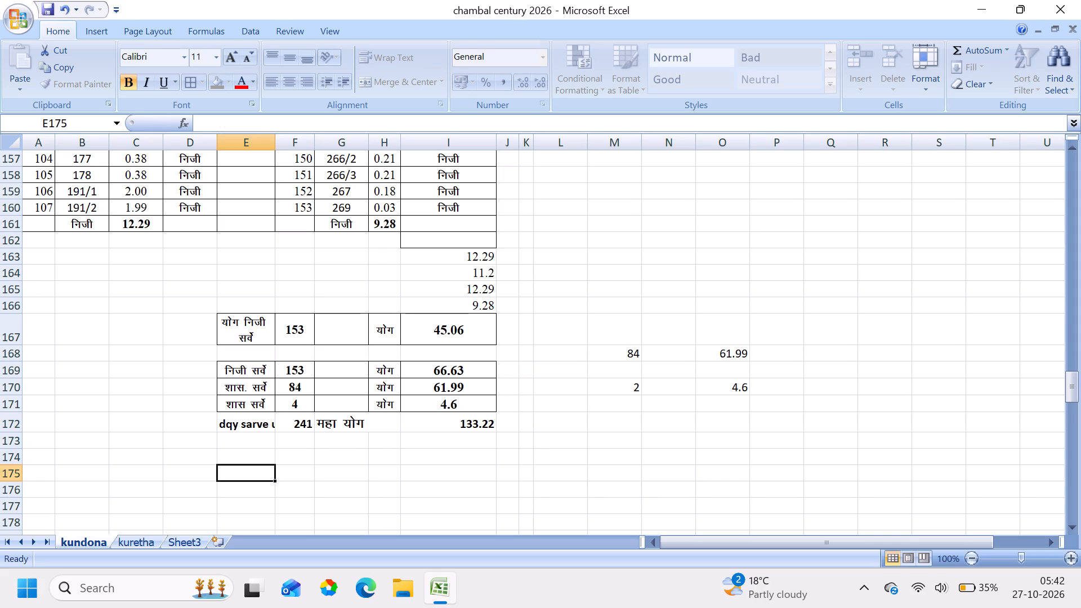
Set the font of the total-row label in E172 to Kruti Dev 010.
click(221, 421)
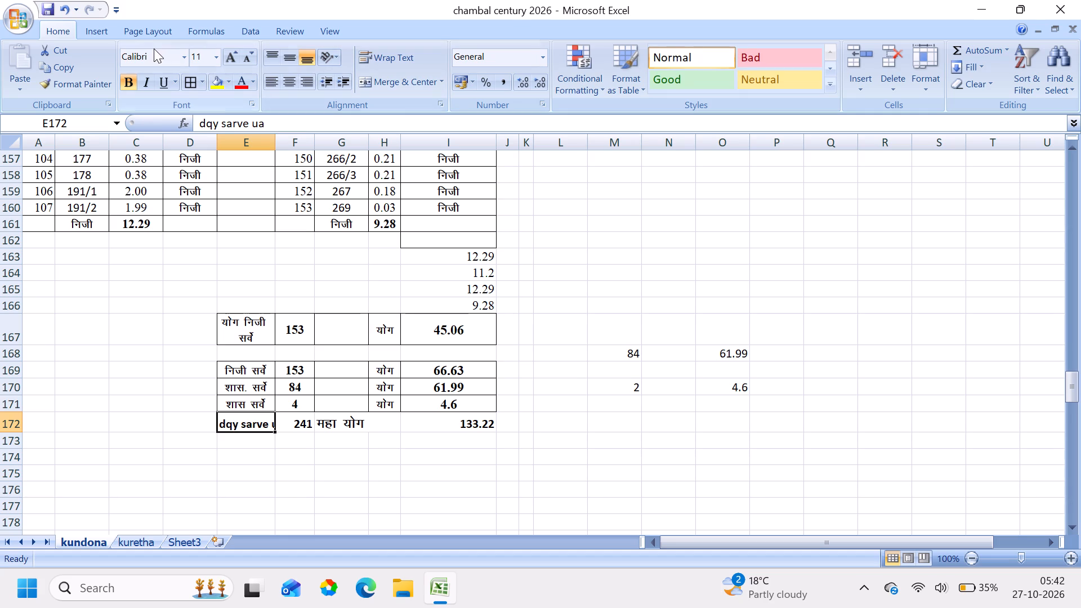
click(154, 48)
click(163, 61)
text(kru)
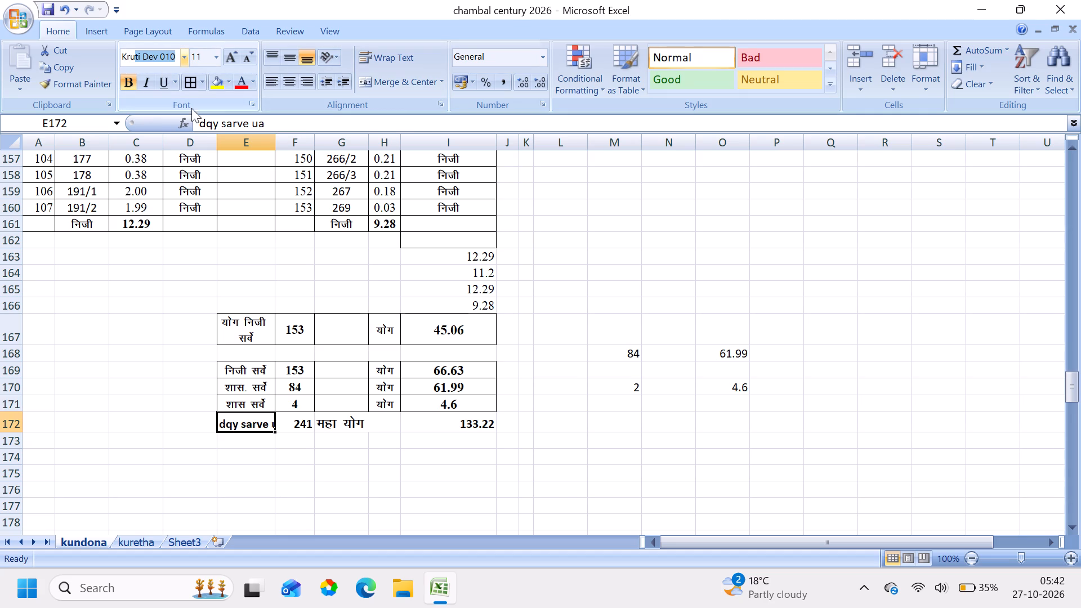
key(Return)
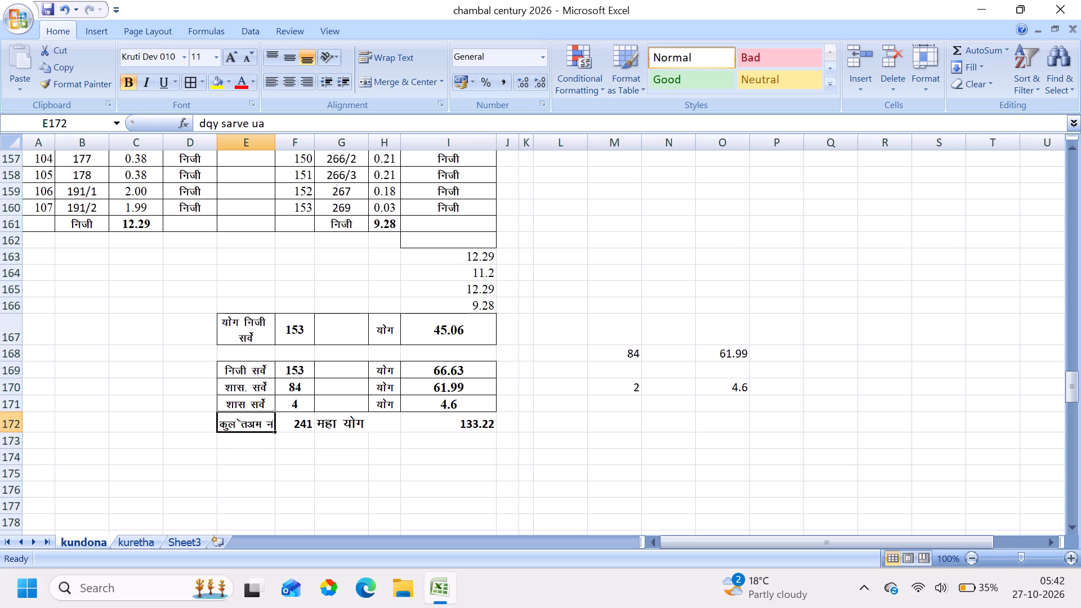
click(248, 463)
Correct the label in E172 to read "dqy loZss ua" (कुल सर्वे नं), replacing the text after the first word.
click(235, 423)
drag(235, 423, 305, 422)
key(space)
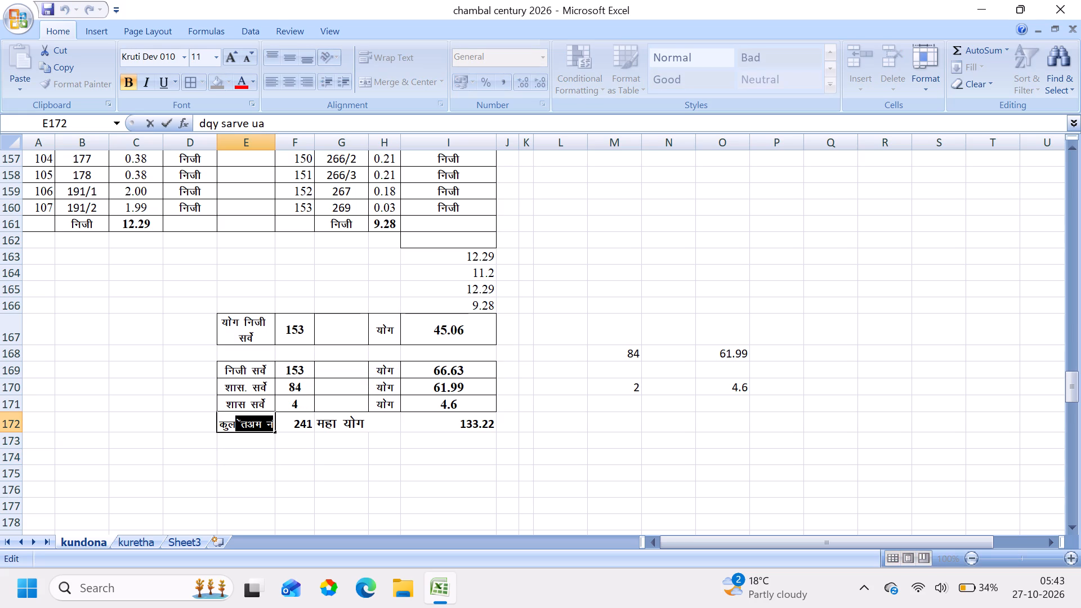
text(l)
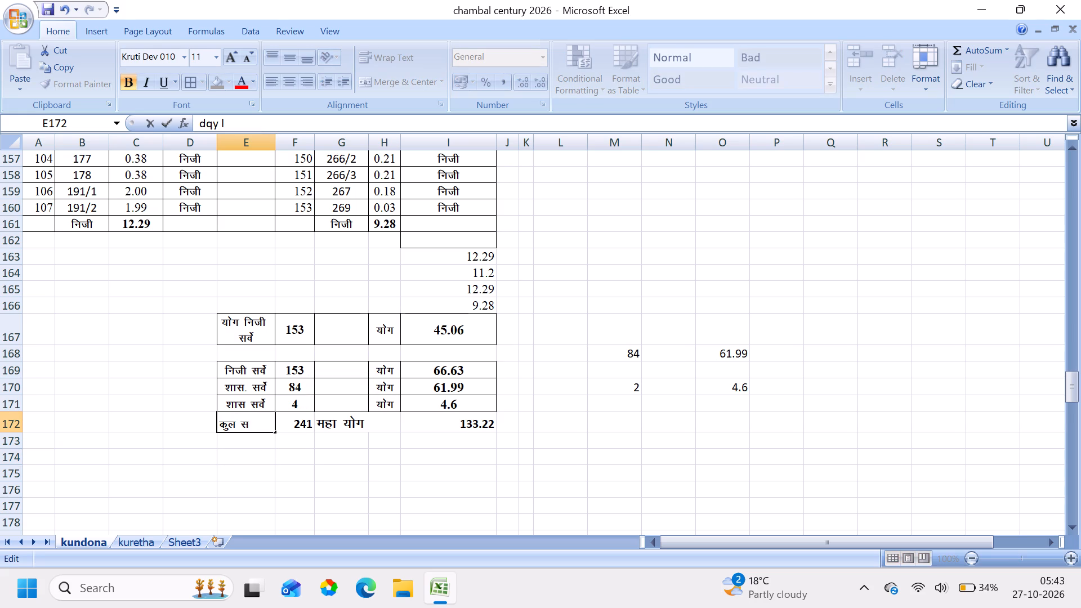
key(o)
text(Zzs)
key(BackSpace)
key(BackSpace)
text(ss)
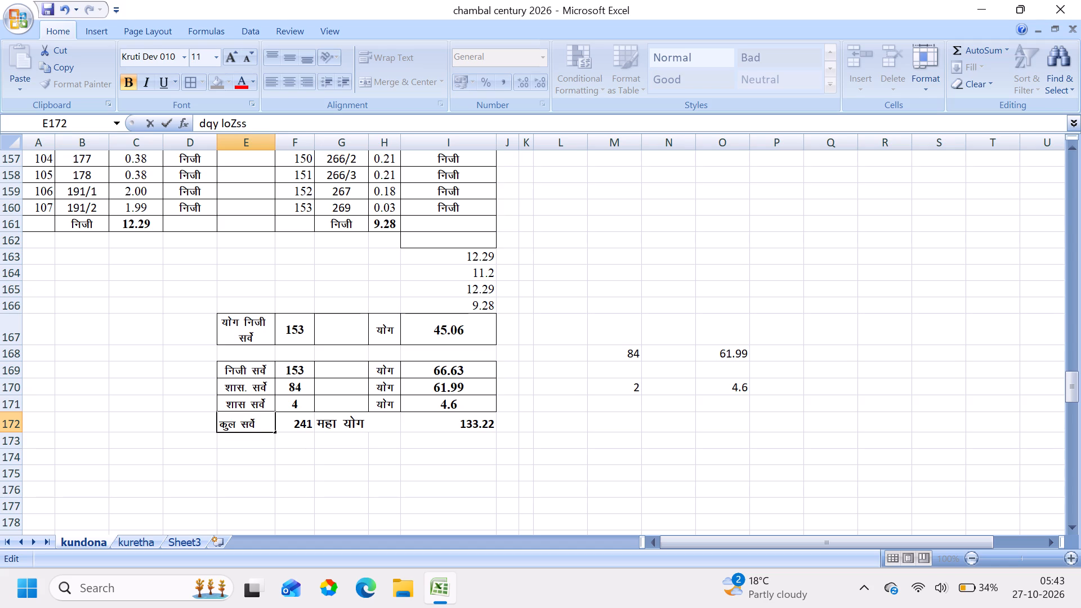
key(space)
text(ua)
key(BackSpace)
key(a)
click(354, 511)
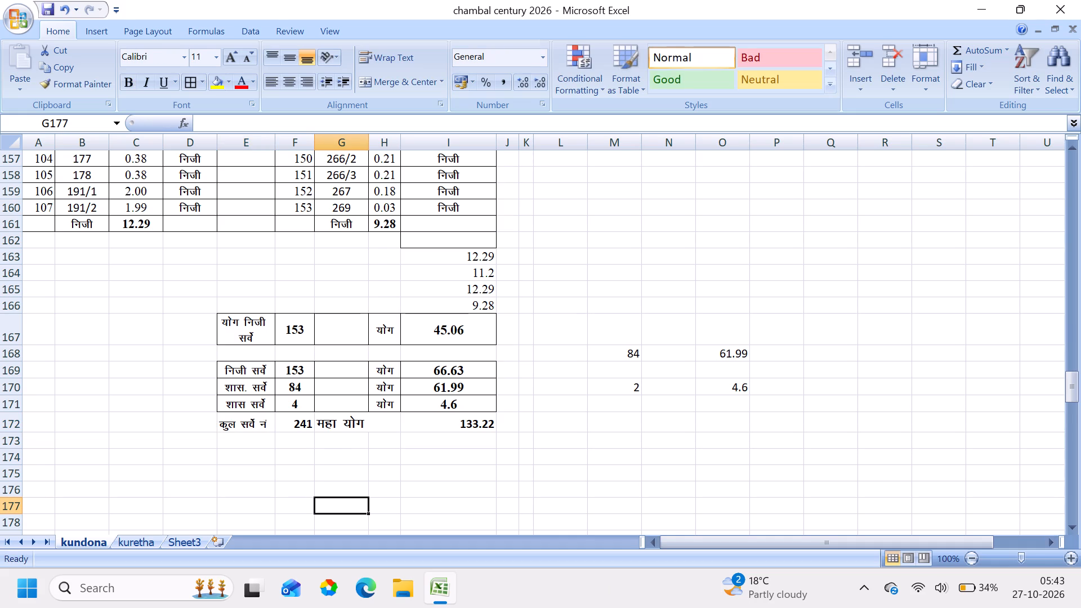
Set the font size of the कुल सर्वे नं label in E172 to 12.
drag(231, 424, 498, 427)
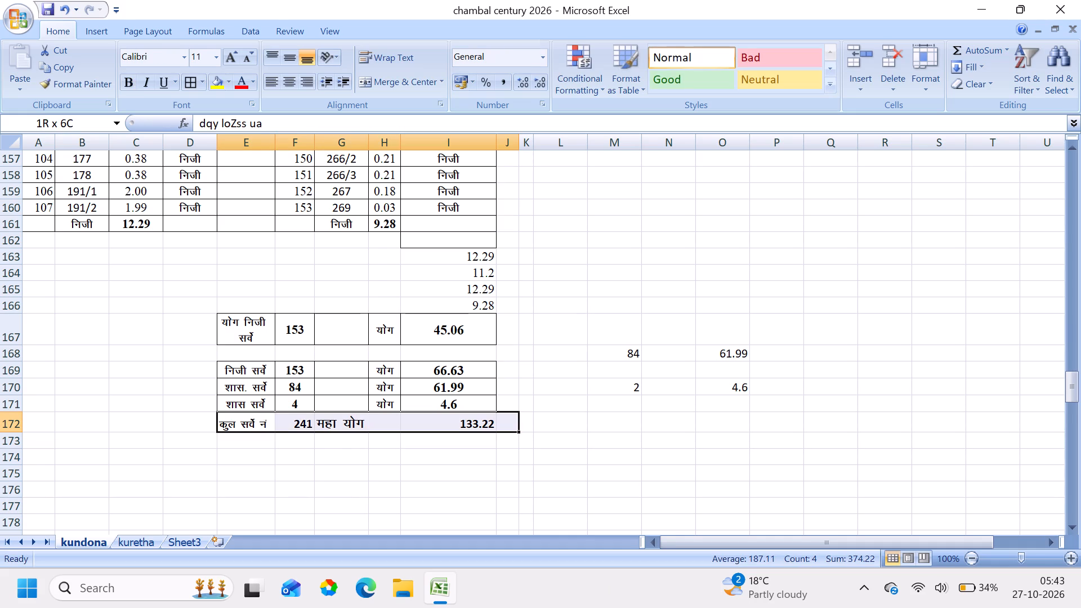
drag(498, 427, 458, 428)
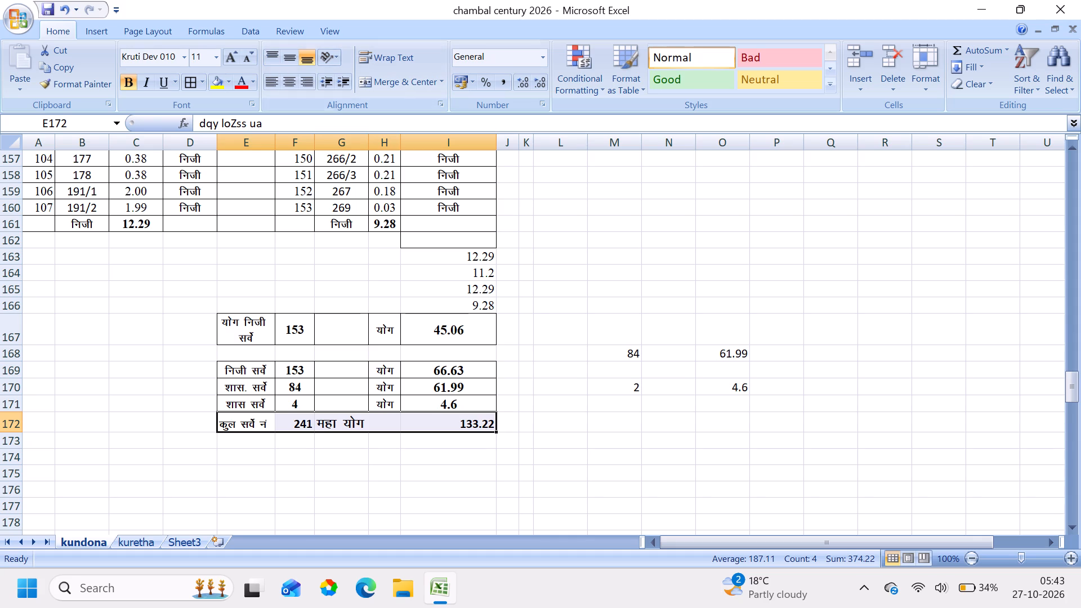
click(267, 481)
click(248, 420)
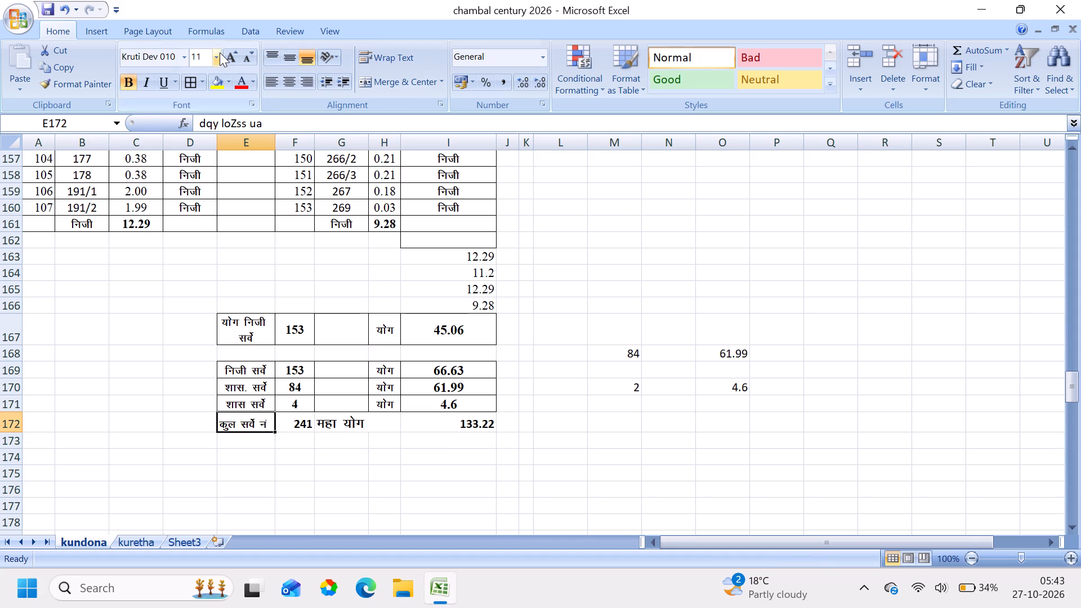
click(218, 52)
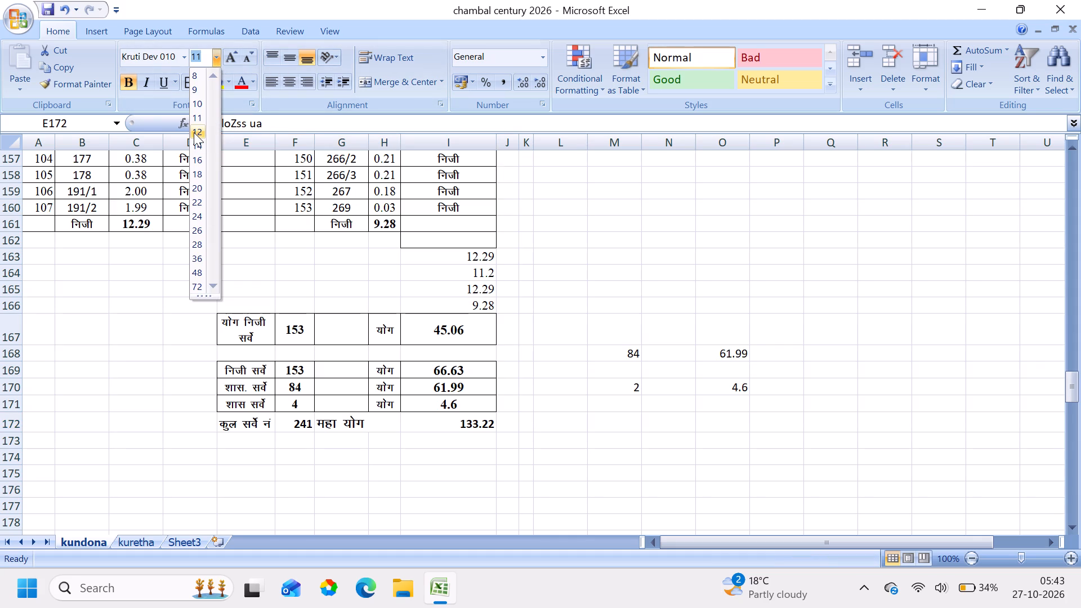
click(194, 132)
click(723, 473)
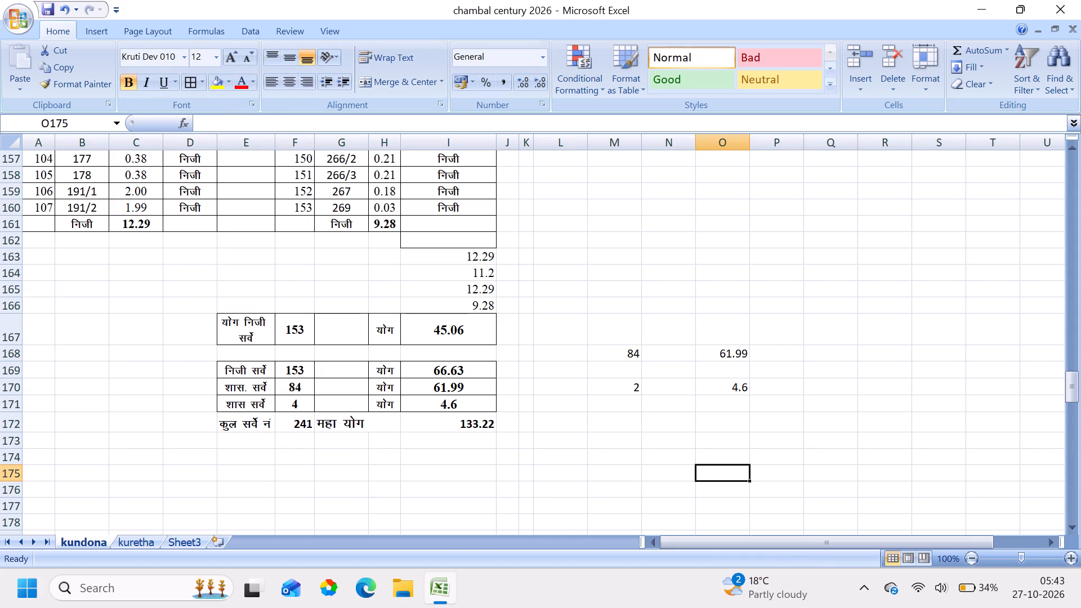
Apply all borders to the grand total row E172:I172.
drag(228, 419, 487, 415)
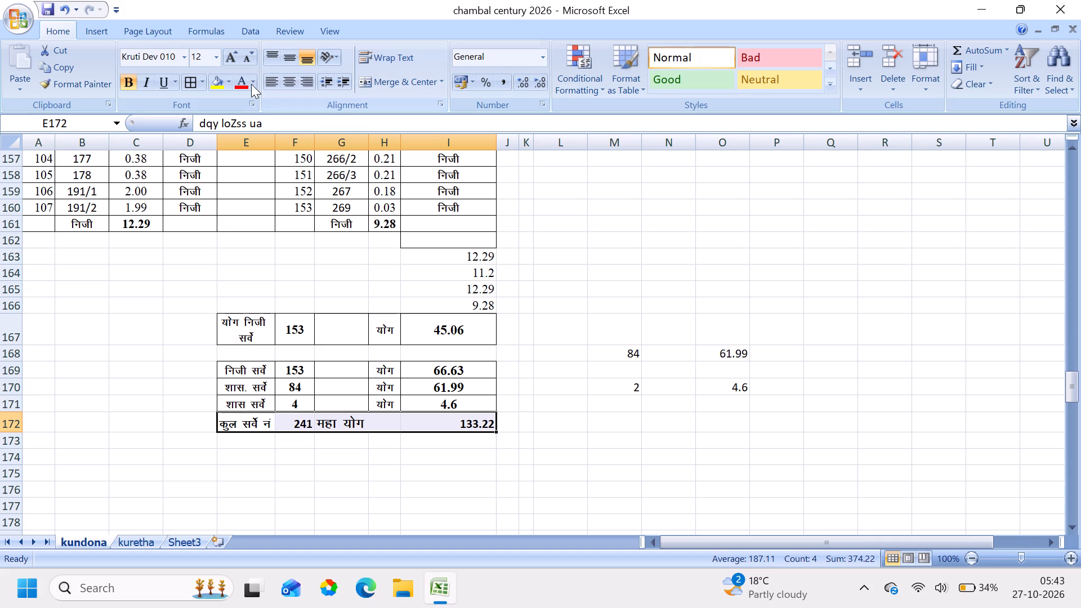
click(193, 83)
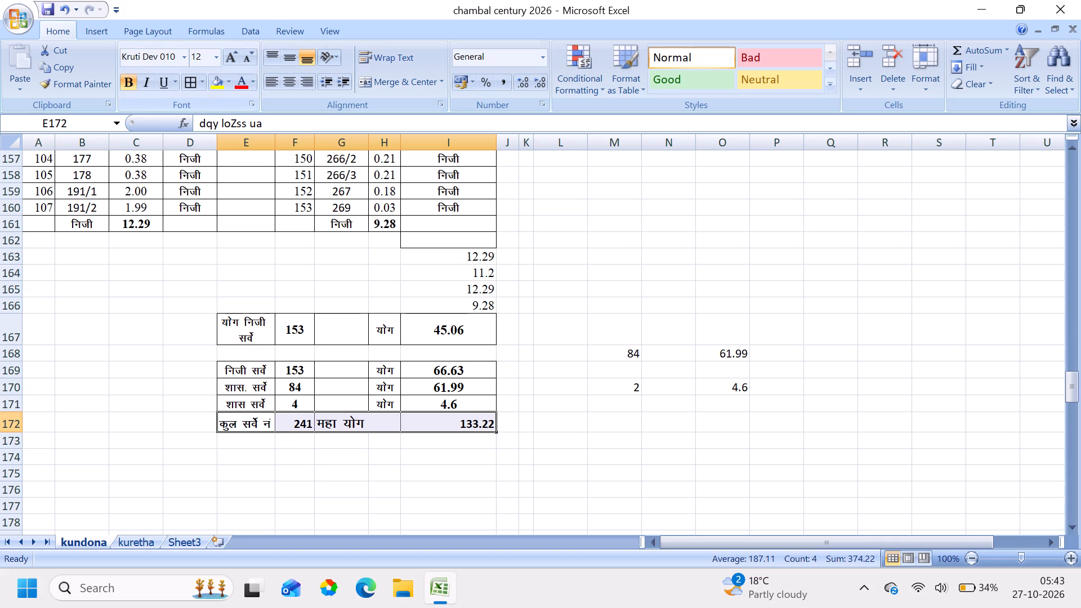
click(638, 403)
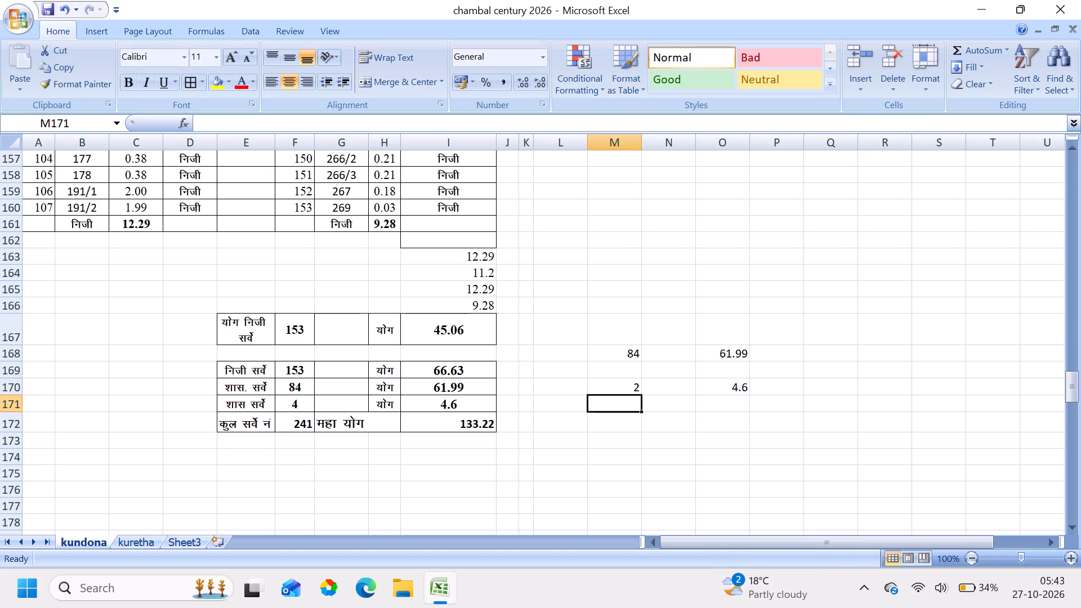
Remove all borders from the योग निजी सर्वे row E167:I167.
drag(227, 340, 459, 339)
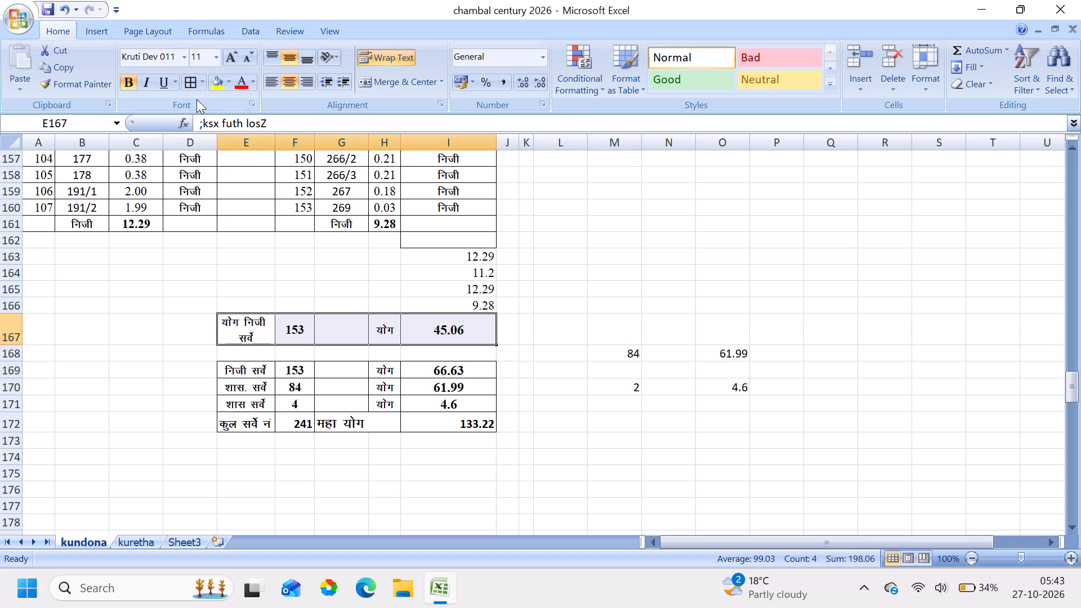
click(189, 84)
click(202, 76)
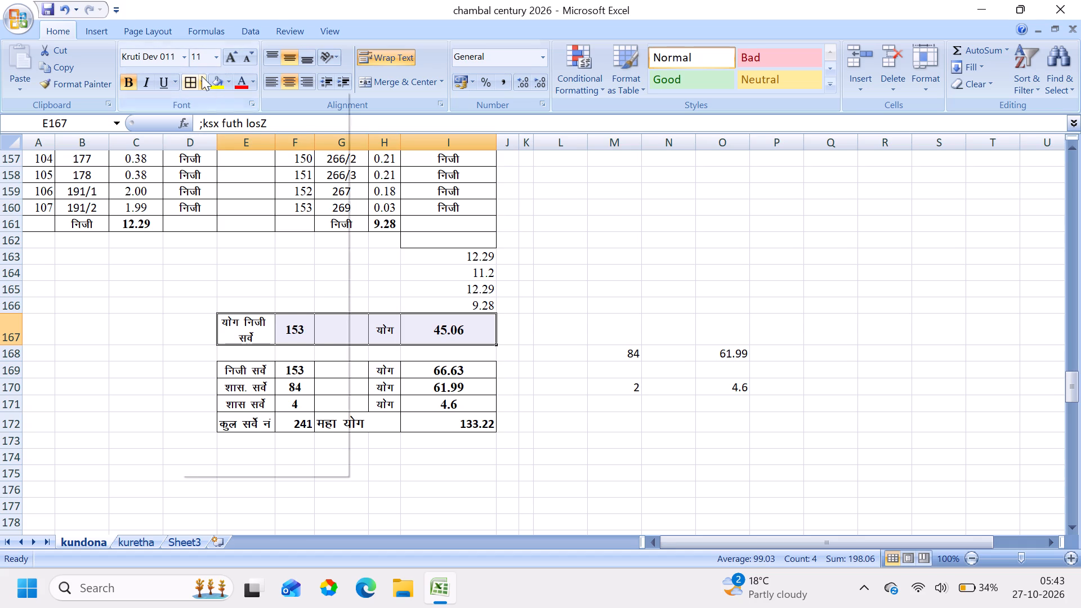
click(189, 190)
click(654, 288)
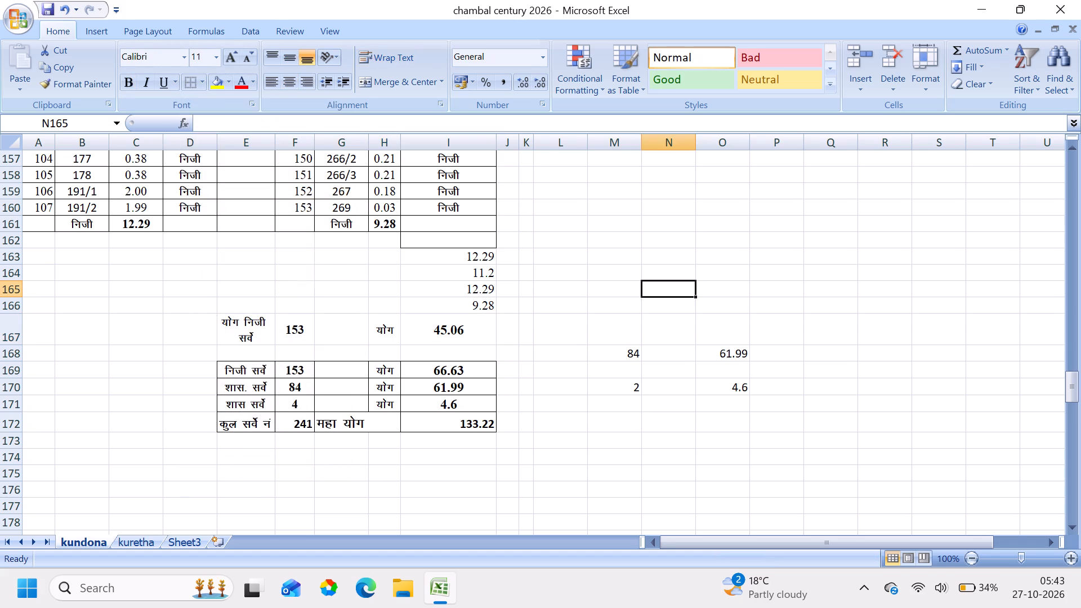
click(365, 483)
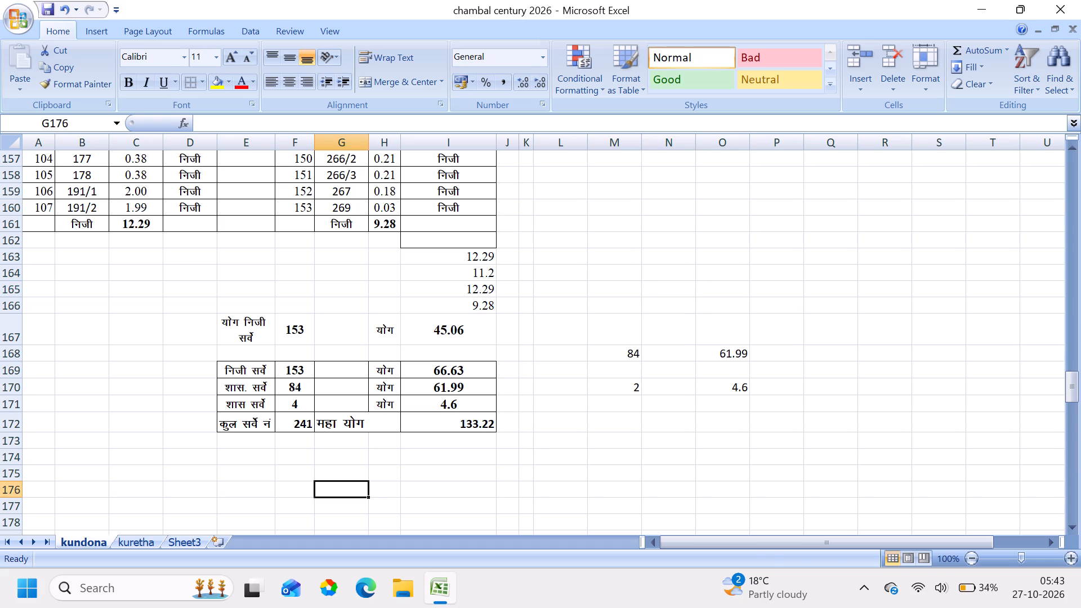
Delete the helper figures in M168:O170 beside the summary table.
drag(632, 352, 745, 390)
key(Delete)
key(Delete)
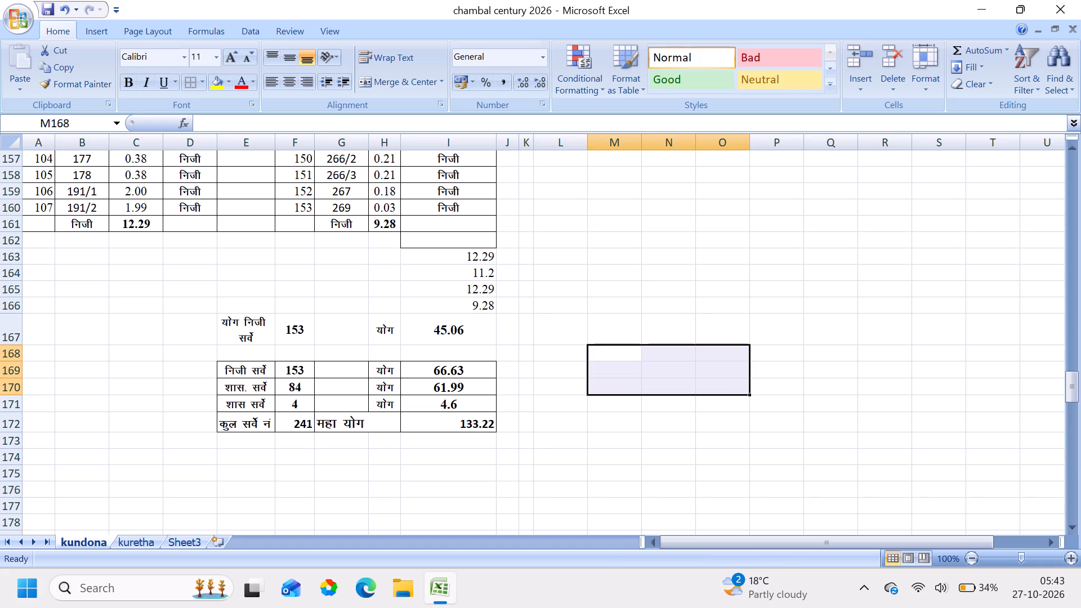
Center the contents of the grand total row E172:I172 horizontally.
drag(230, 424, 464, 427)
click(289, 82)
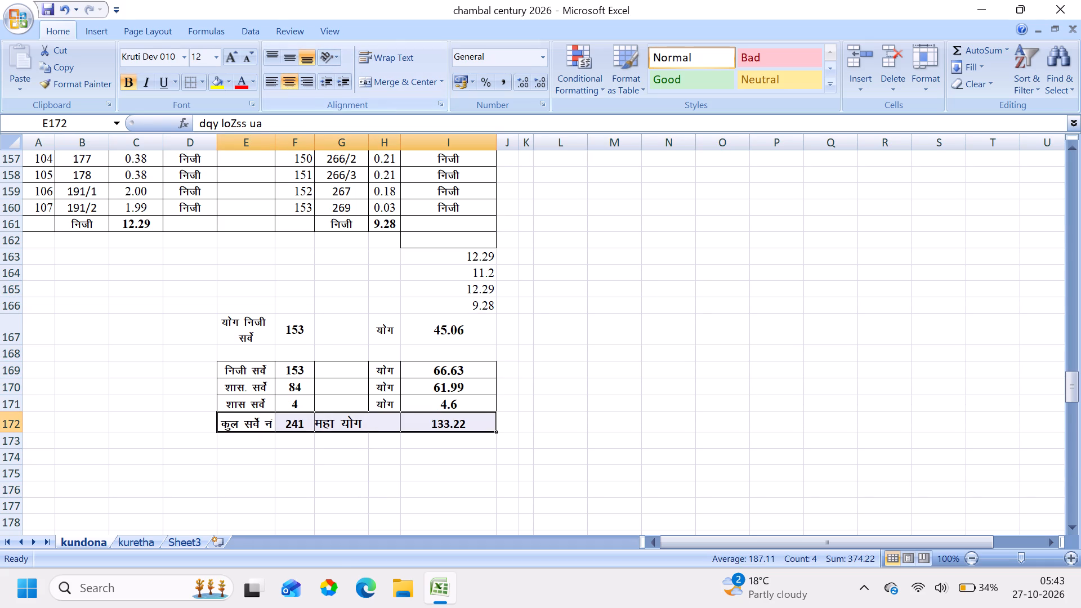
click(783, 352)
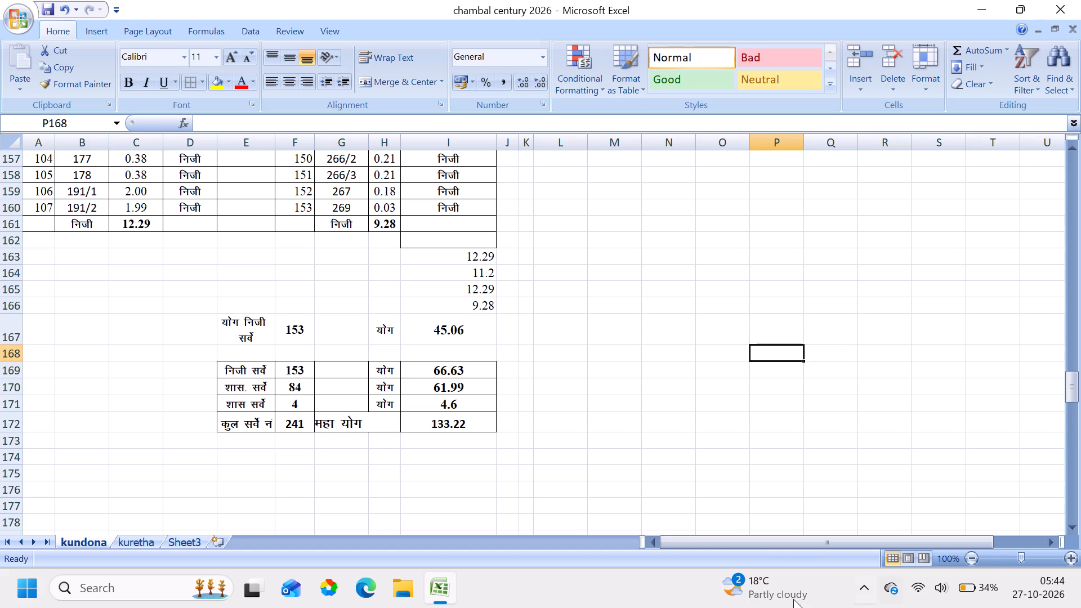
Append "gs- esa" (हे. में) to the महा योग label in G172.
double_click(375, 426)
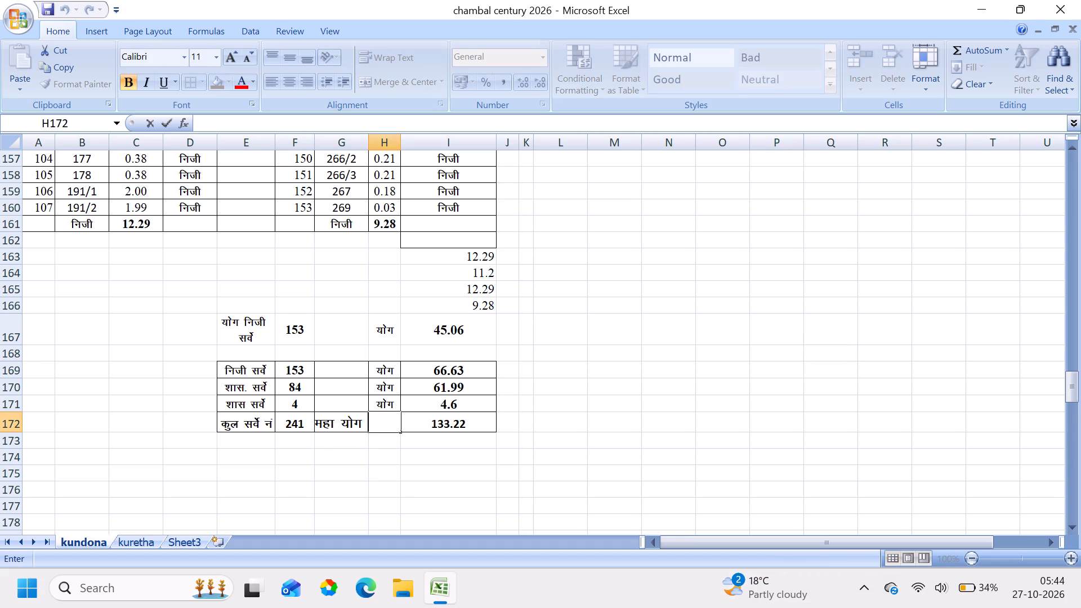
click(485, 430)
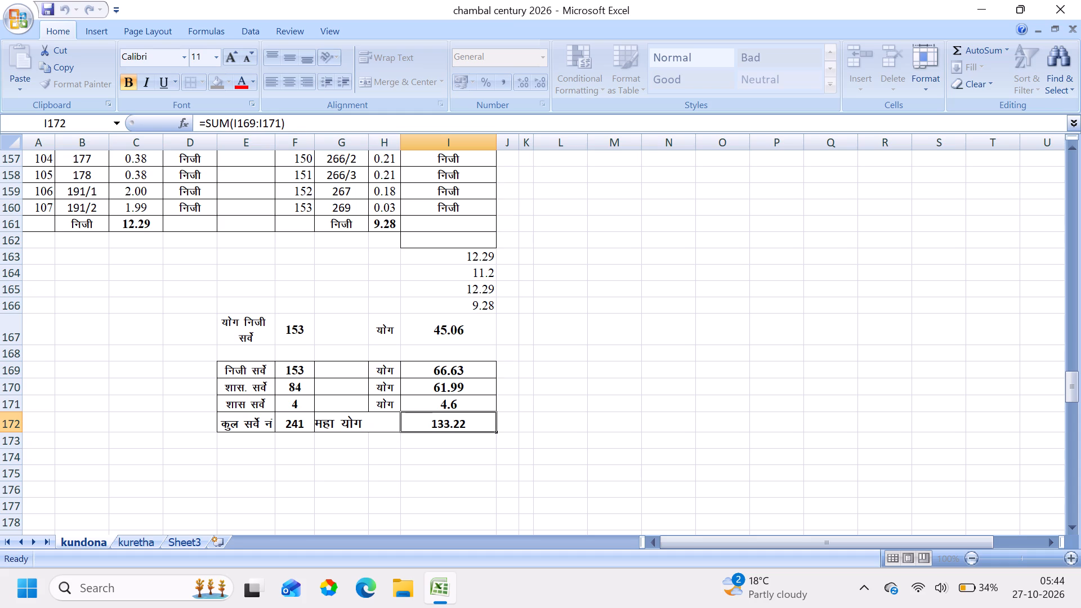
click(414, 481)
double_click(365, 422)
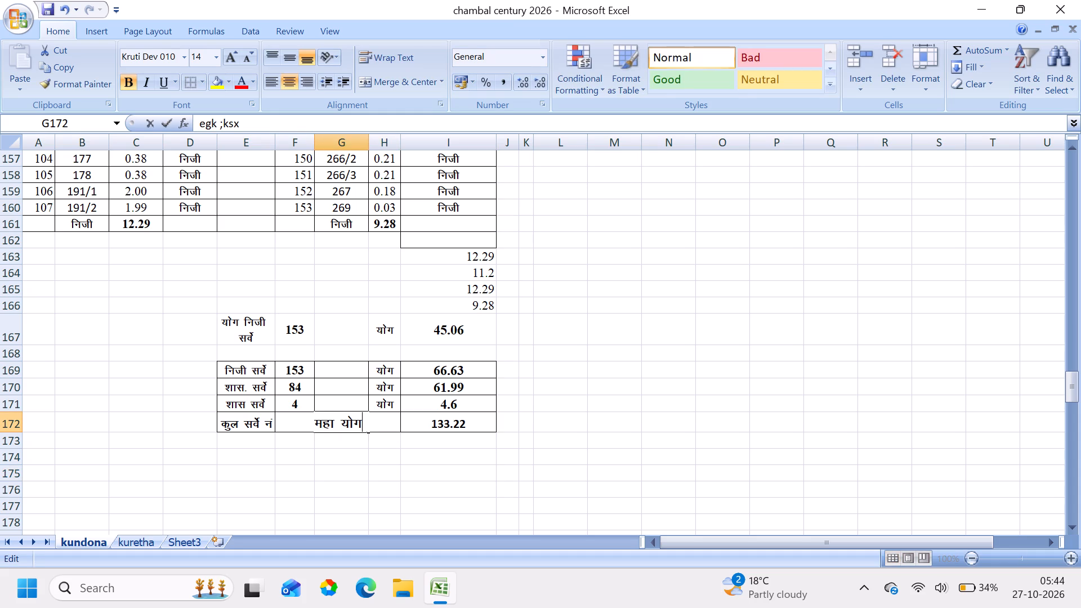
key(space)
text(gs)
text(- e)
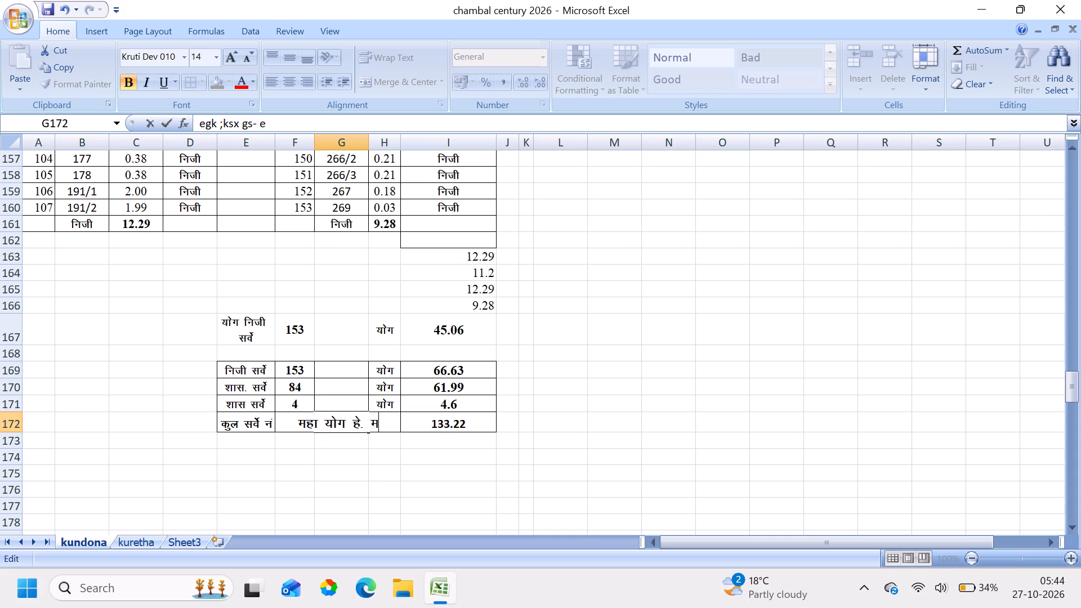
text(sa)
click(490, 501)
Merge G172:H172 holding the महा योग हे. में label and center it horizontally and vertically.
click(347, 426)
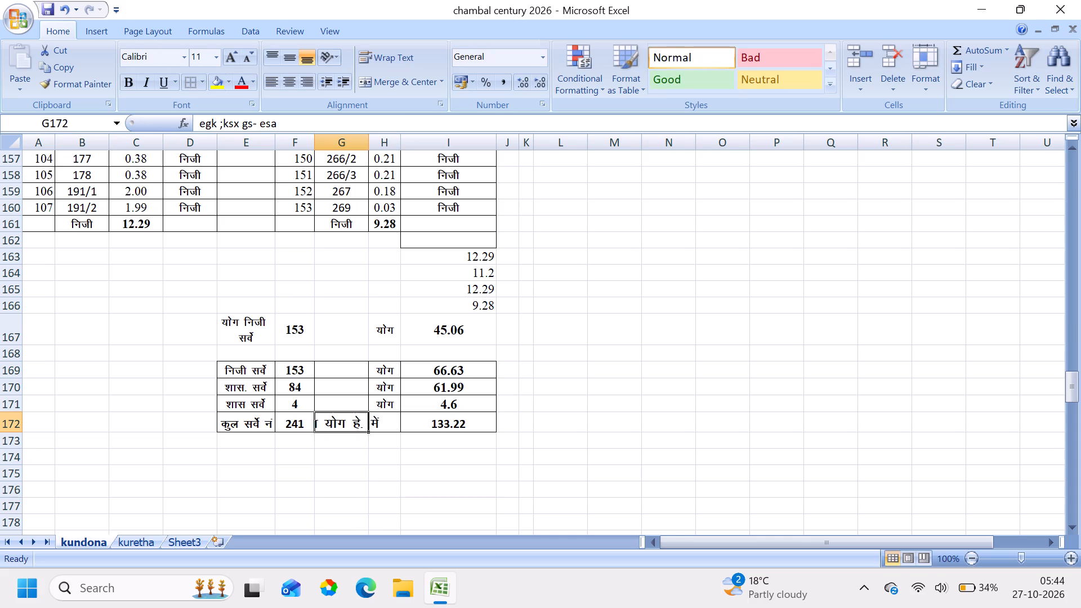
drag(325, 421, 373, 431)
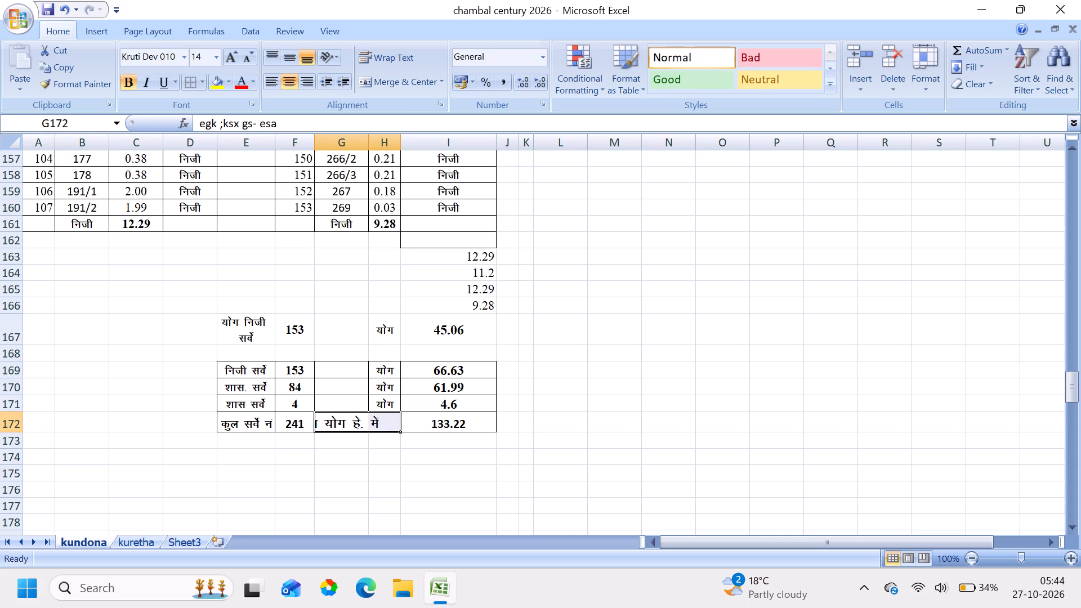
right_click(378, 421)
click(469, 361)
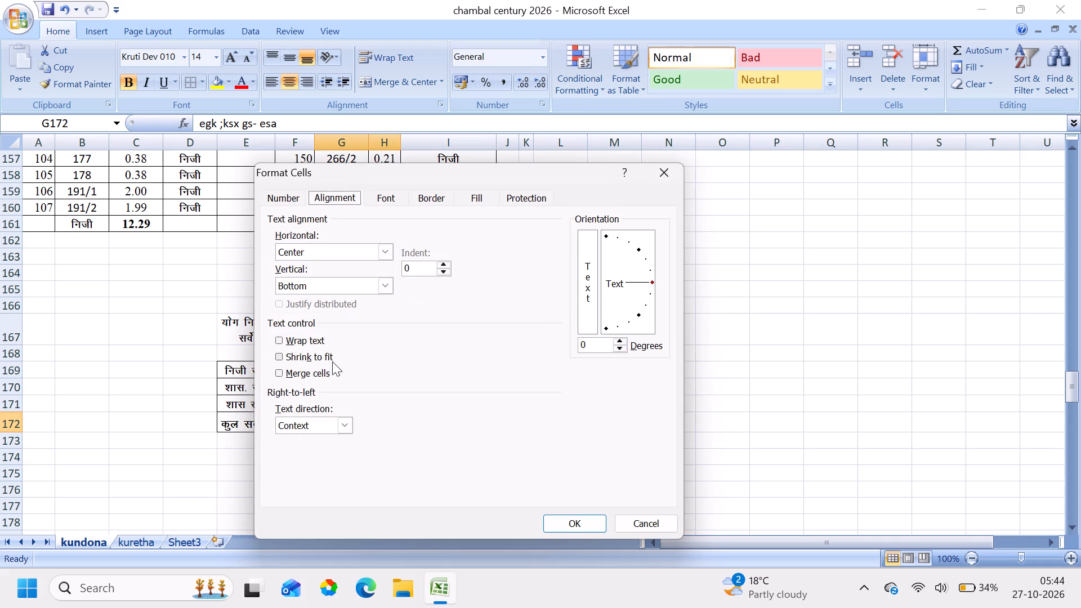
click(304, 375)
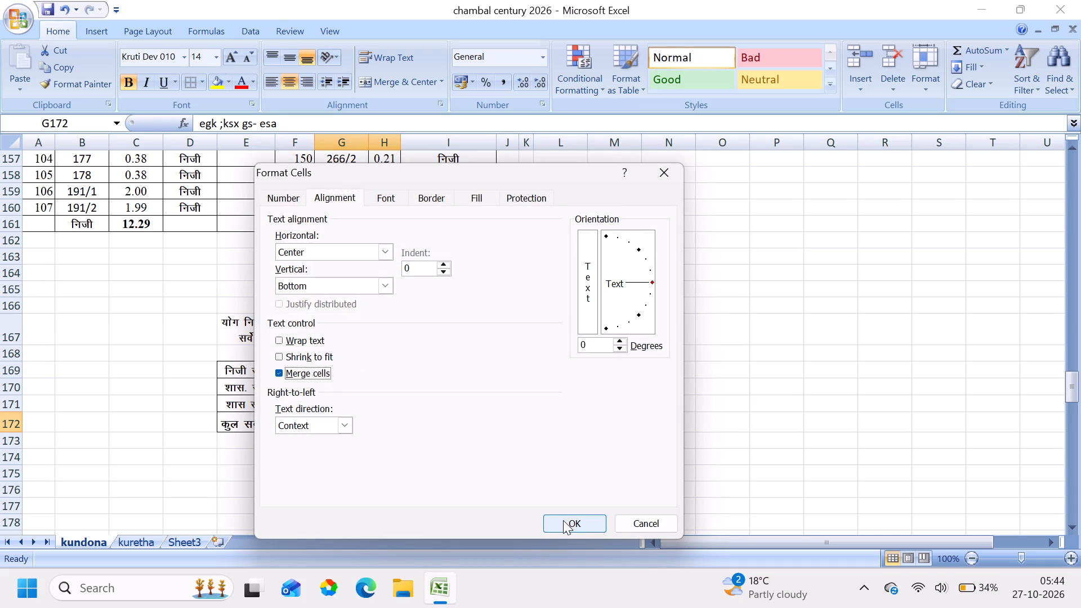
click(325, 248)
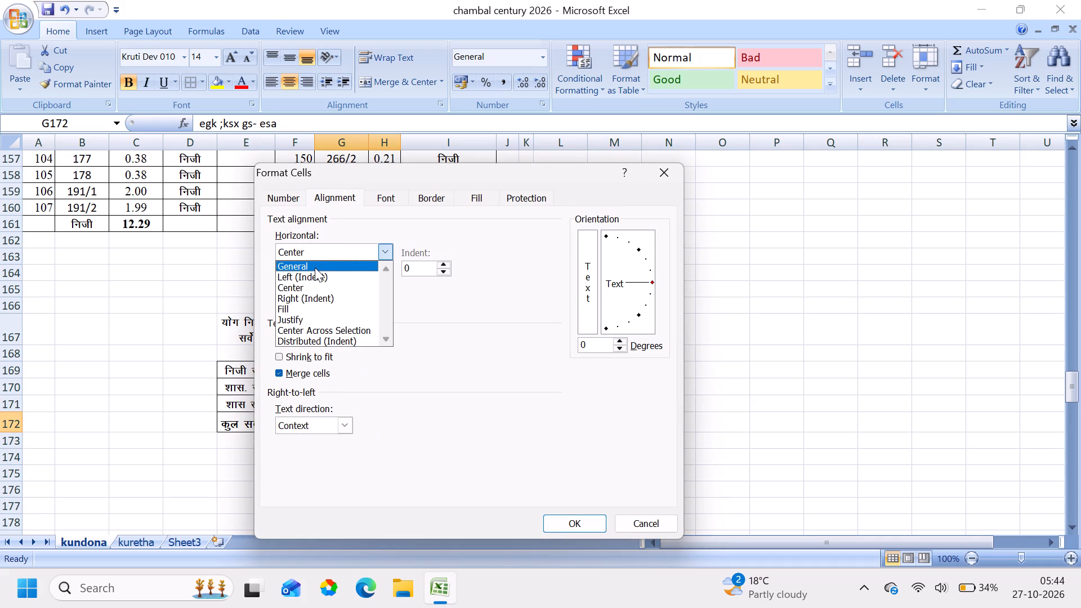
click(307, 285)
click(316, 284)
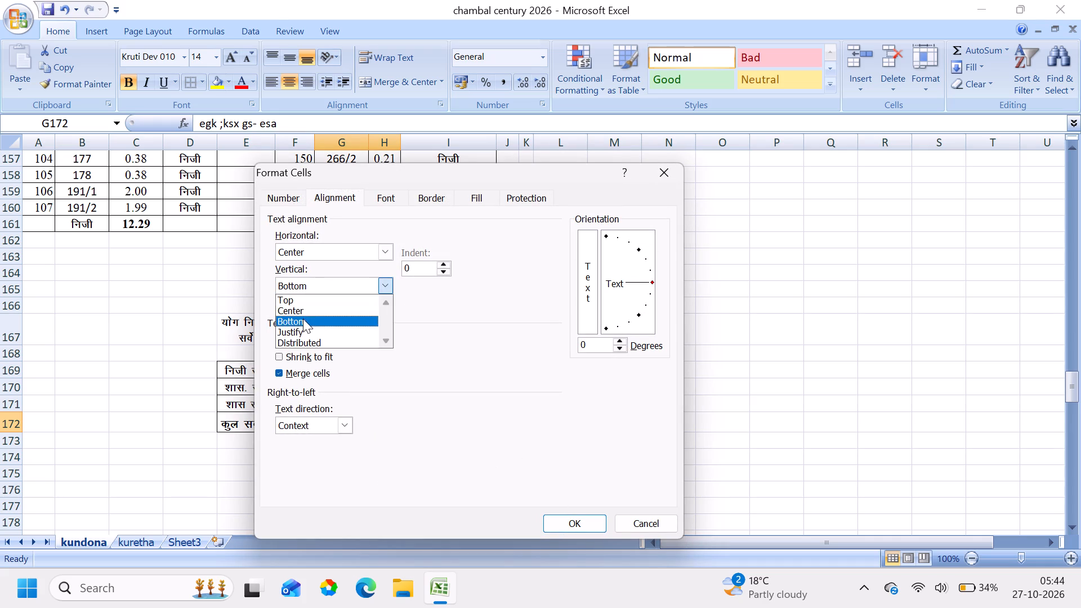
click(300, 312)
click(570, 526)
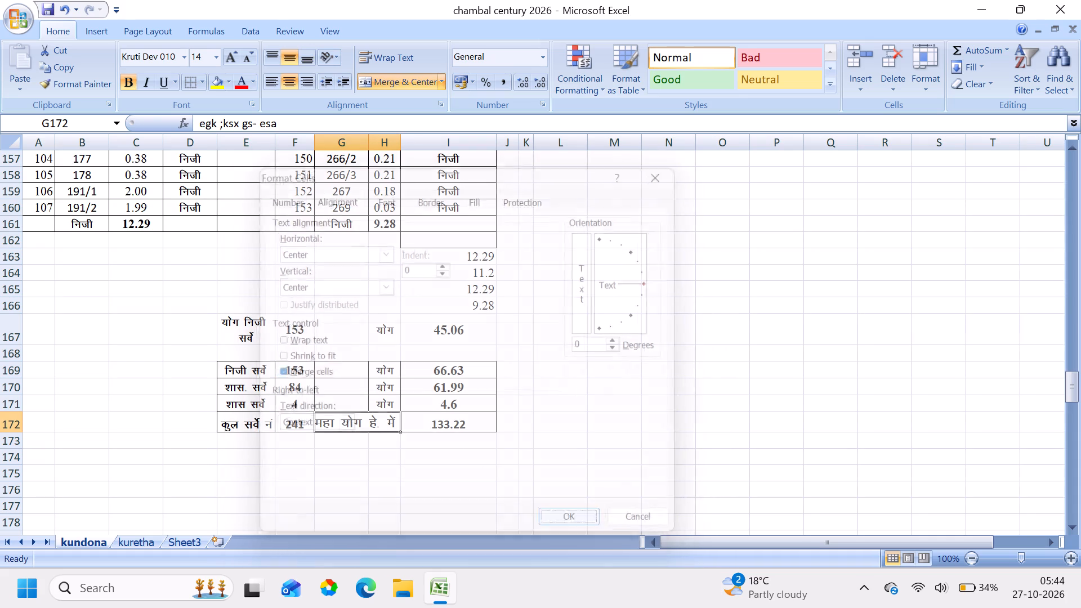
click(783, 433)
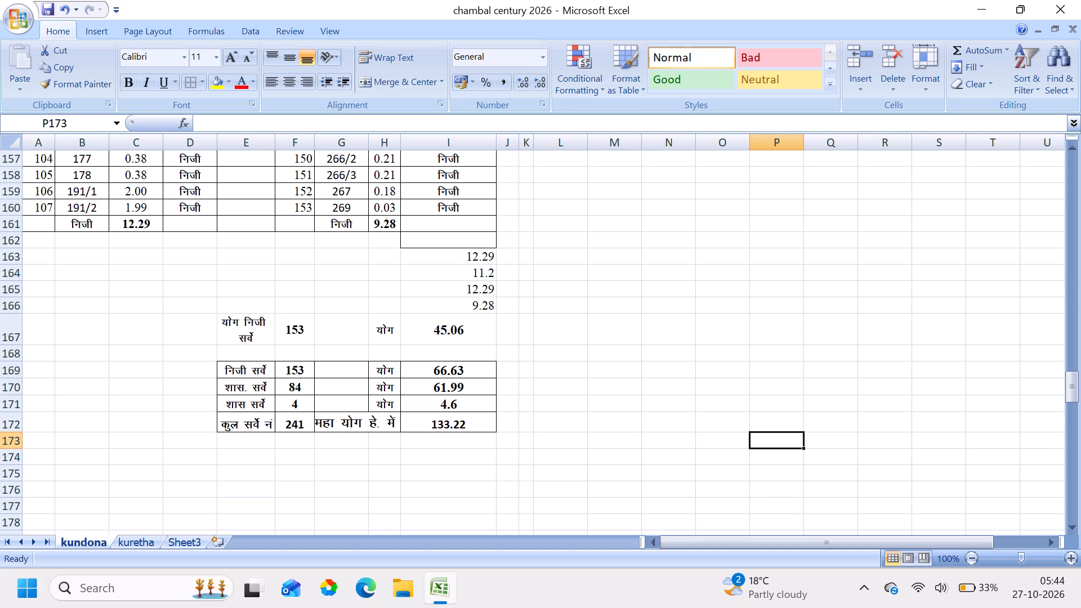
Center the contents of E163:I167 horizontally, including the area figures above the योग निजी सर्वे row.
drag(464, 255, 267, 322)
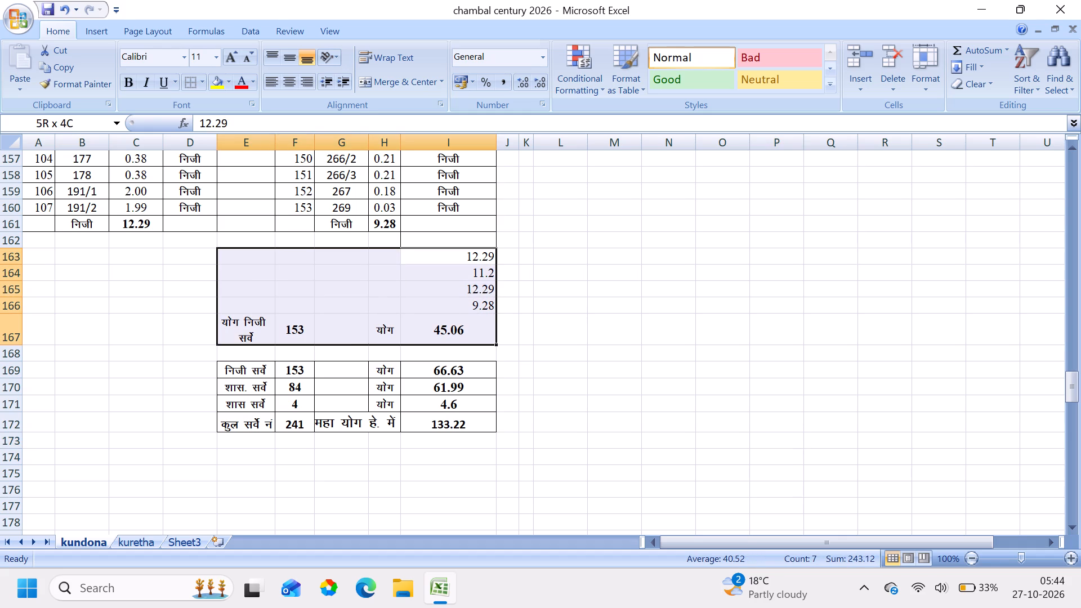
drag(267, 322, 244, 319)
click(289, 81)
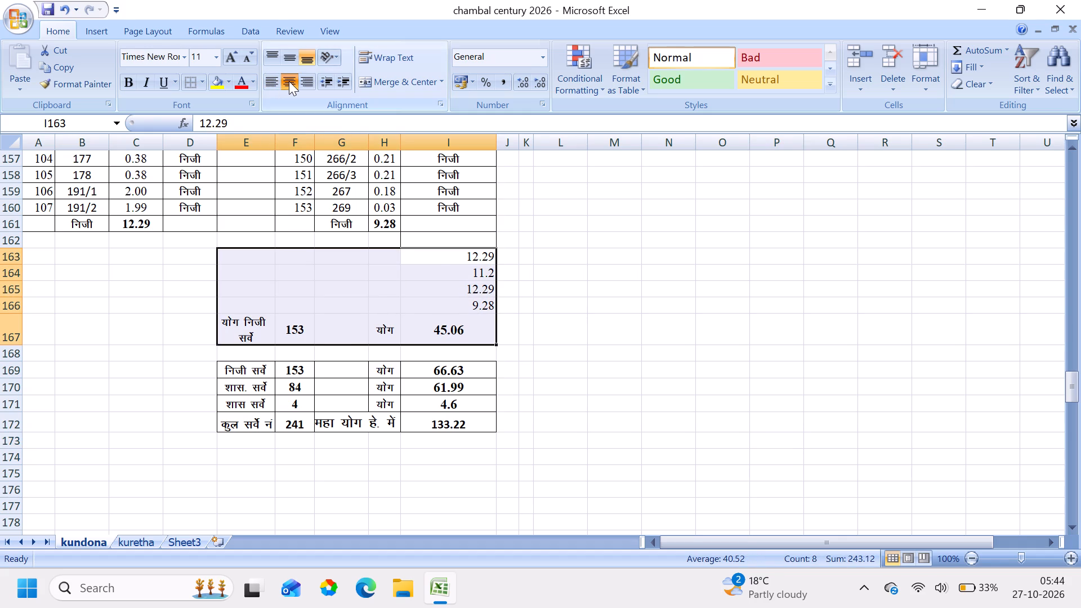
click(658, 256)
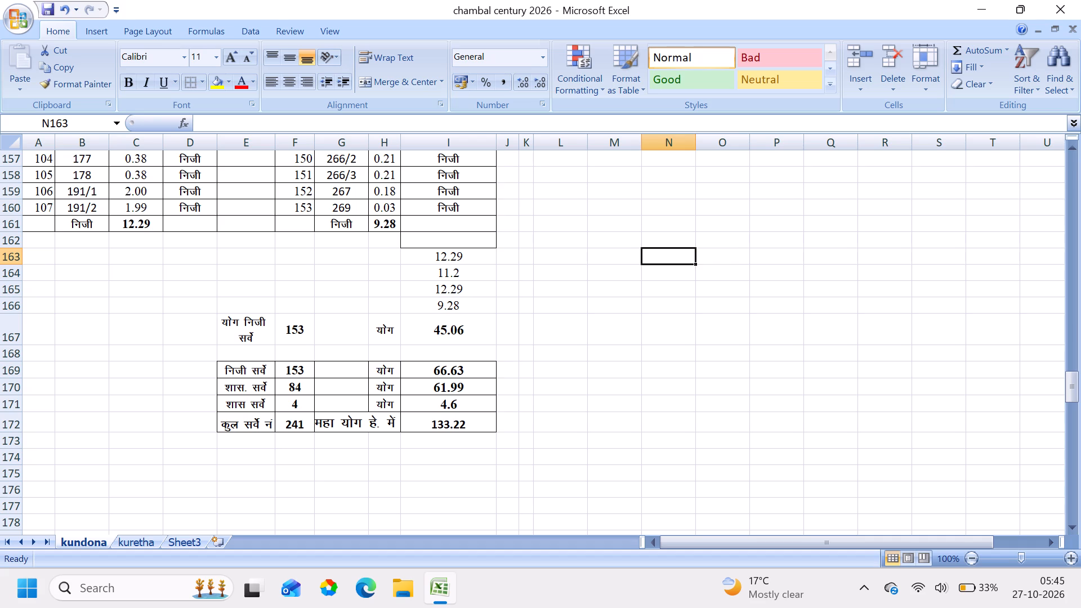
Replace the formula in I169, the निजी सर्वे area total, with the value 45.06.
click(452, 368)
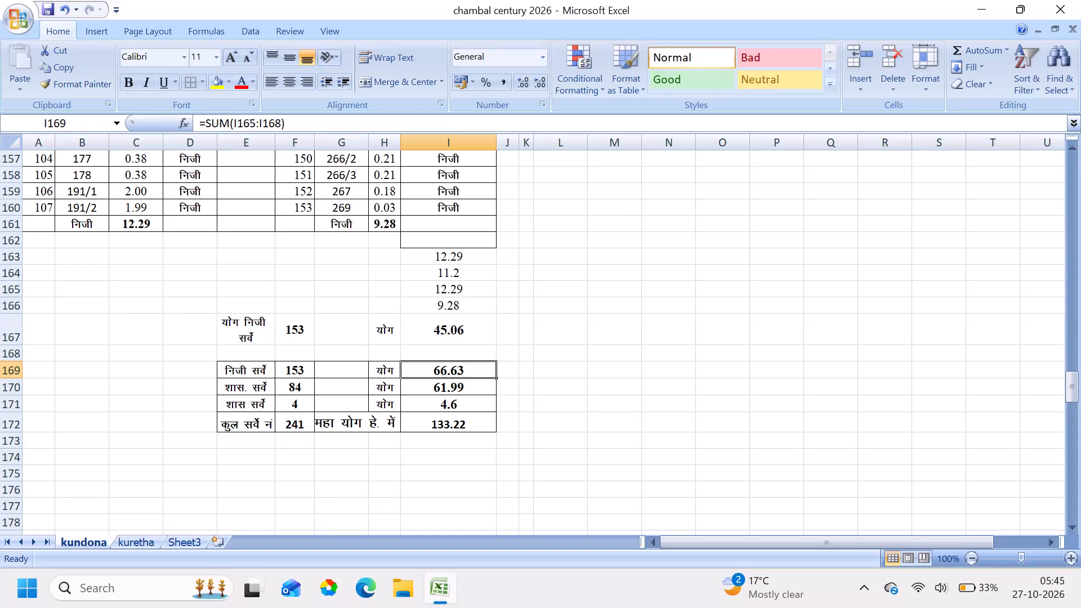
text(45.)
text(06)
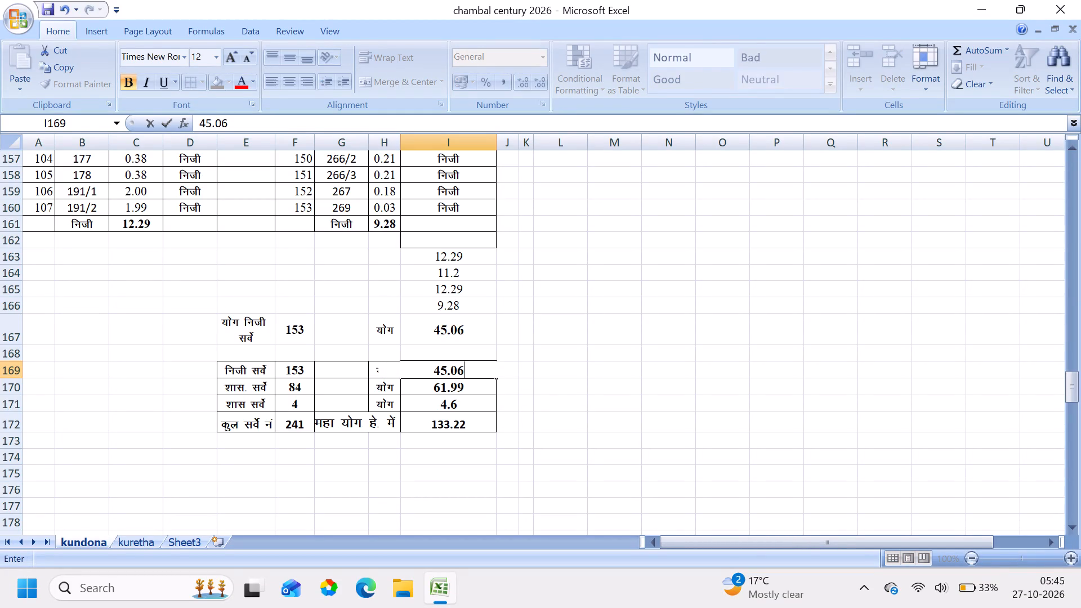
key(Return)
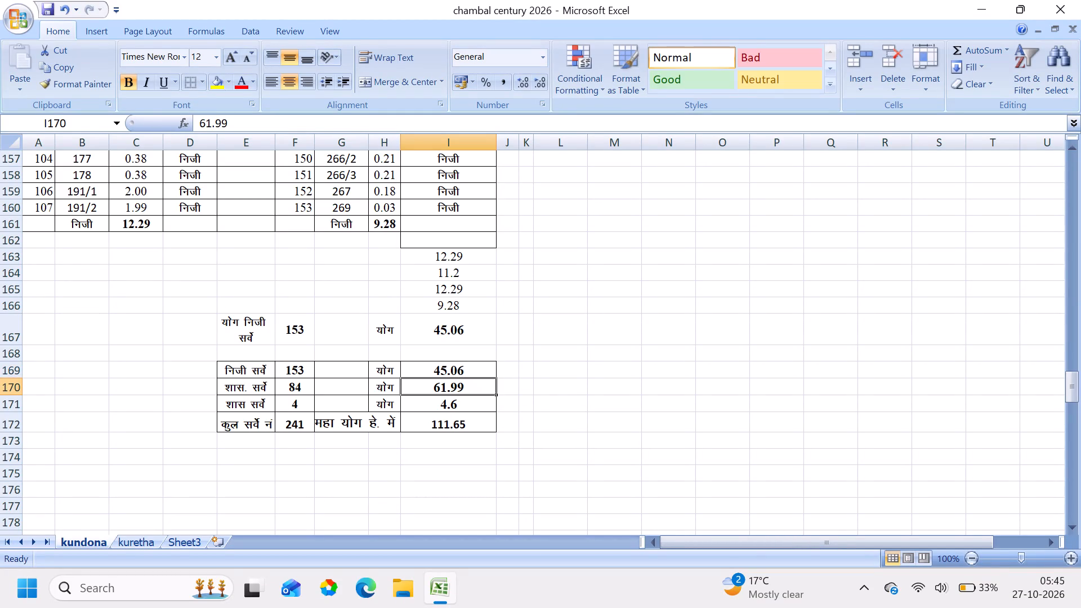
Save the workbook, switch to the kuretha sheet and save again.
click(591, 447)
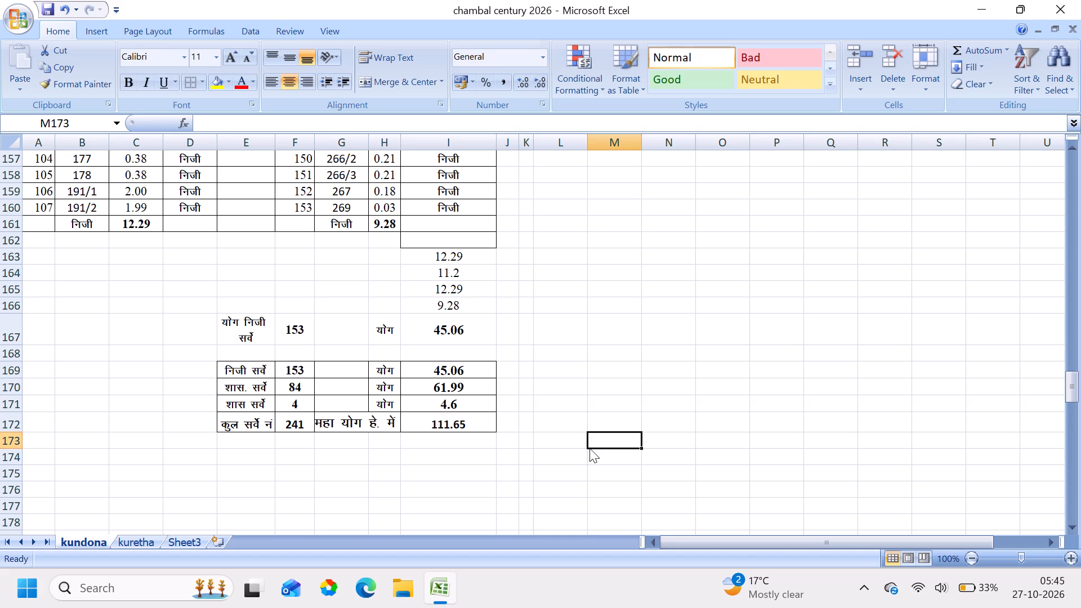
key(ctrl+s)
click(134, 539)
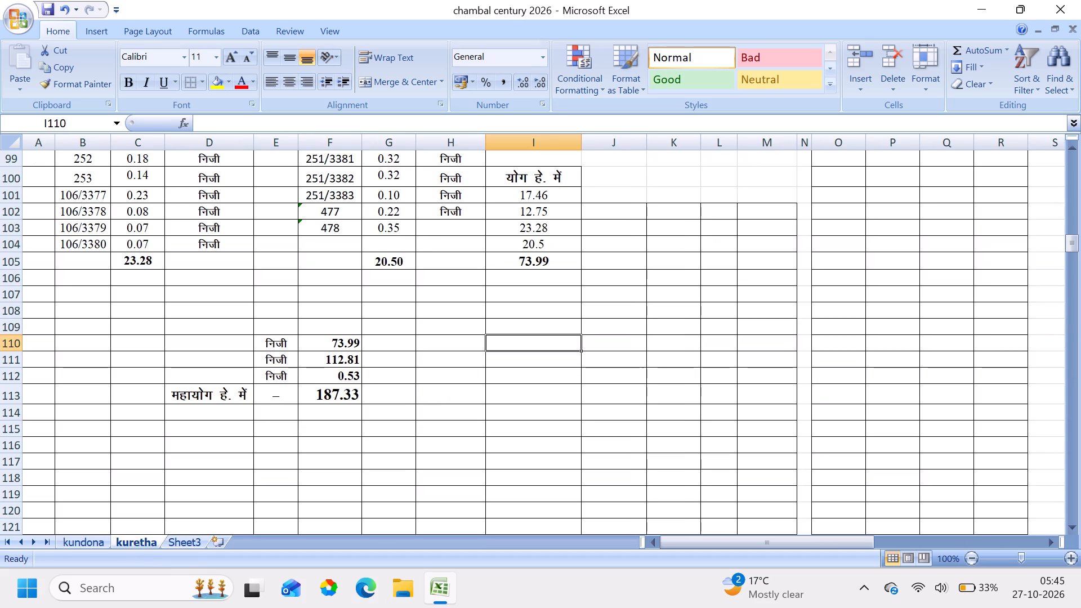
key(ctrl+s)
Number the first स. क्र column of the kuretha sheet from 1 to 47 by filling a series in A3:A49.
scroll(206, 336, up, 3)
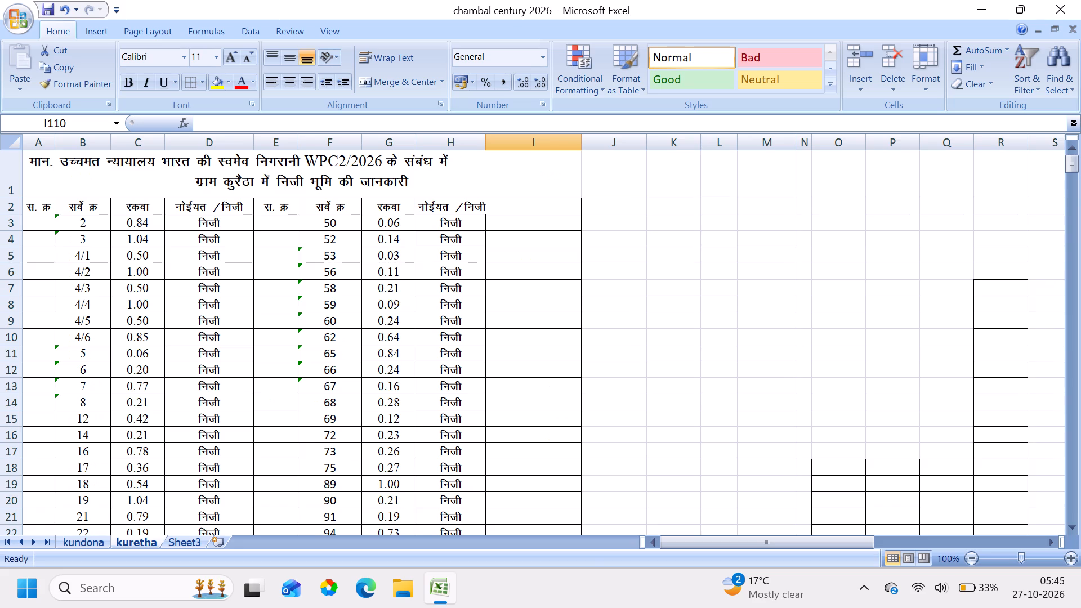
click(33, 228)
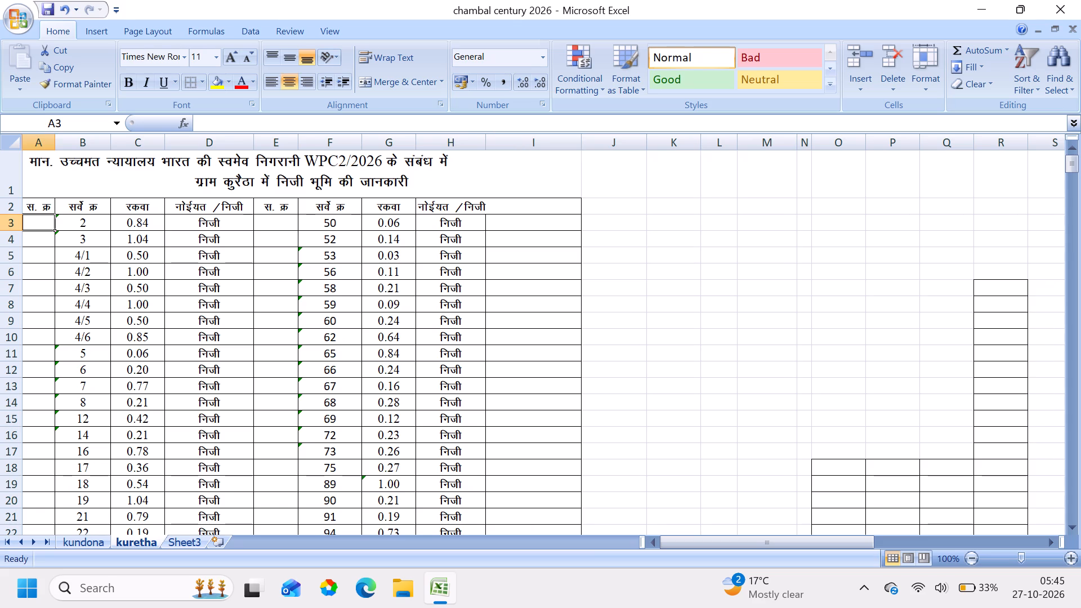
key(1)
key(Return)
key(2)
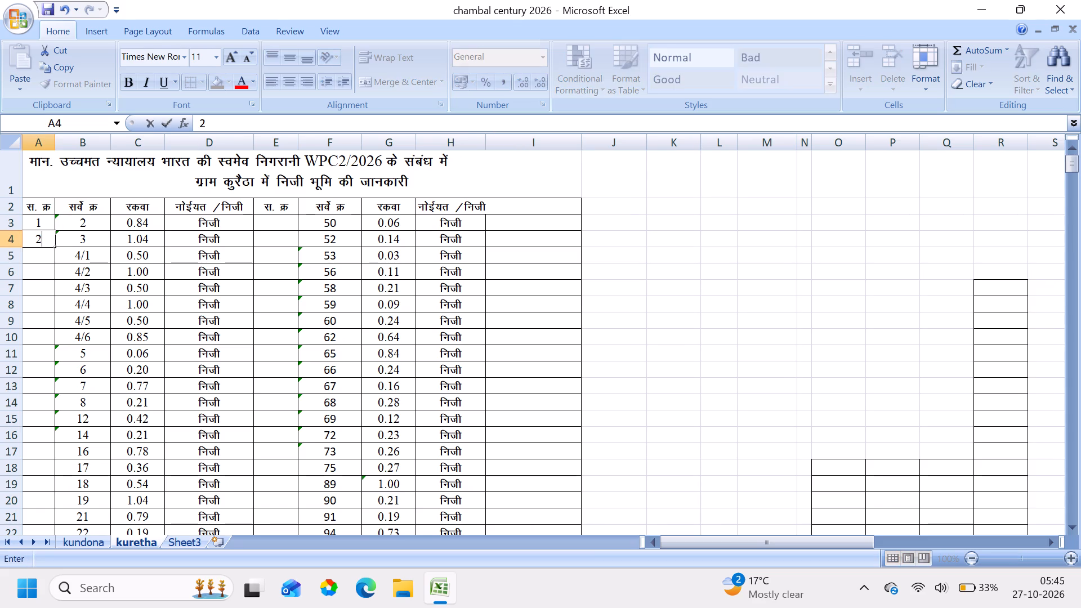
key(Return)
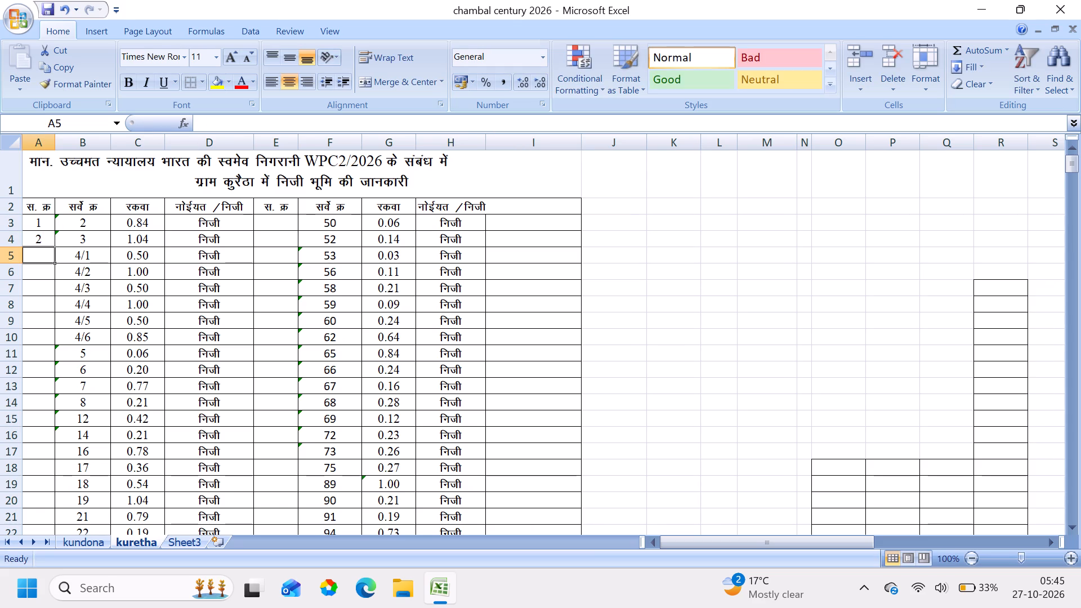
drag(35, 221, 38, 238)
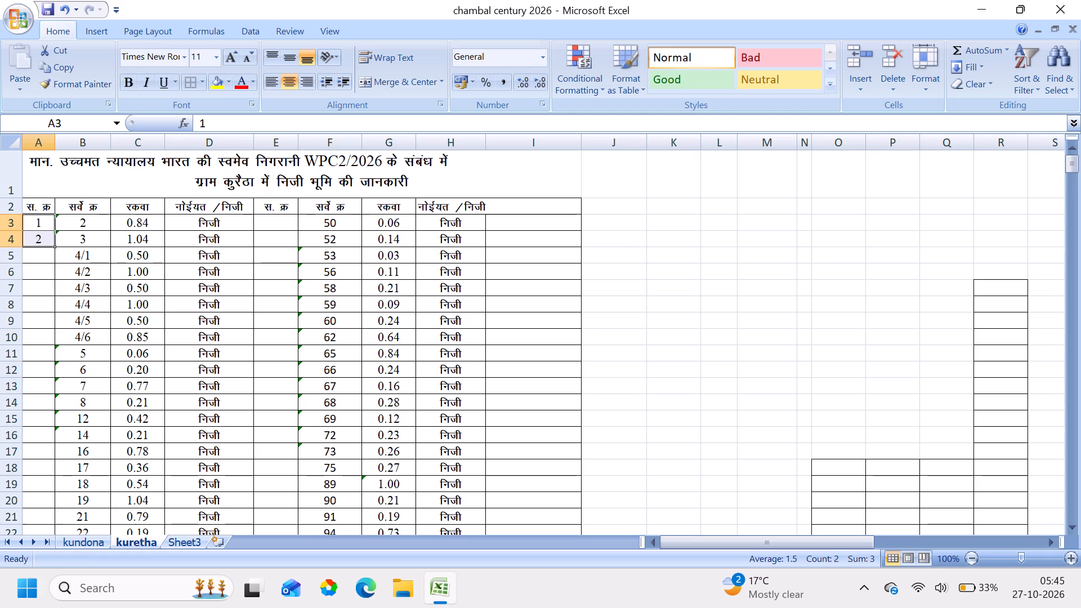
drag(53, 249, 61, 578)
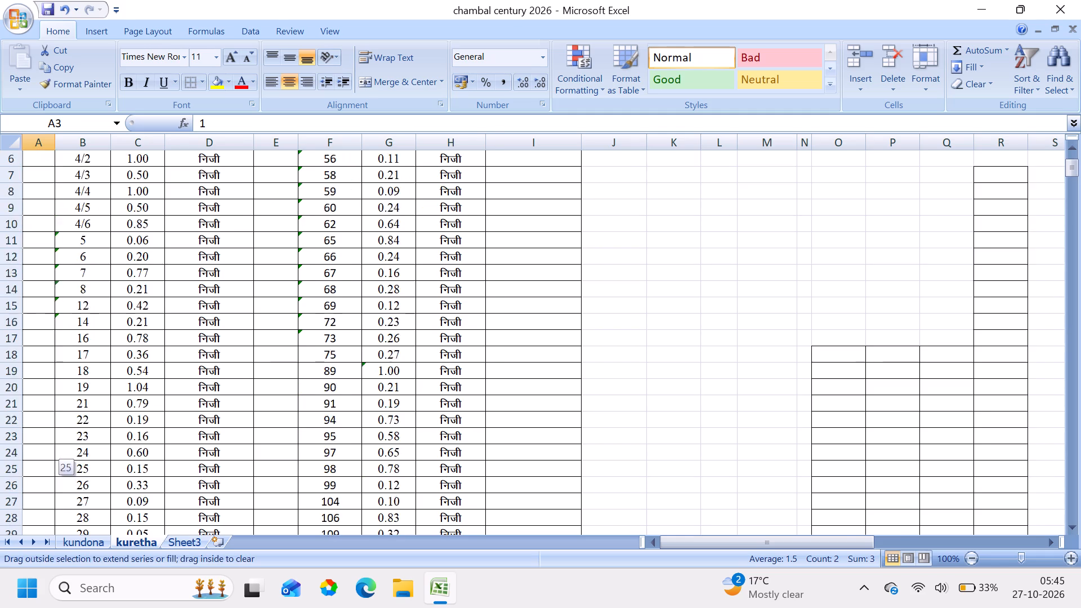
drag(61, 578, 68, 433)
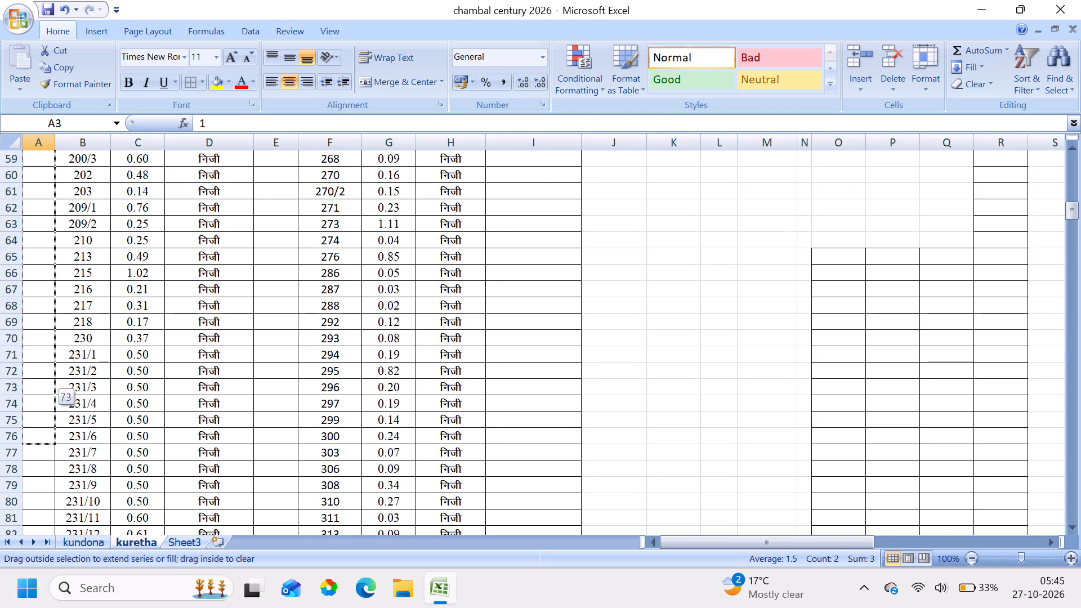
drag(68, 433, 78, 138)
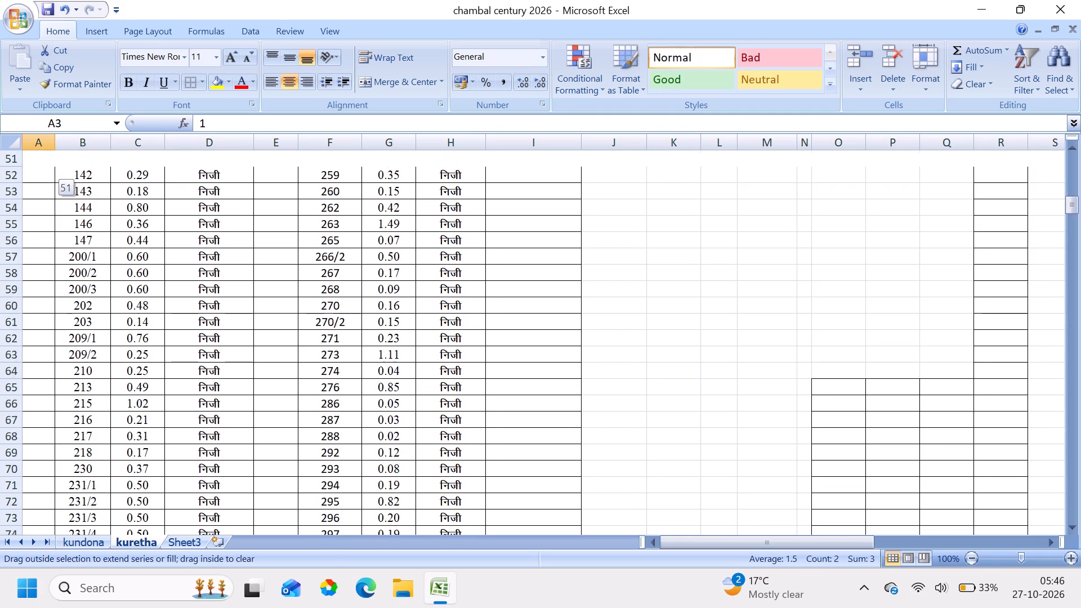
drag(78, 138, 58, 208)
Continue the serial numbers in the second स. क्र column from 48 to 92 by filling a series in E3:E47.
scroll(343, 238, up, 1)
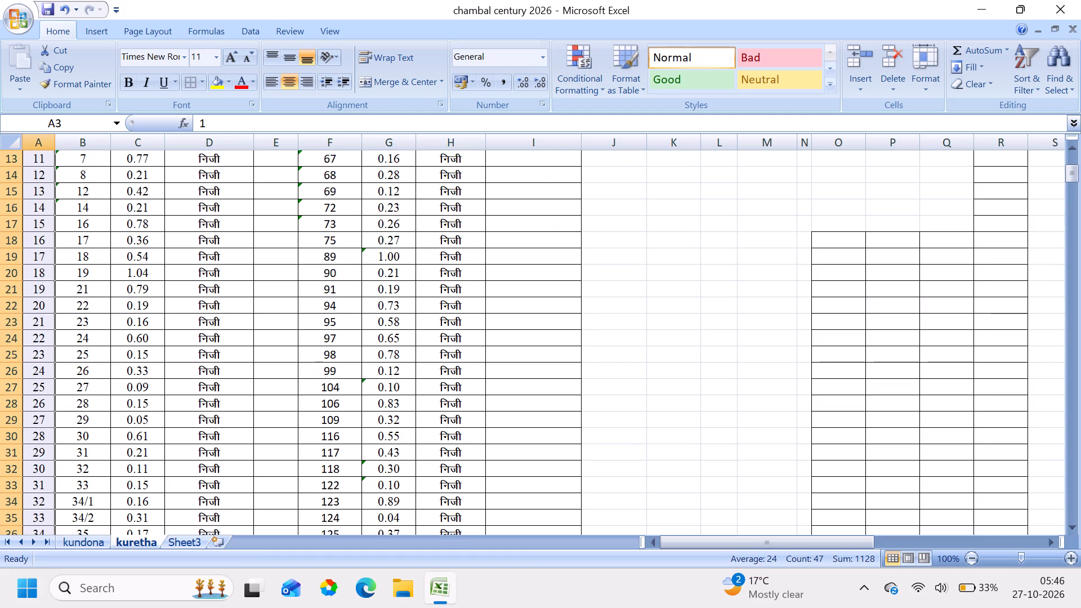
scroll(343, 239, up, 1)
click(270, 223)
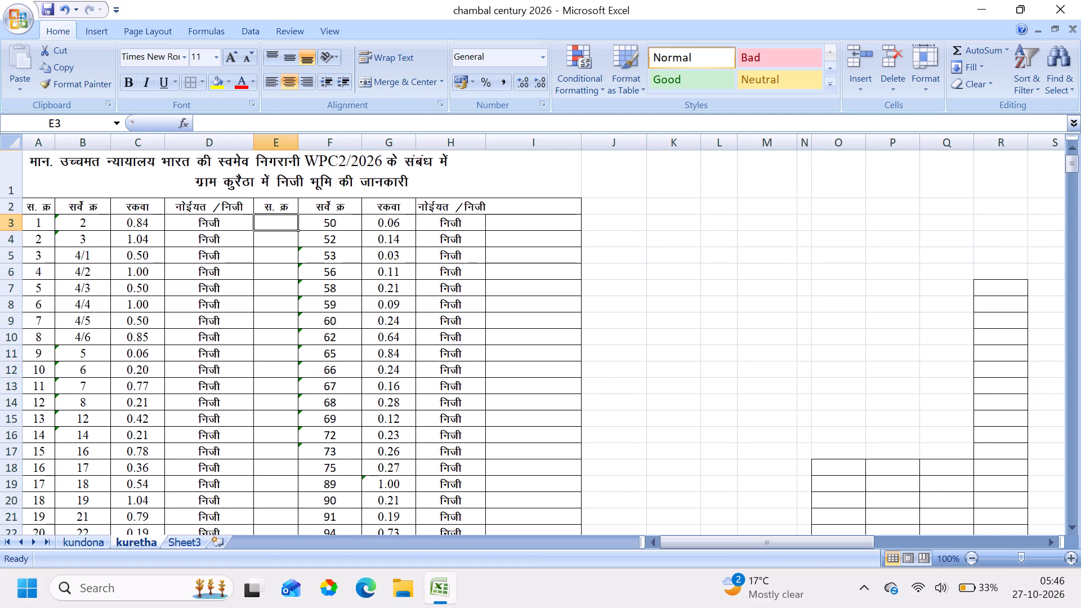
text(48)
key(Return)
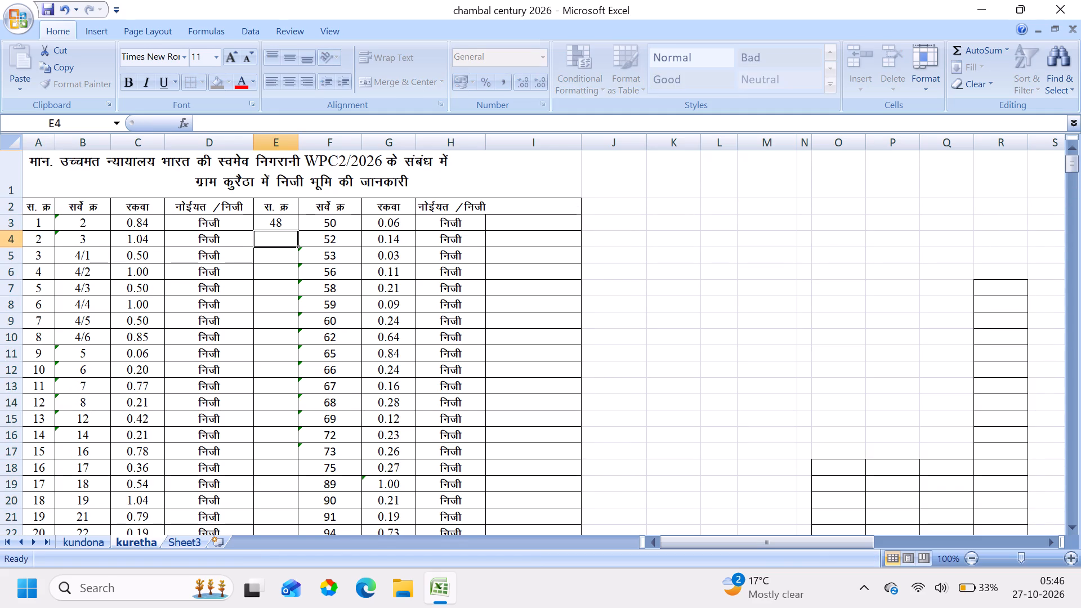
text(49)
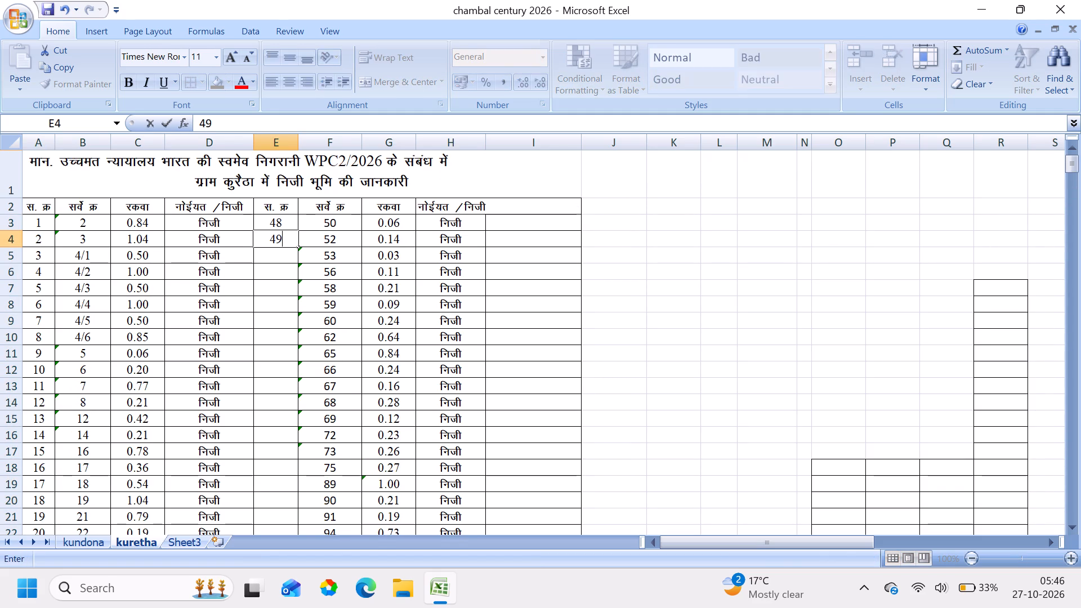
drag(273, 221, 283, 239)
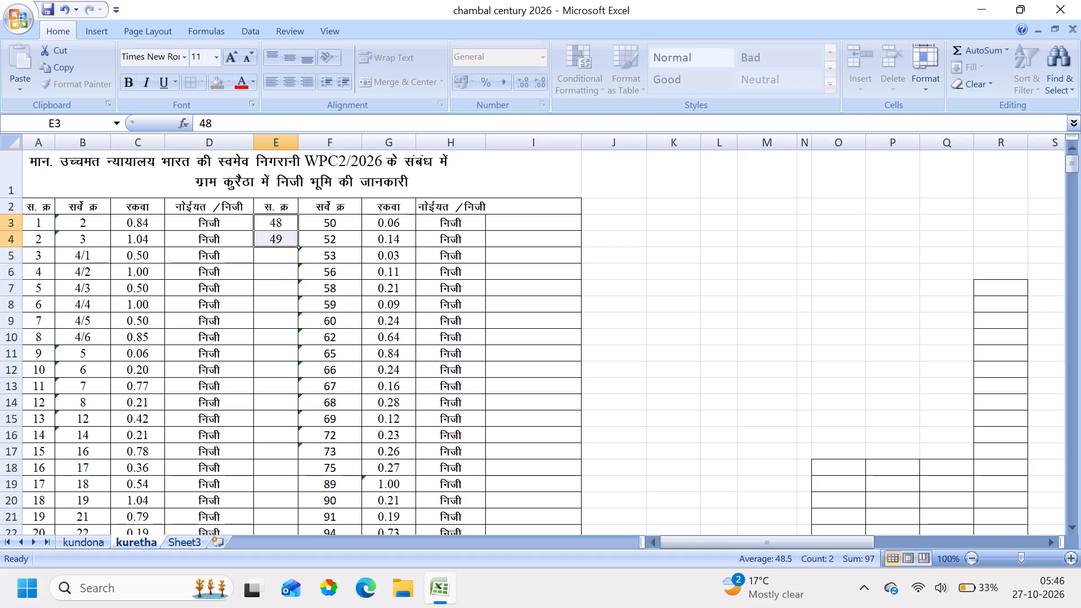
drag(296, 248, 293, 548)
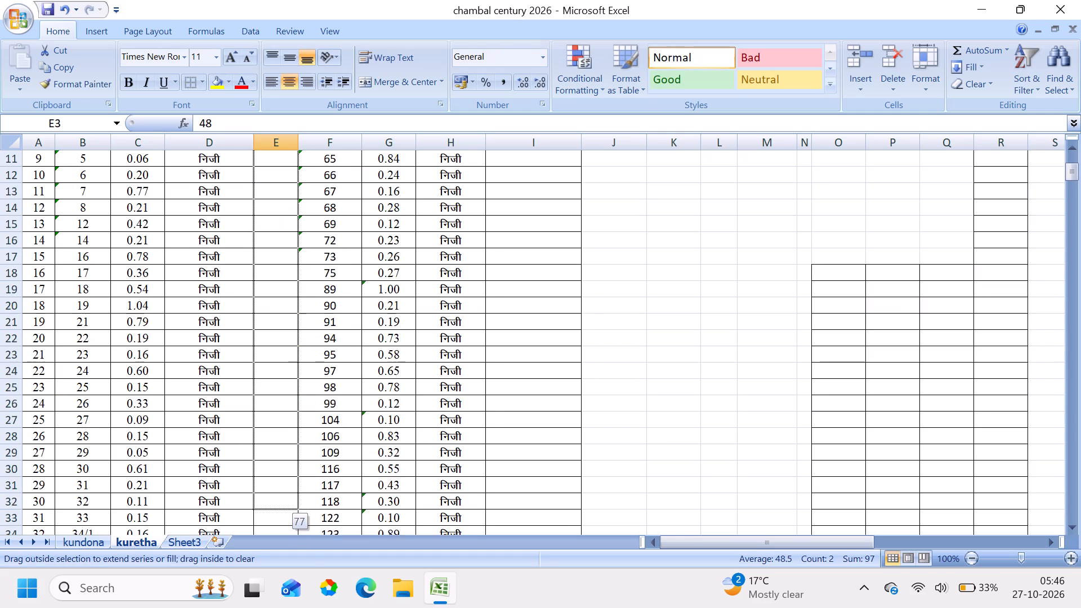
drag(293, 548, 302, 418)
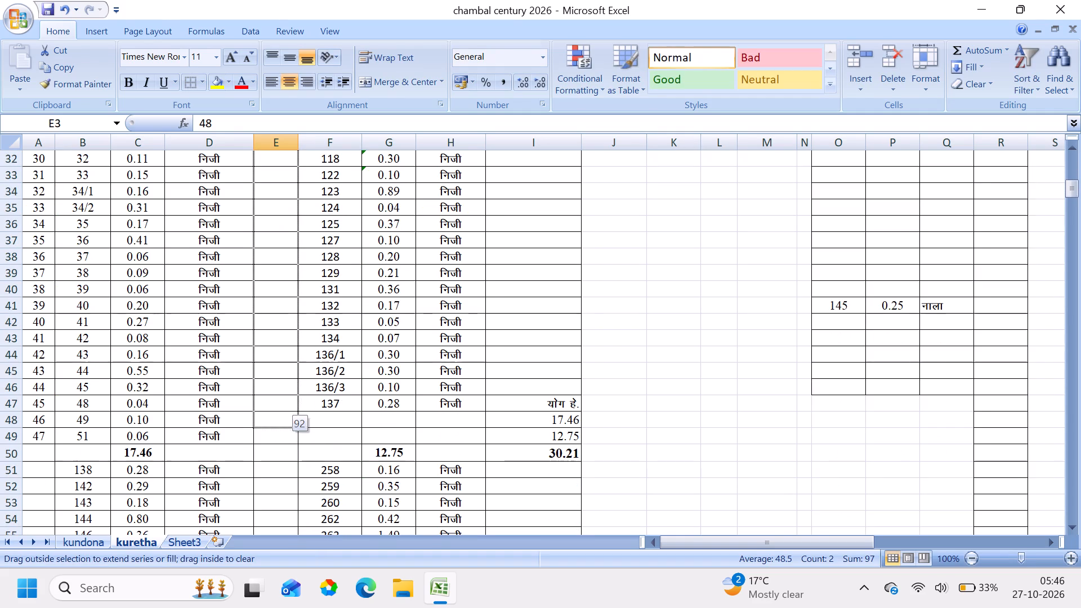
drag(302, 418, 305, 410)
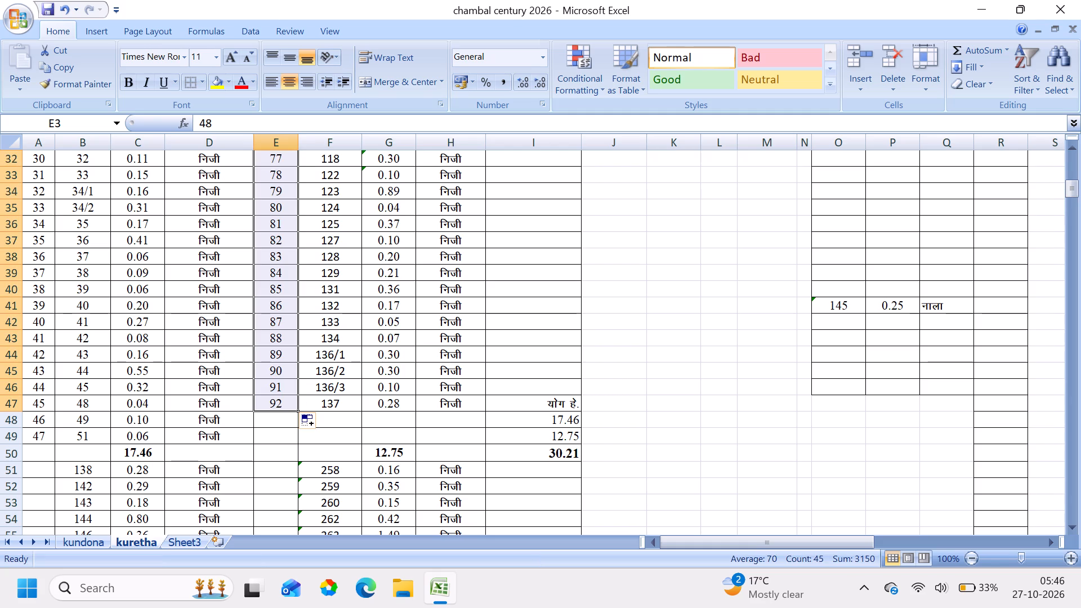
Continue the serial numbers in the first column below the subtotal row from 93 to 140 by filling a series in A51:A98.
click(26, 469)
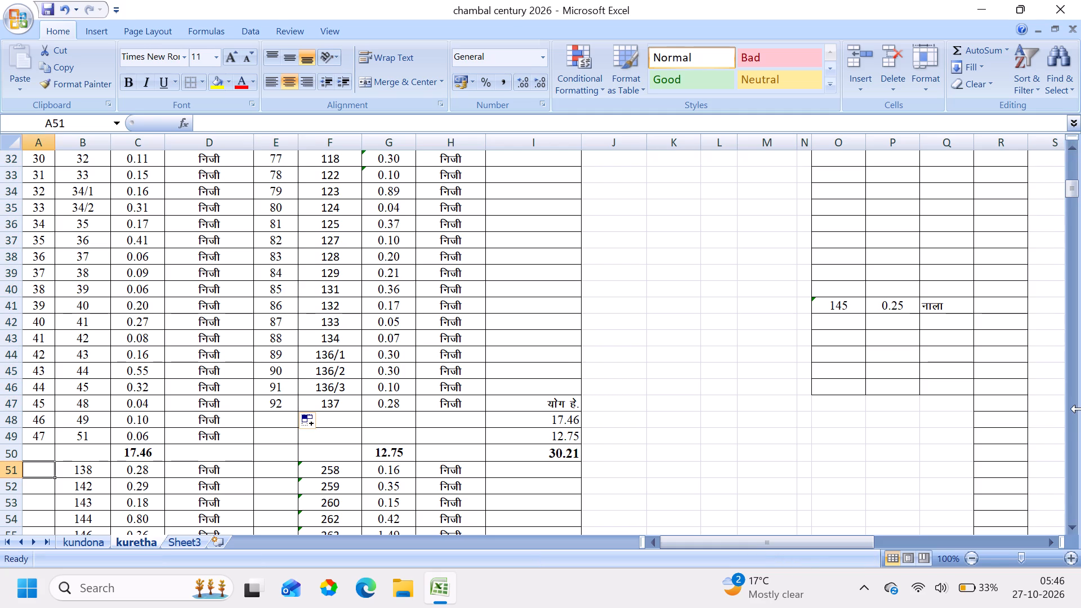
text(93)
key(Return)
text(94)
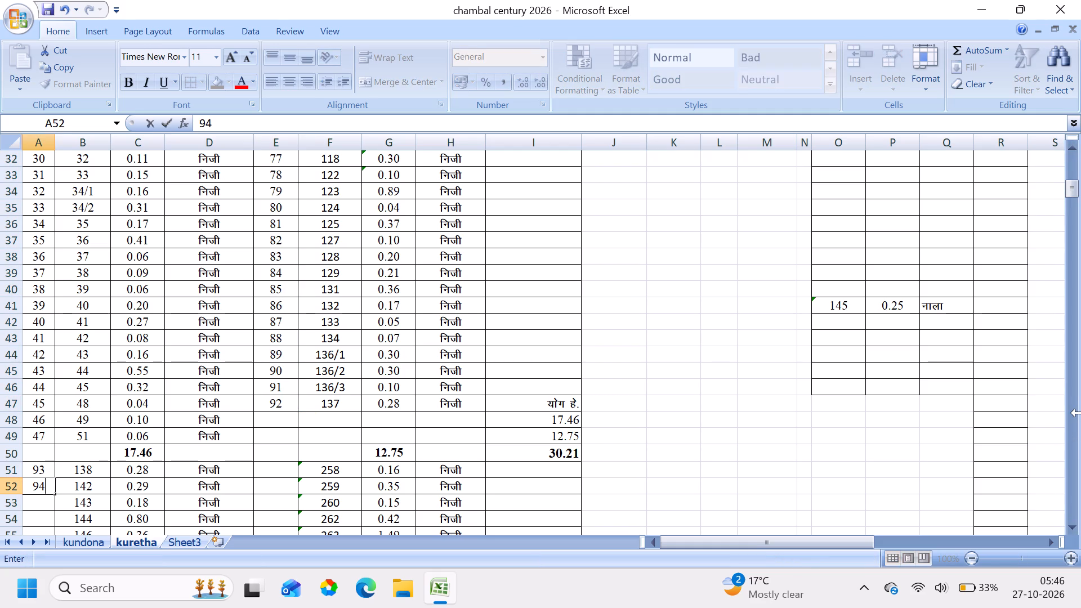
click(93, 484)
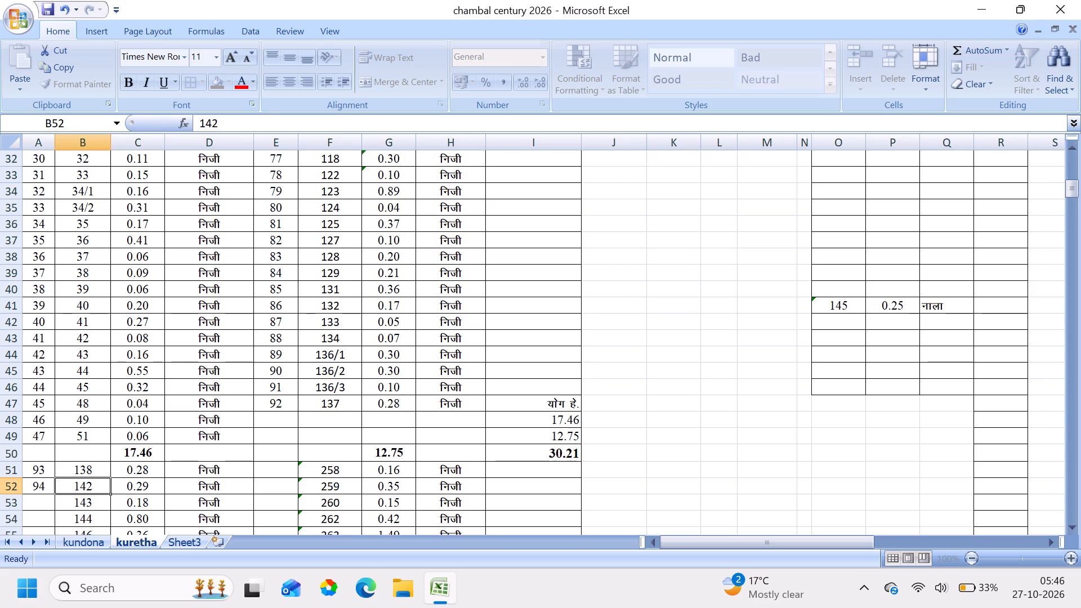
drag(40, 471, 40, 492)
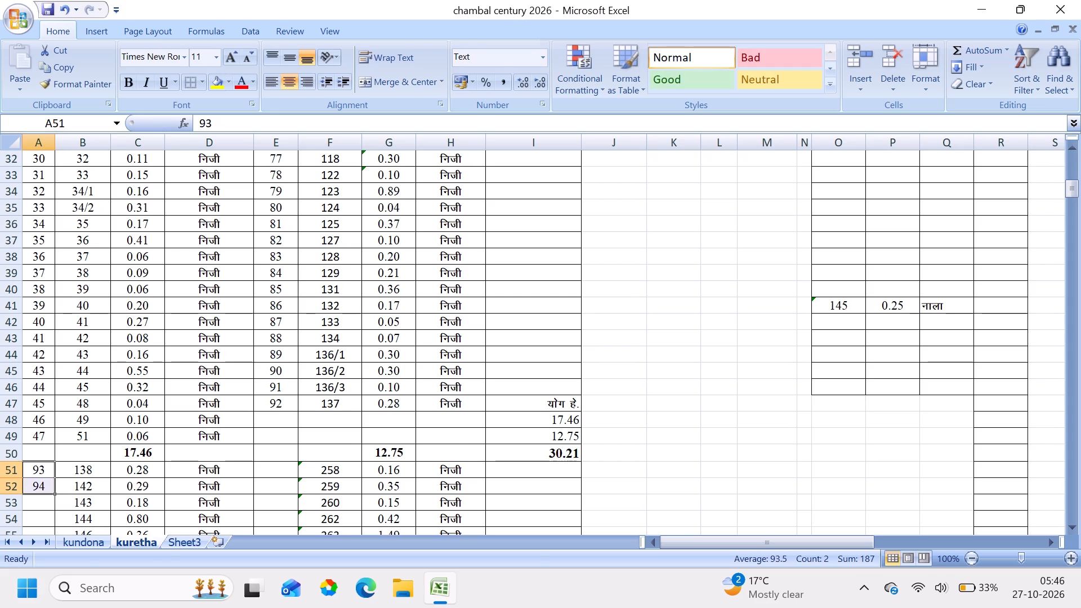
drag(54, 491, 65, 569)
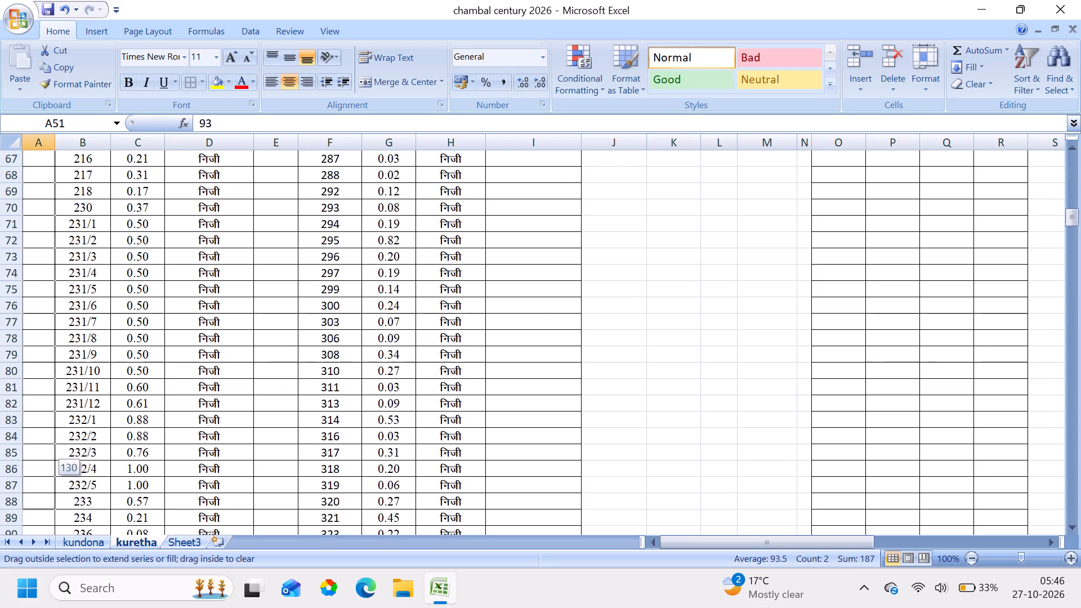
drag(65, 569, 73, 502)
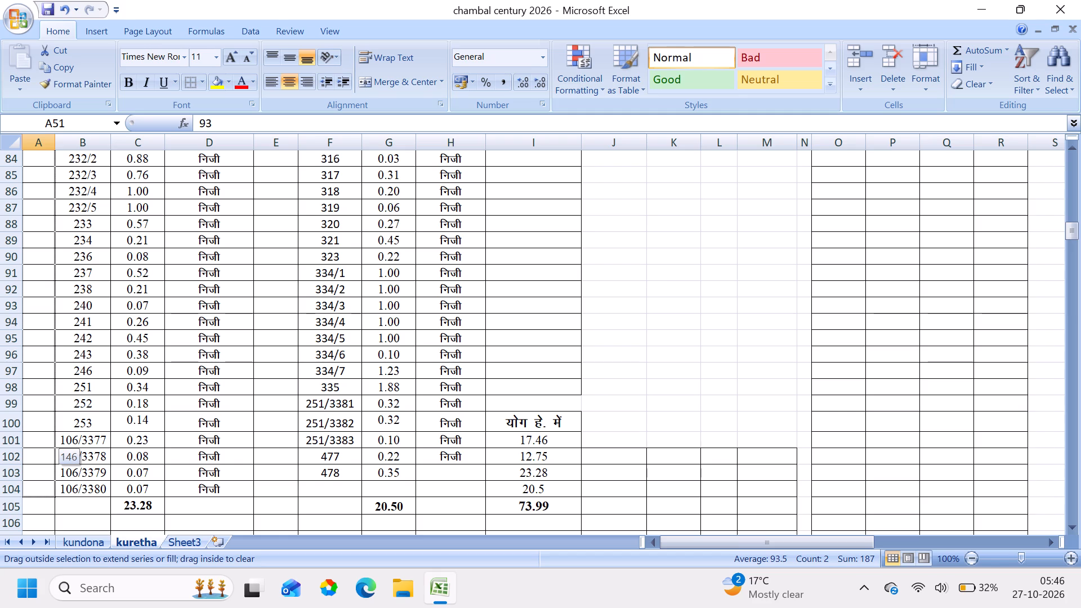
drag(73, 502, 73, 499)
drag(73, 499, 69, 497)
drag(69, 497, 67, 393)
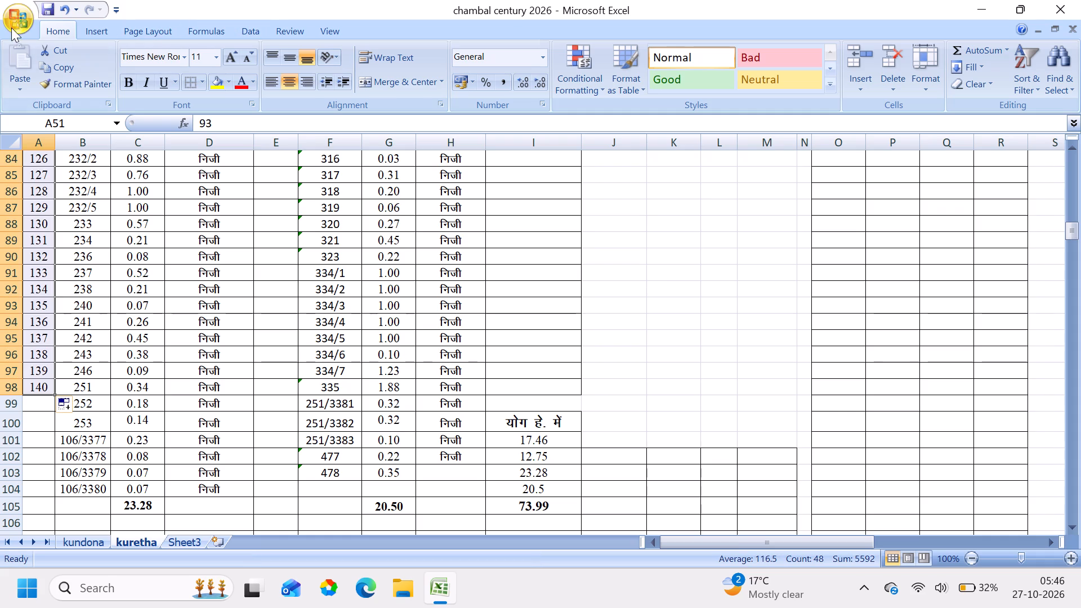
Check the page breaks on the first three pages of the kuretha sheet in Print Preview.
click(17, 19)
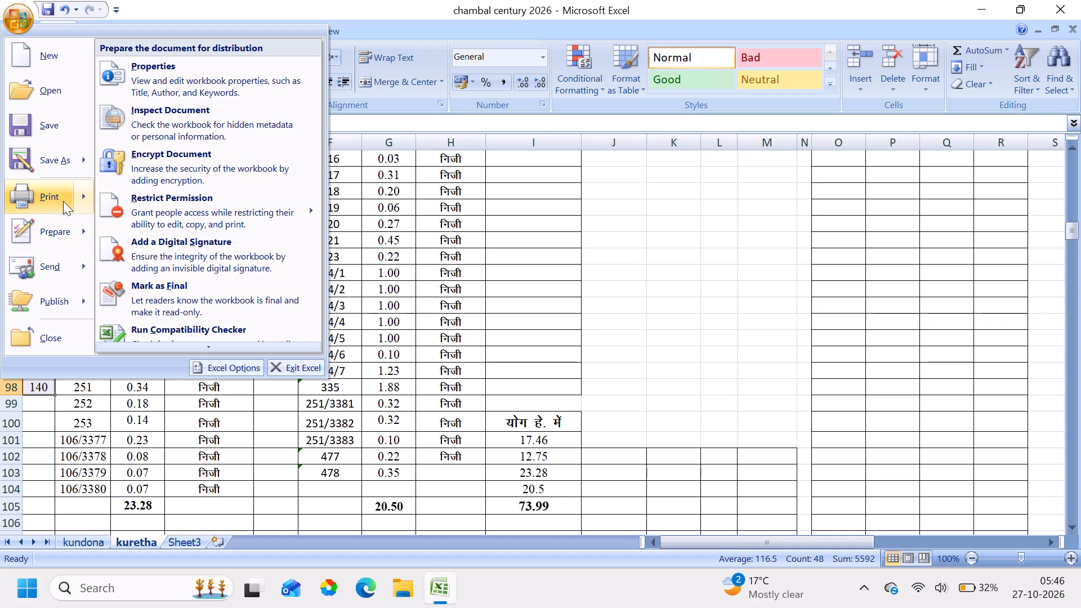
click(163, 175)
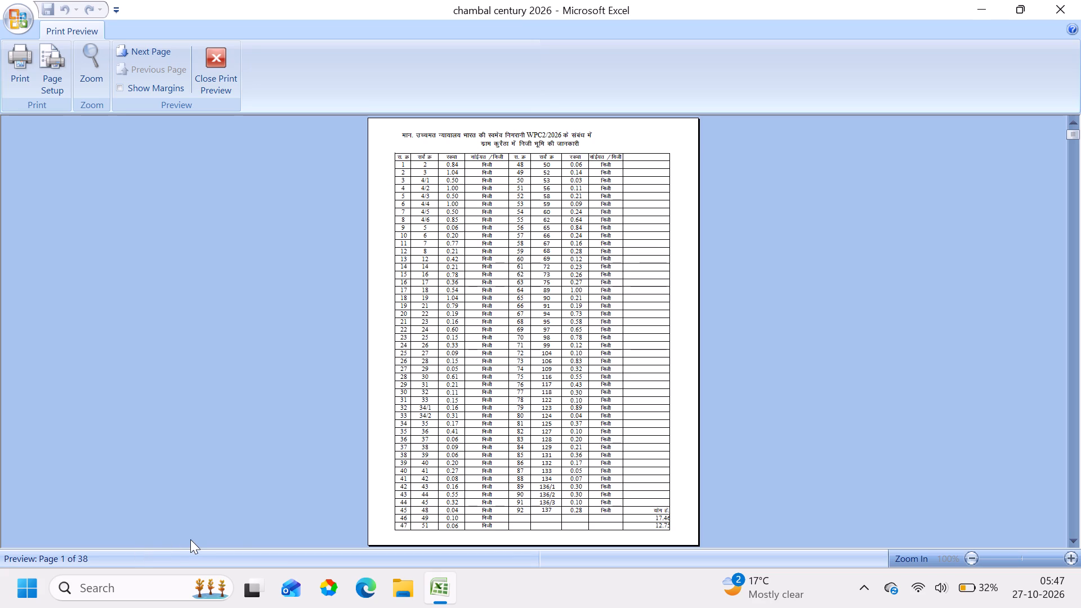
click(165, 52)
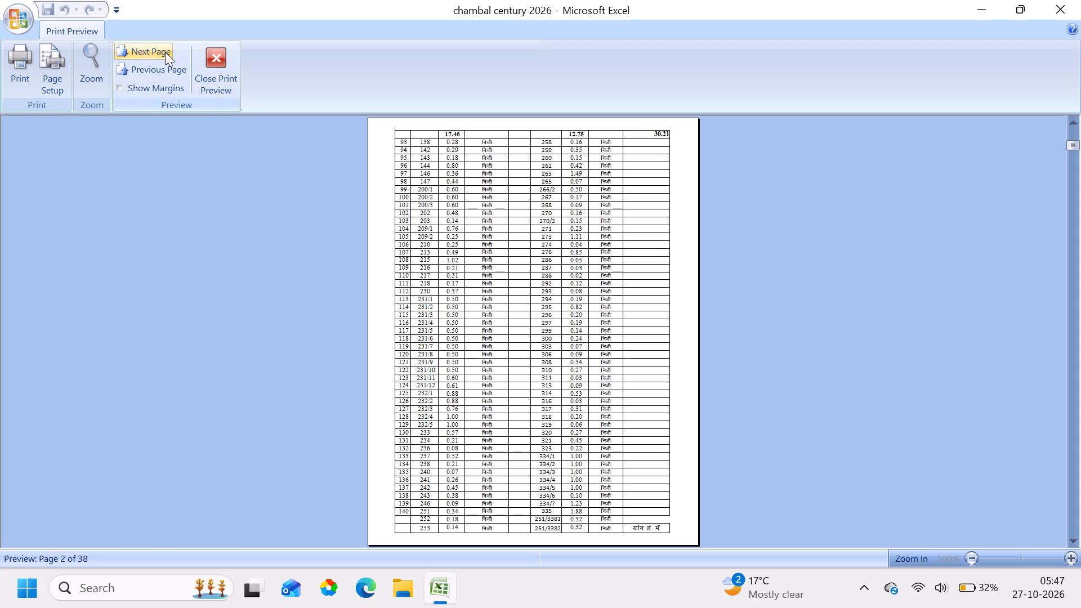
click(165, 52)
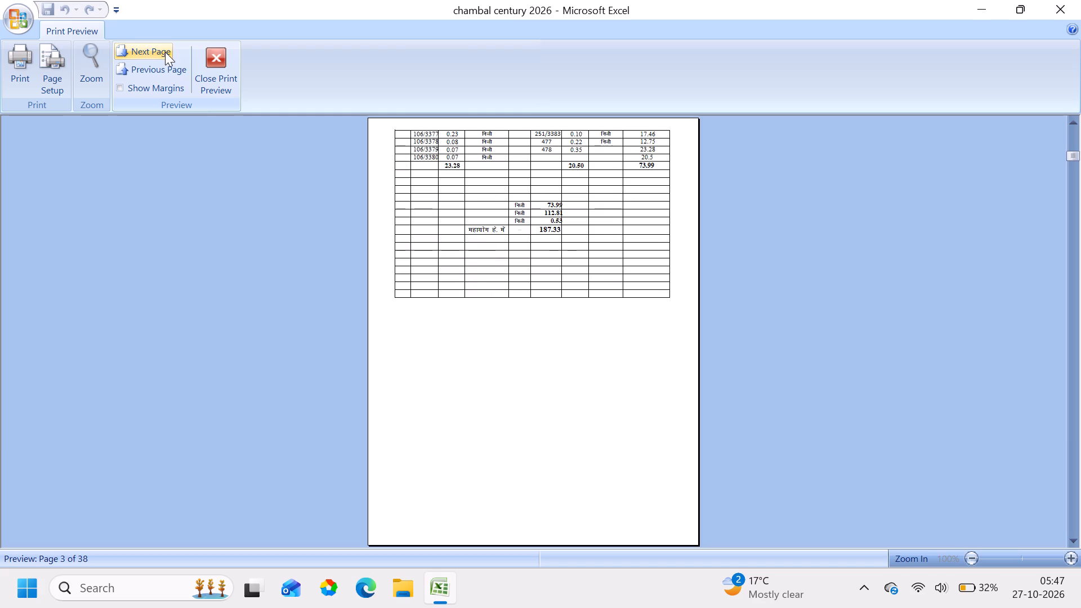
click(218, 65)
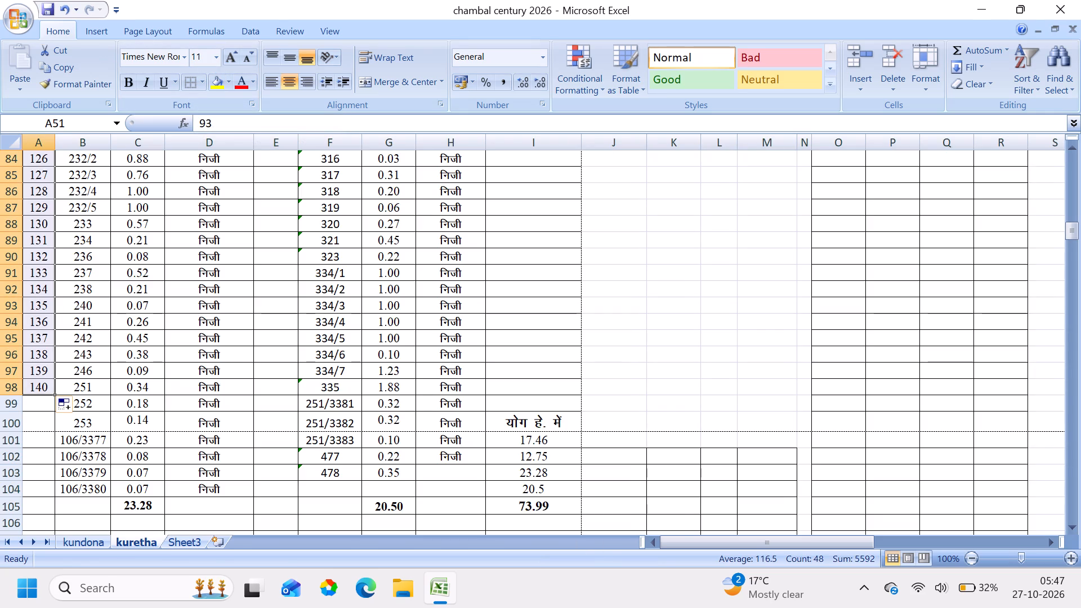
Set the kuretha sheet's bottom page margin to 0.8 and check the second page in Print Preview.
click(17, 14)
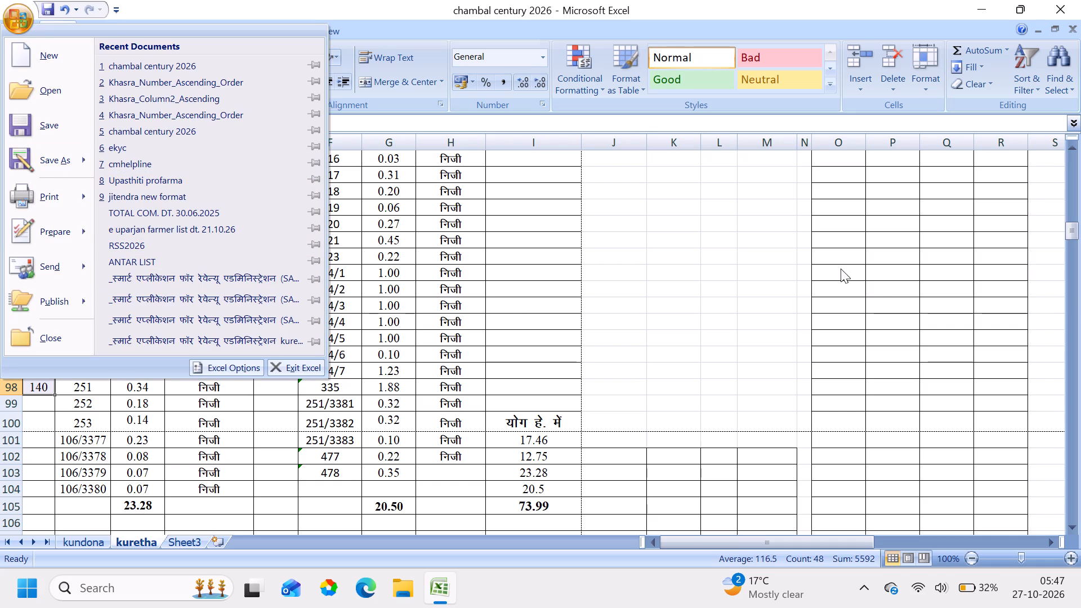
click(883, 296)
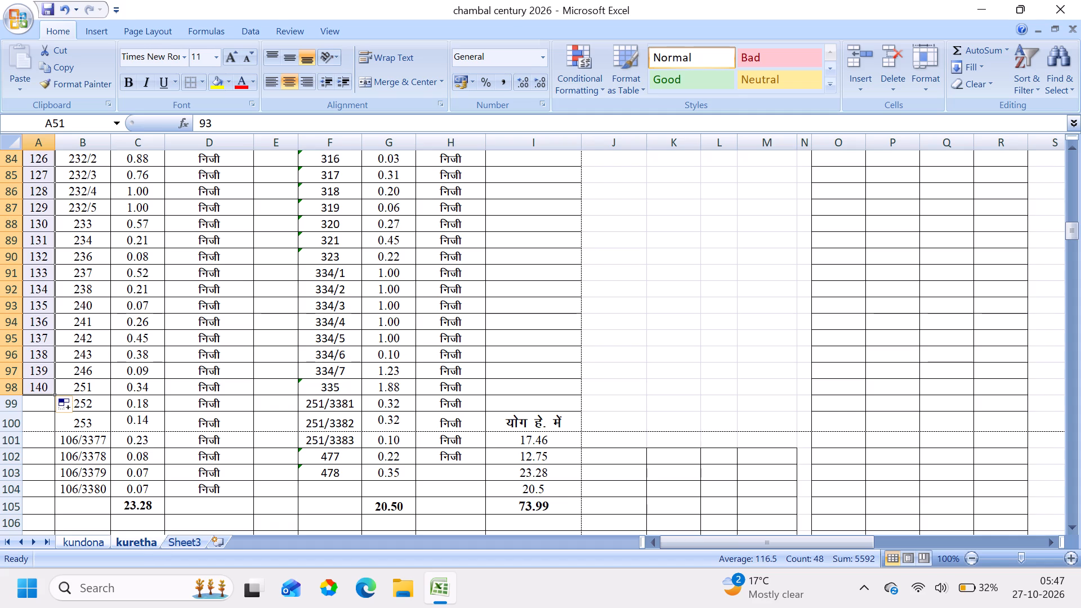
click(15, 25)
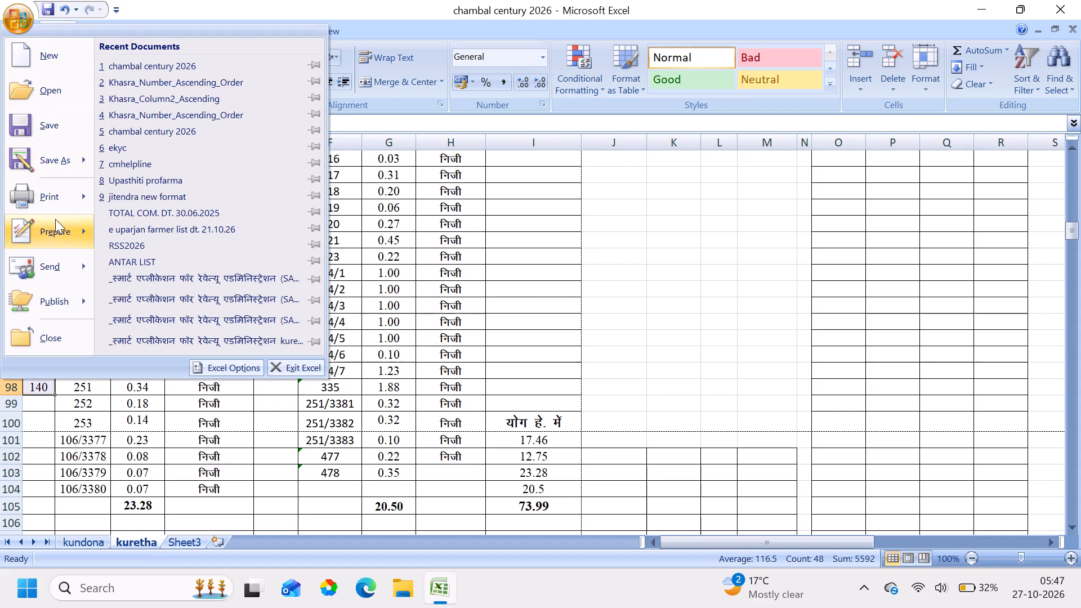
click(181, 166)
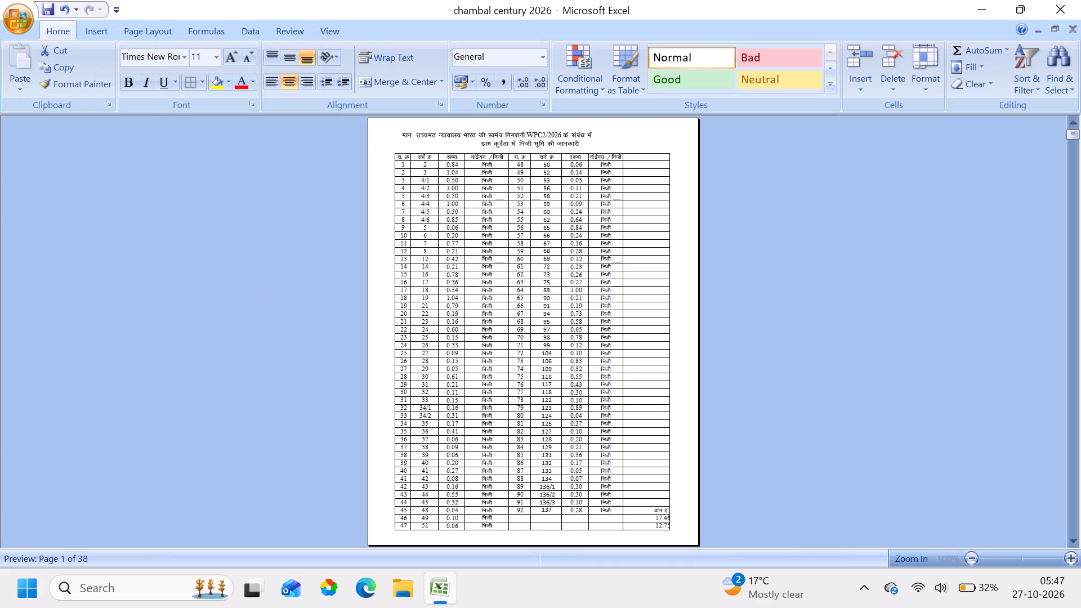
click(59, 57)
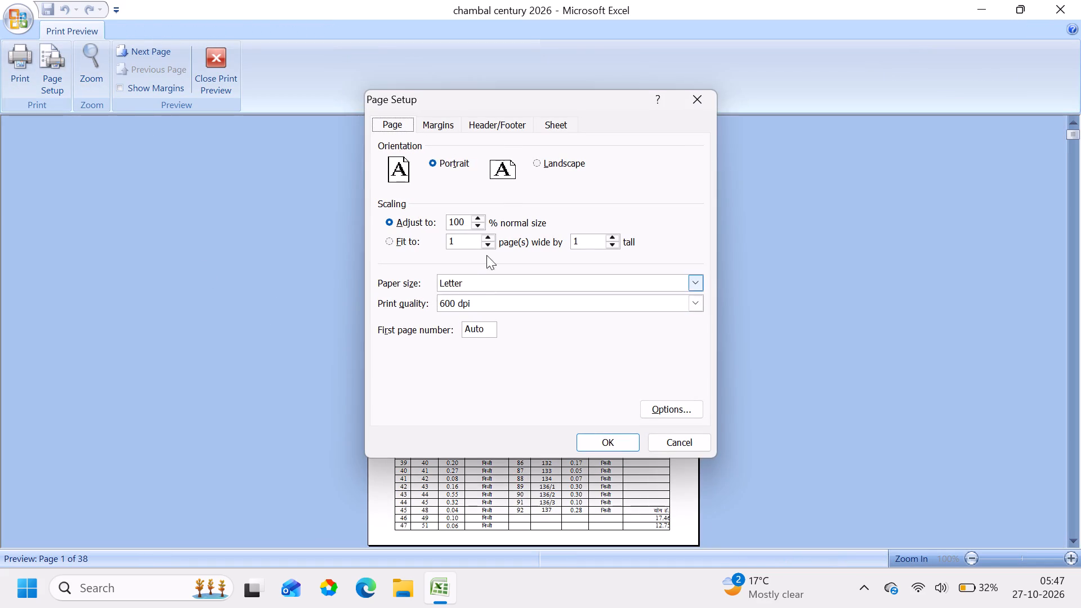
click(424, 121)
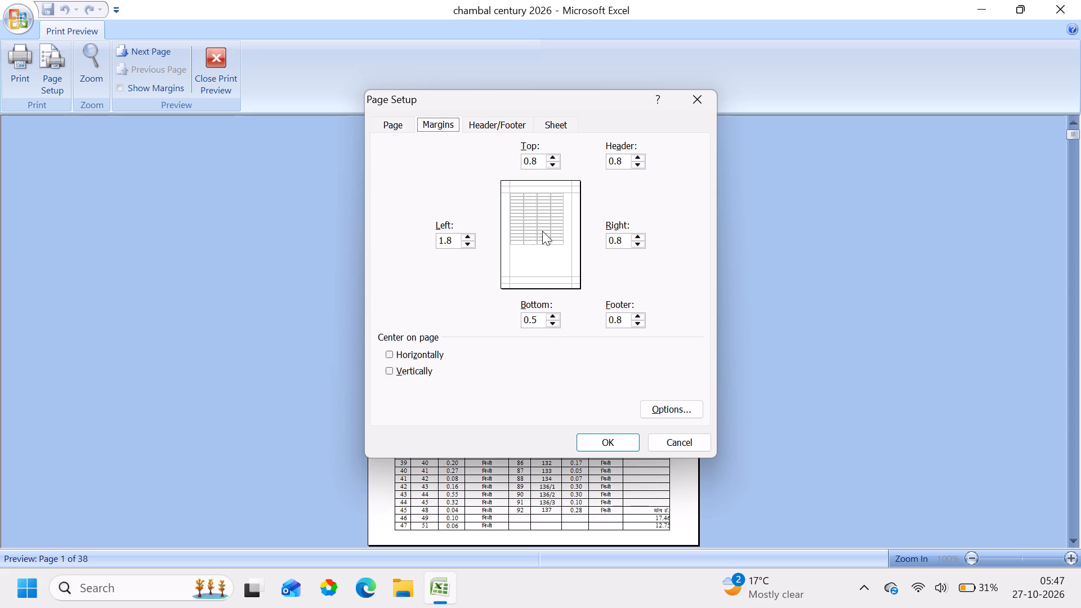
drag(538, 325, 531, 321)
key(8)
key(Return)
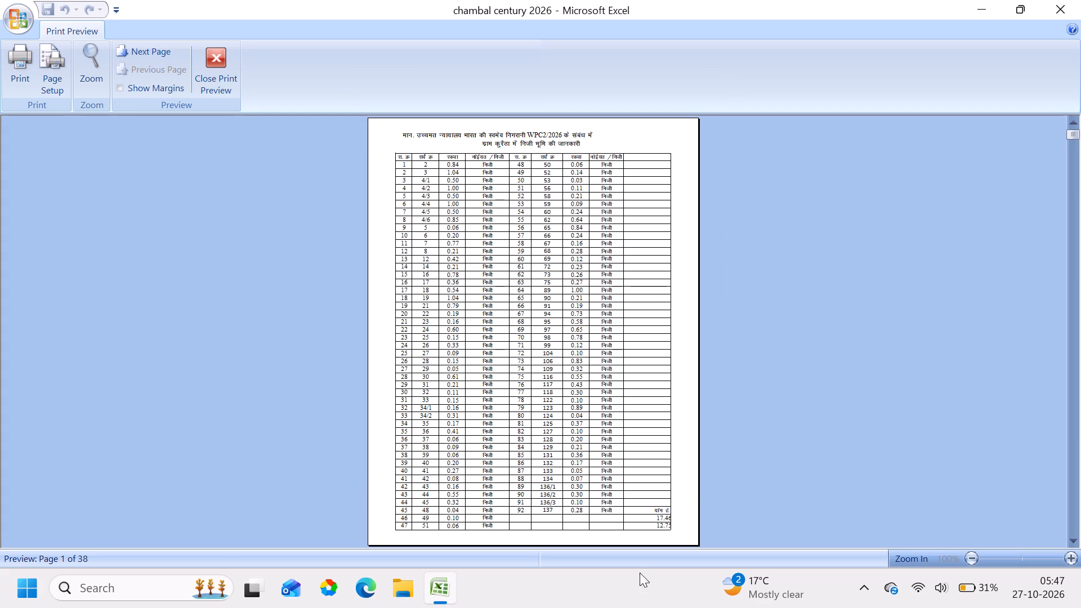
click(141, 53)
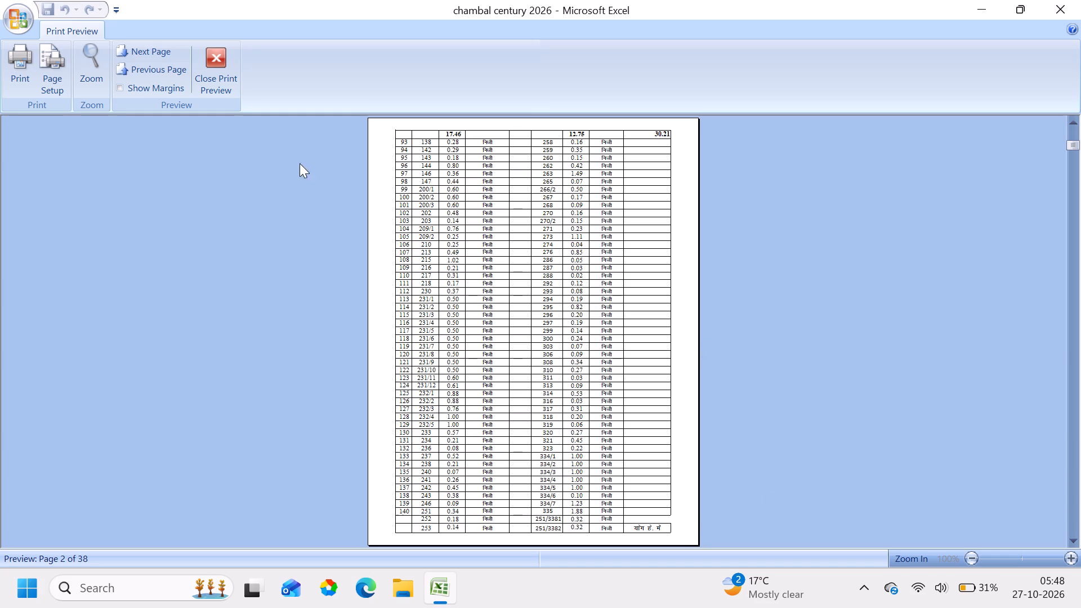
click(222, 69)
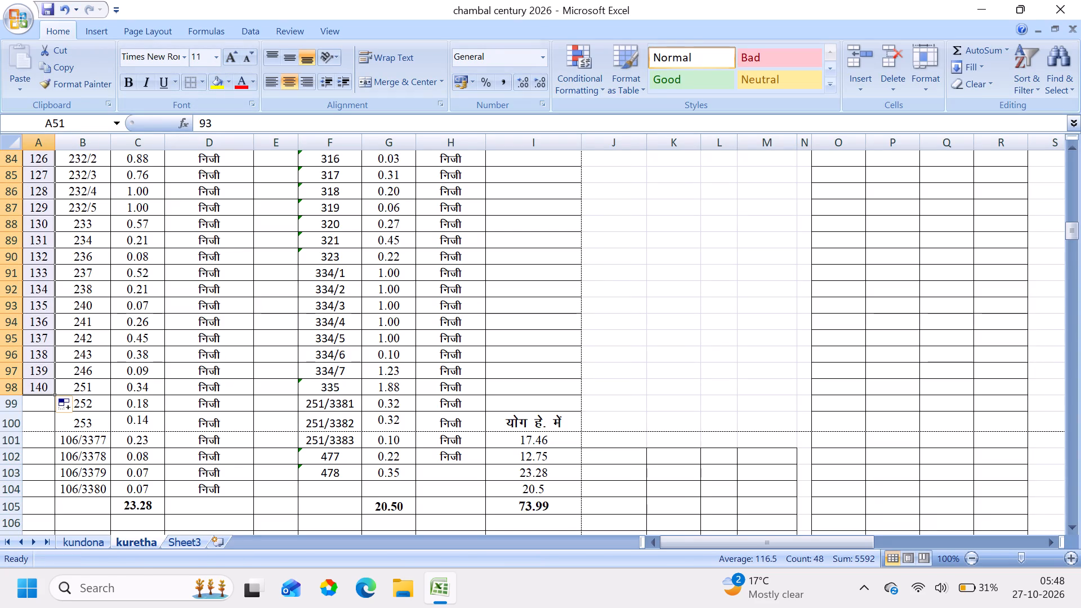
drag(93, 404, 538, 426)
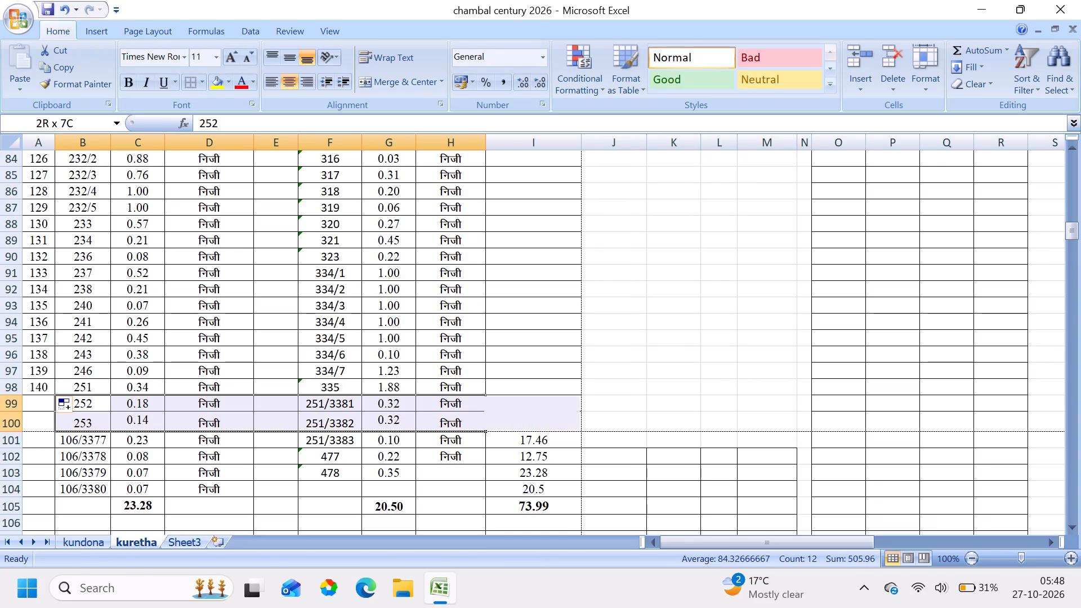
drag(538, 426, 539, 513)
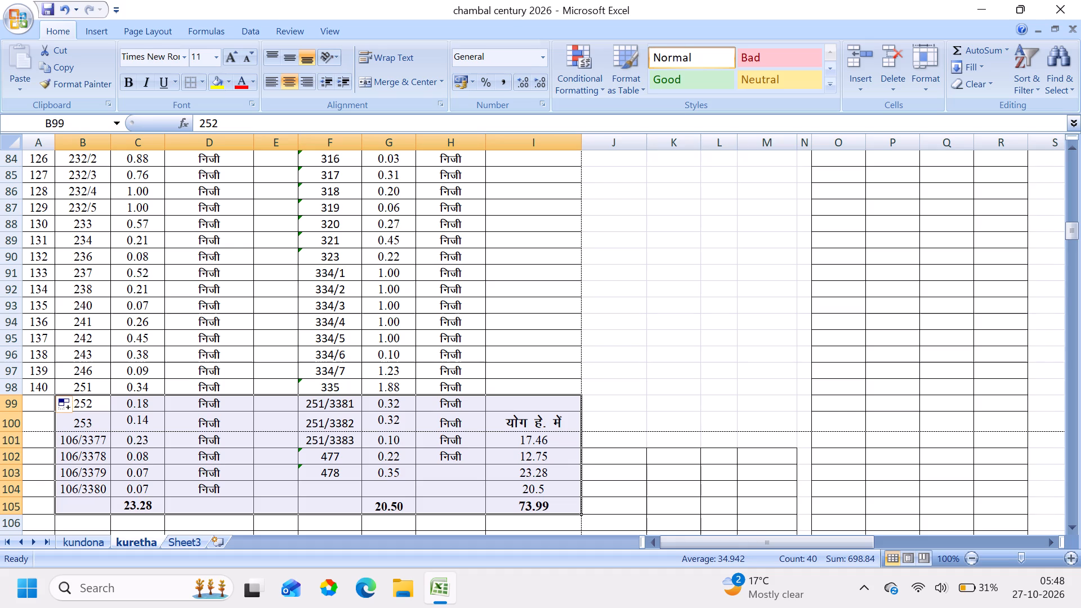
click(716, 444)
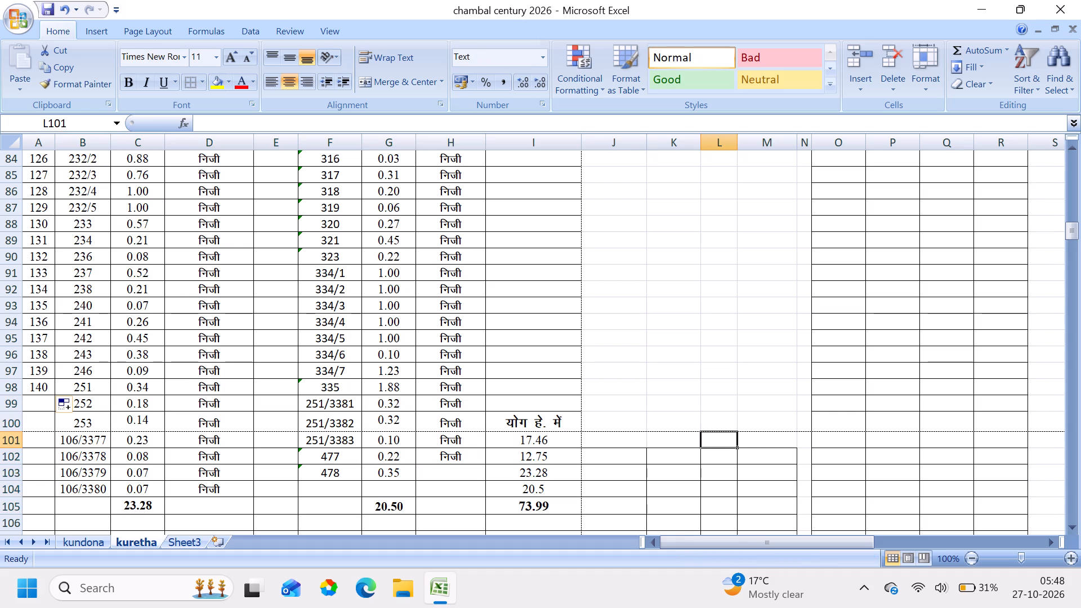
Insert two entire blank rows at row 99, between survey numbers 251 and 252.
click(569, 406)
right_click(569, 406)
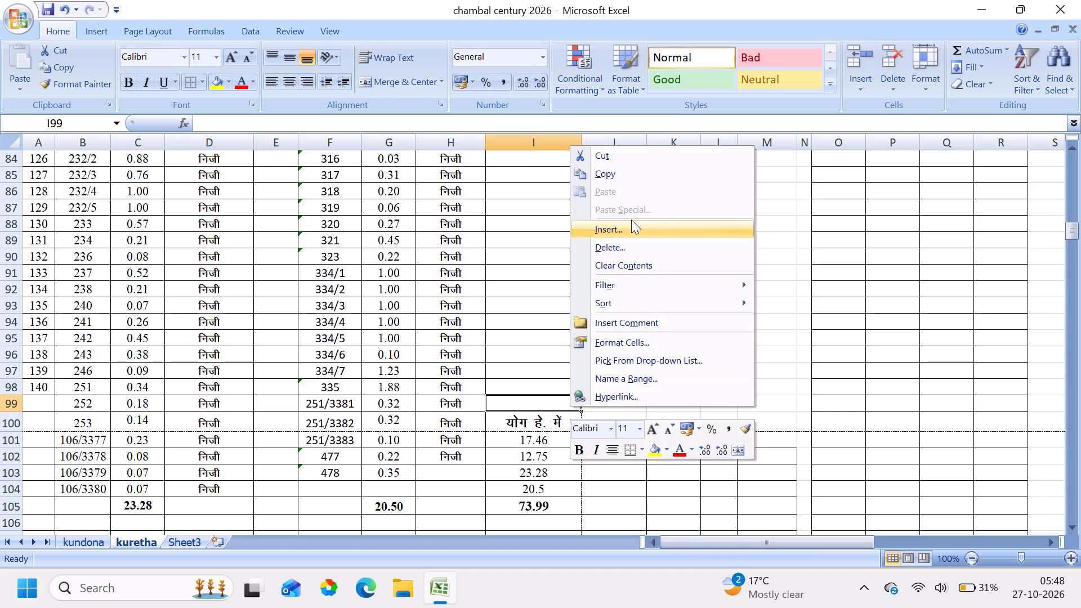
click(624, 229)
click(571, 235)
click(580, 279)
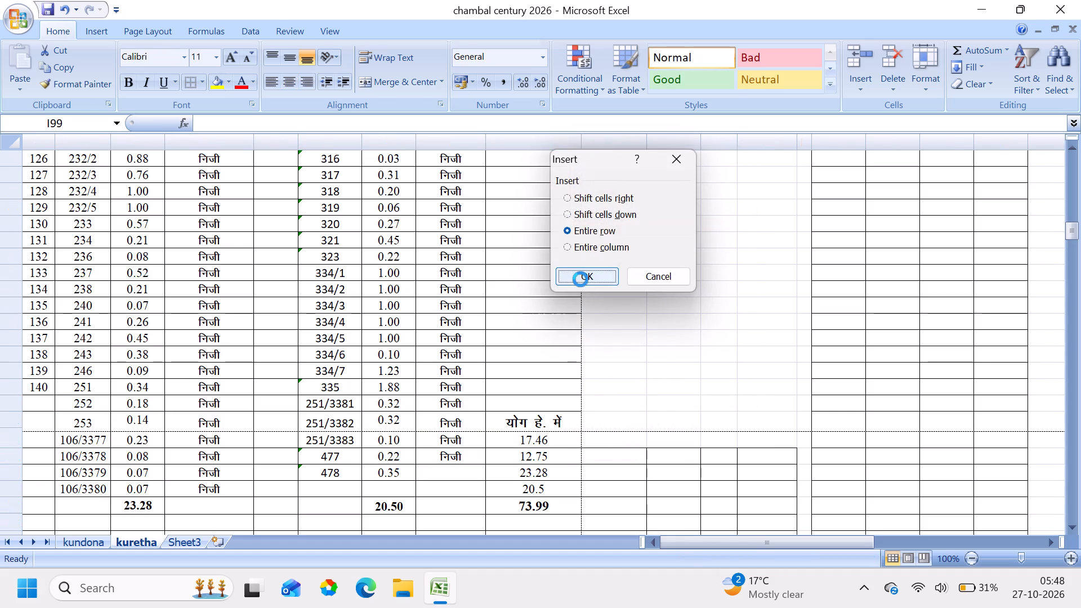
right_click(530, 409)
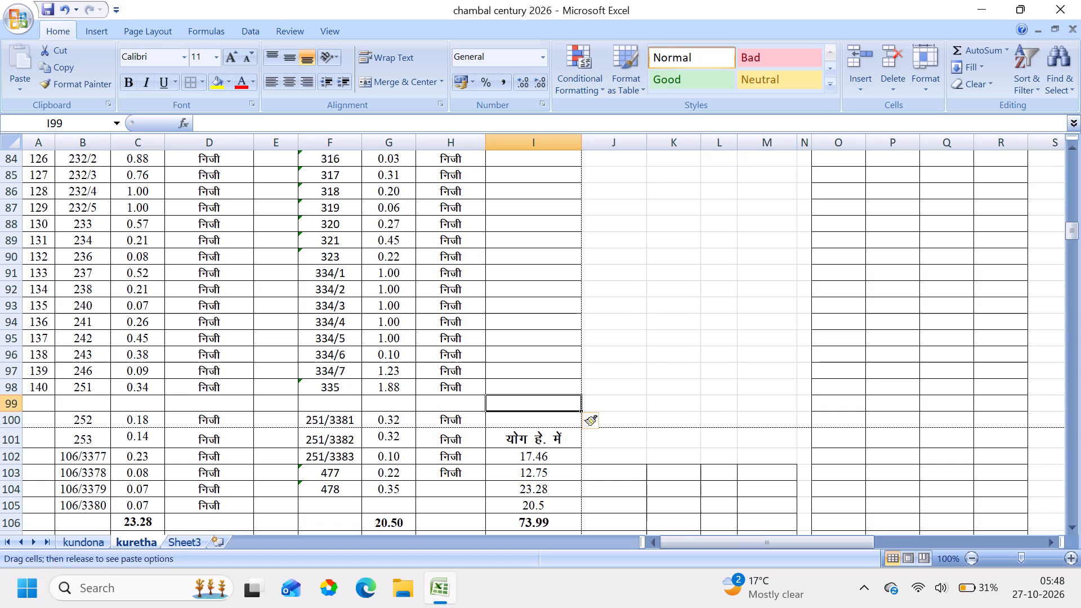
right_click(534, 401)
click(588, 223)
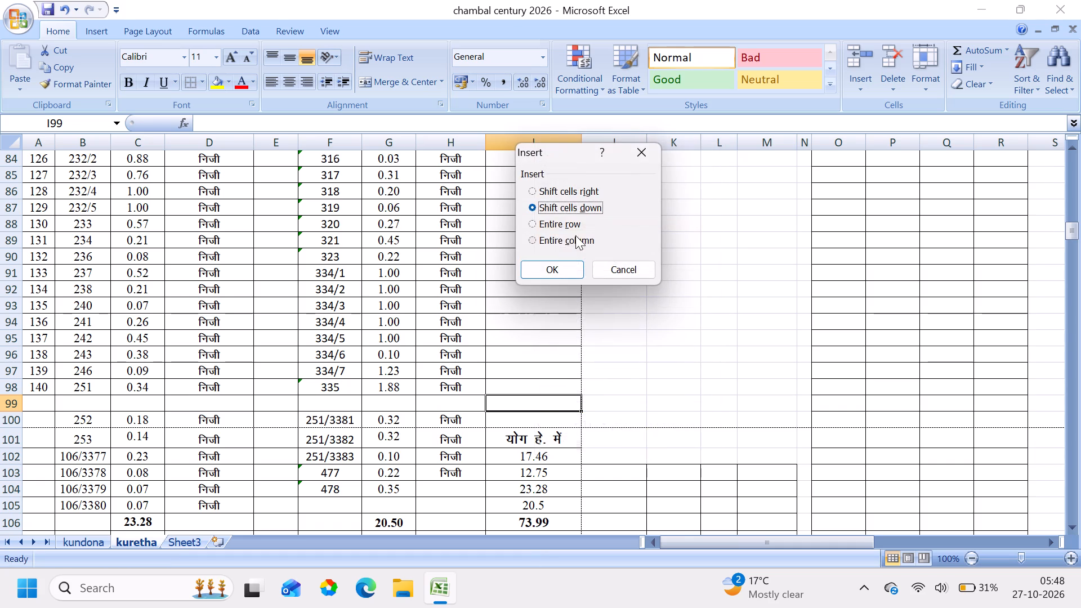
click(560, 228)
click(549, 267)
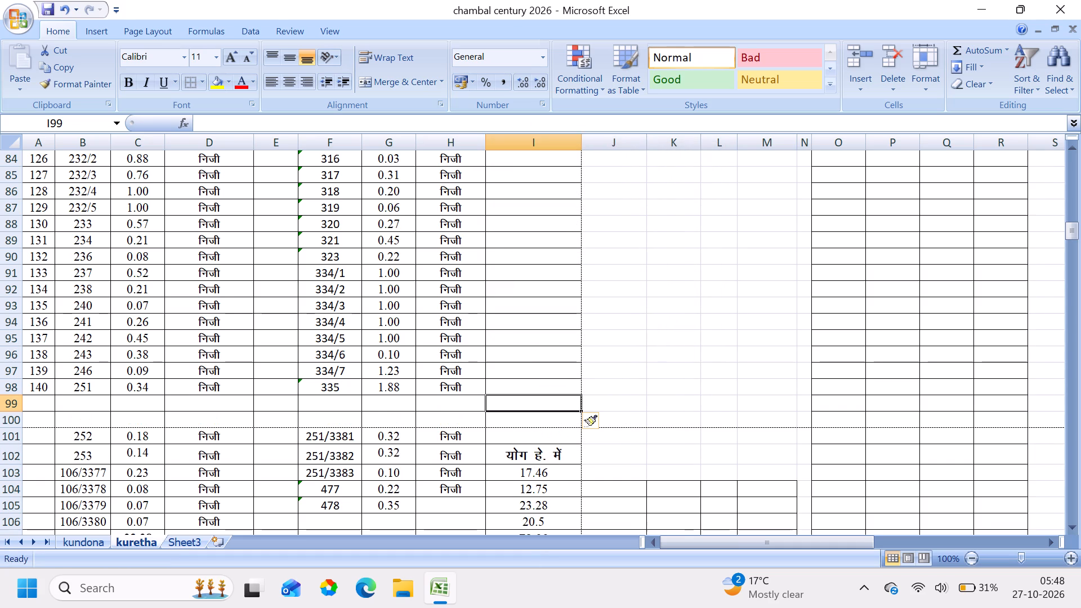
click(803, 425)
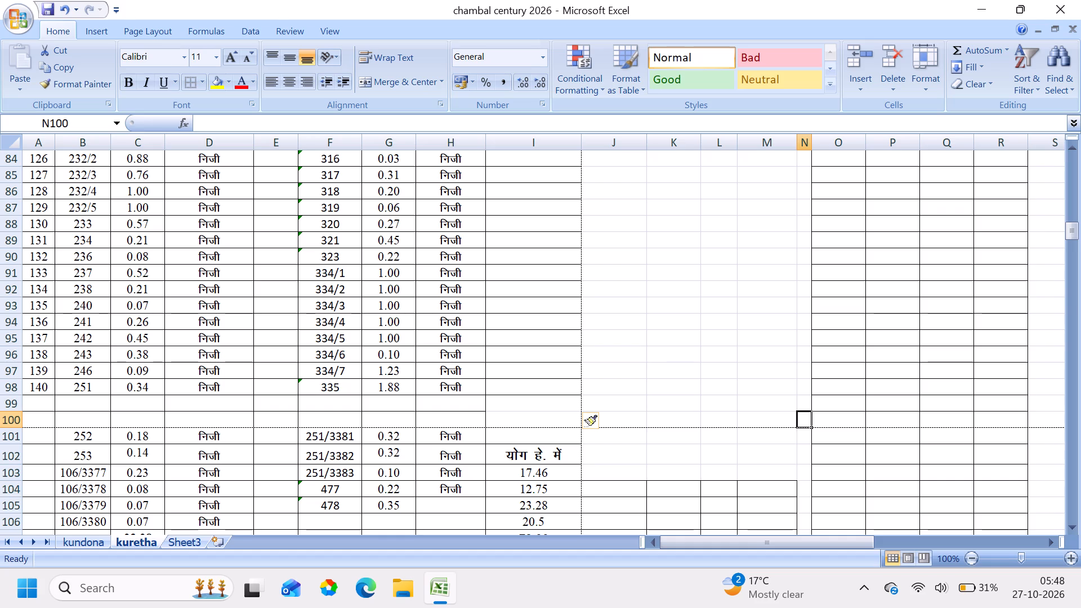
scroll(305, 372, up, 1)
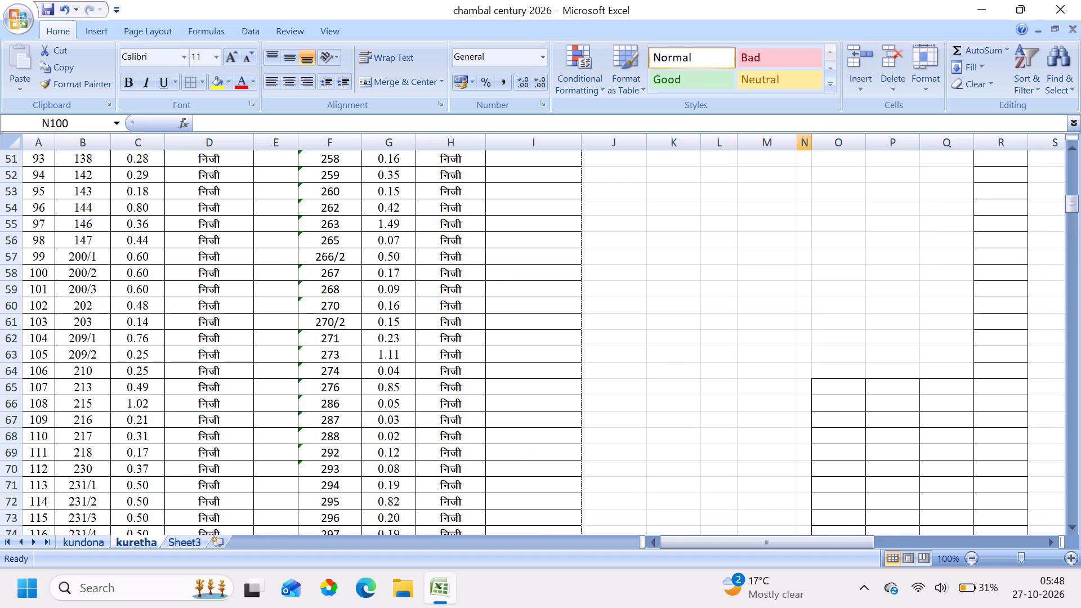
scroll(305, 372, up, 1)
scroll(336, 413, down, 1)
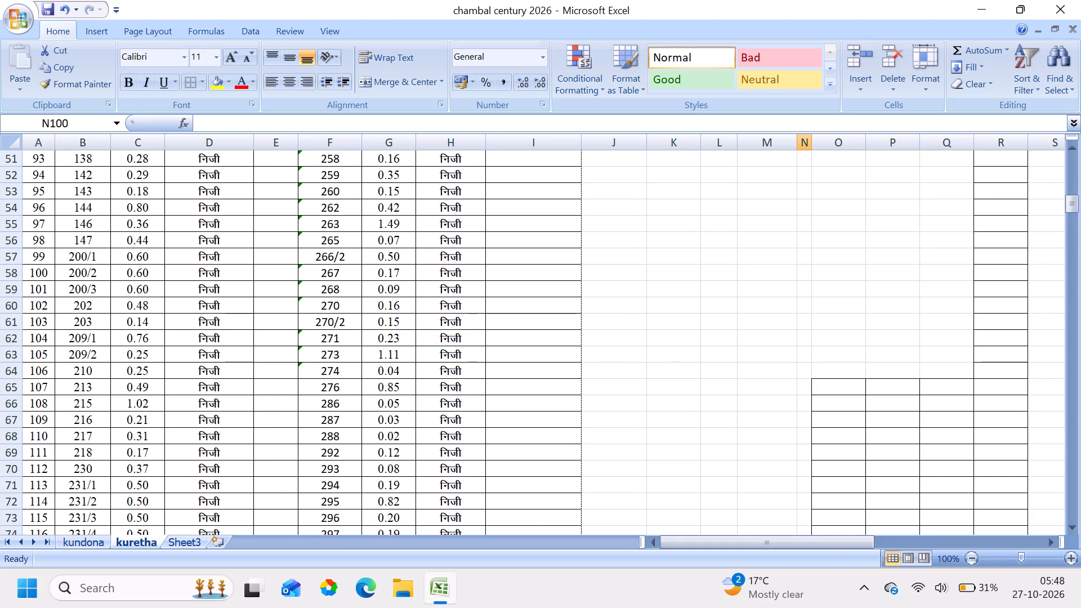
Look over the kuretha sheet's second serial-number column, from the blank rows at 99–100 up to the subtotal row.
click(272, 314)
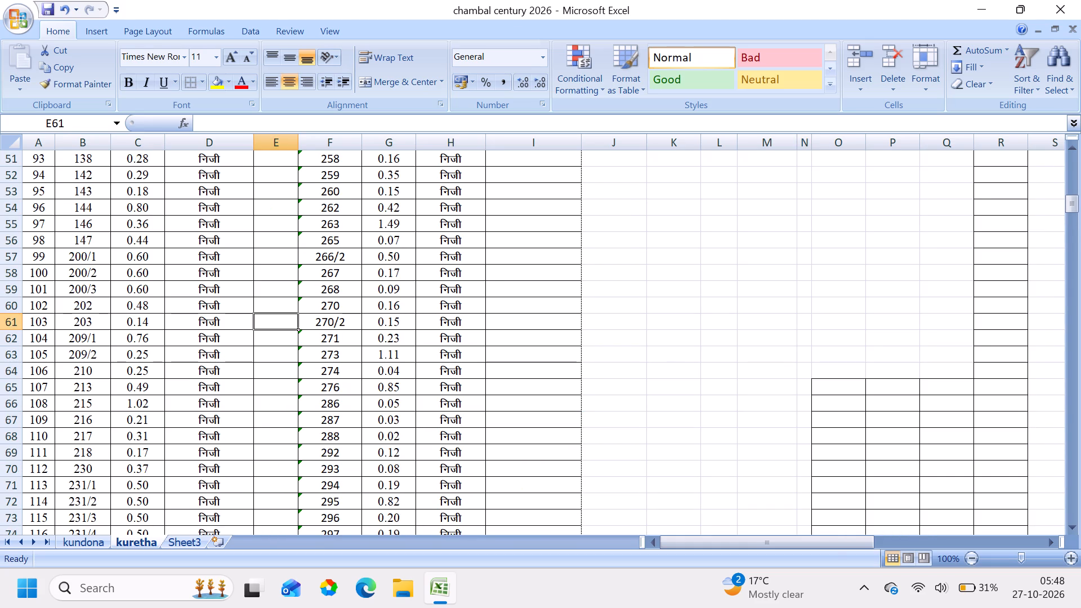
scroll(238, 461, down, 2)
scroll(198, 394, up, 1)
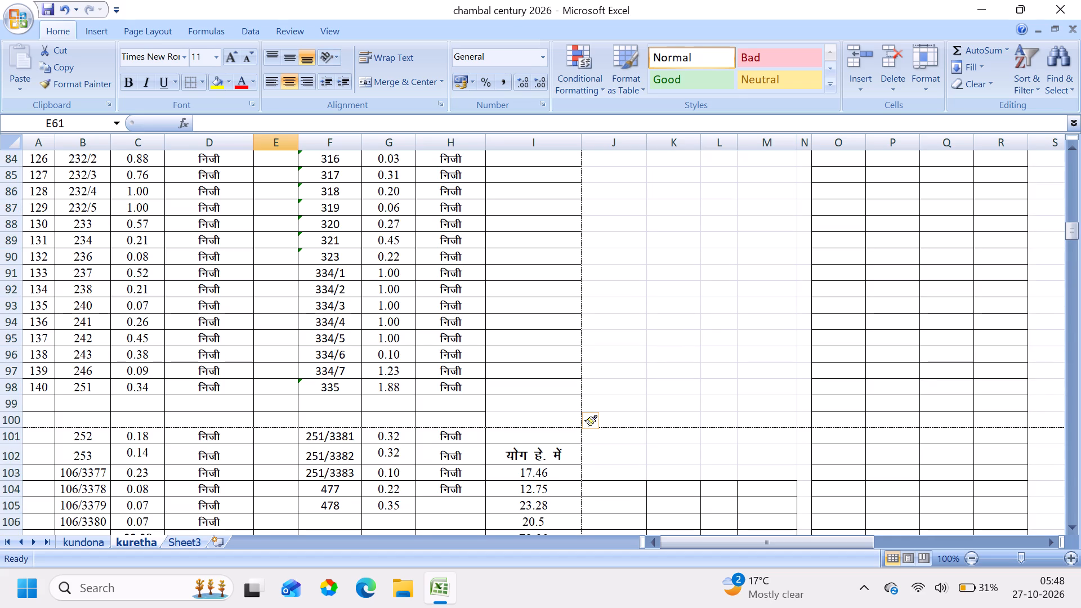
click(296, 388)
key(Up)
key(Up)
key(Up)
key(Up)
key(Up)
key(Up)
key(Up)
key(Up)
key(Up)
key(Up)
key(Up)
key(Up)
key(Up)
key(Up)
key(Up)
key(Up)
key(Up)
key(Up)
key(Up)
key(Up)
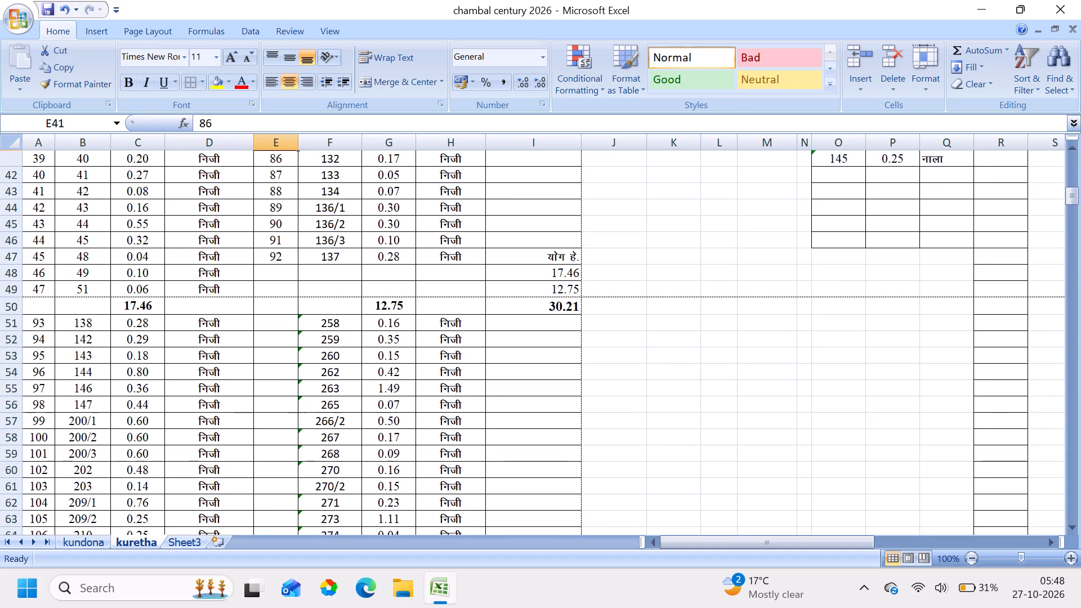
click(284, 457)
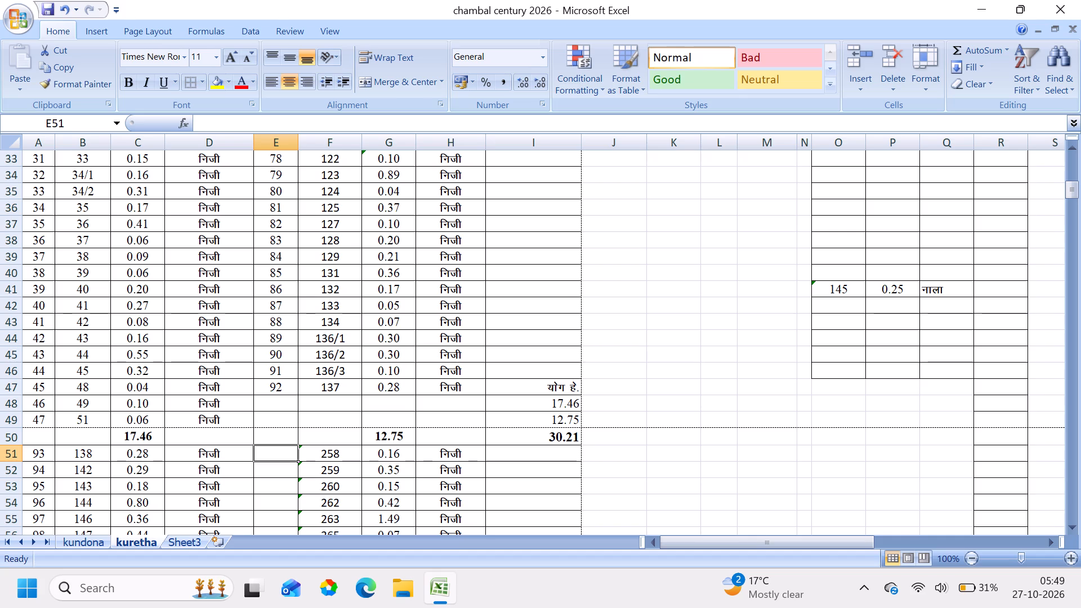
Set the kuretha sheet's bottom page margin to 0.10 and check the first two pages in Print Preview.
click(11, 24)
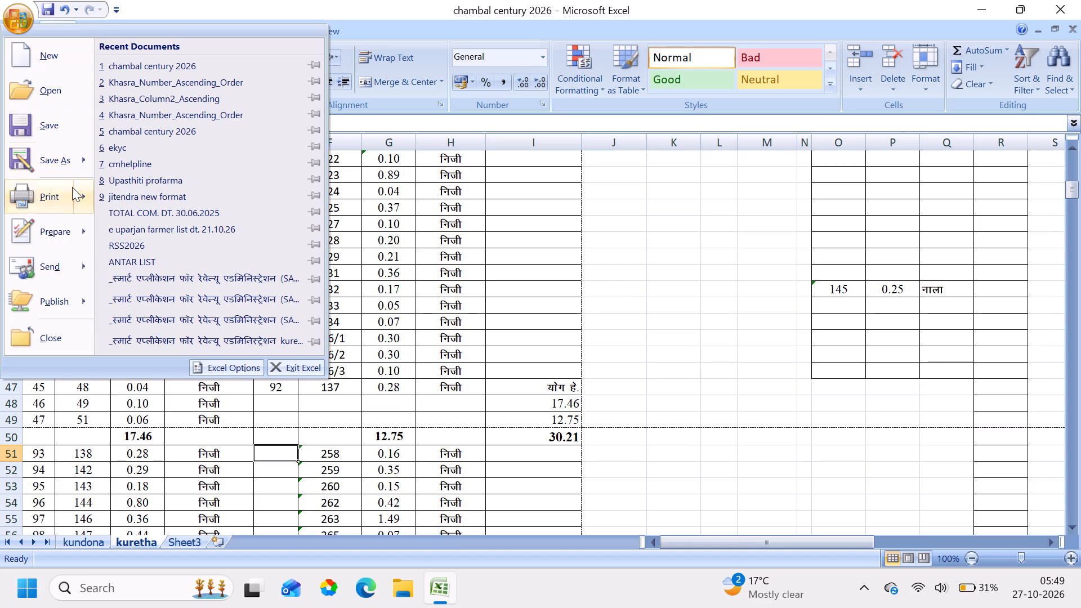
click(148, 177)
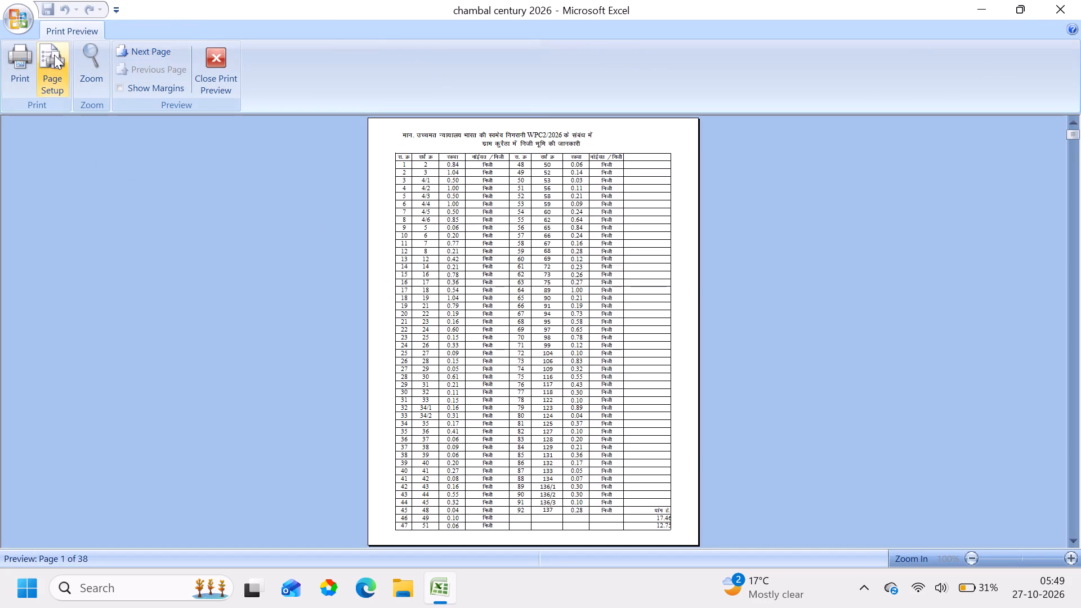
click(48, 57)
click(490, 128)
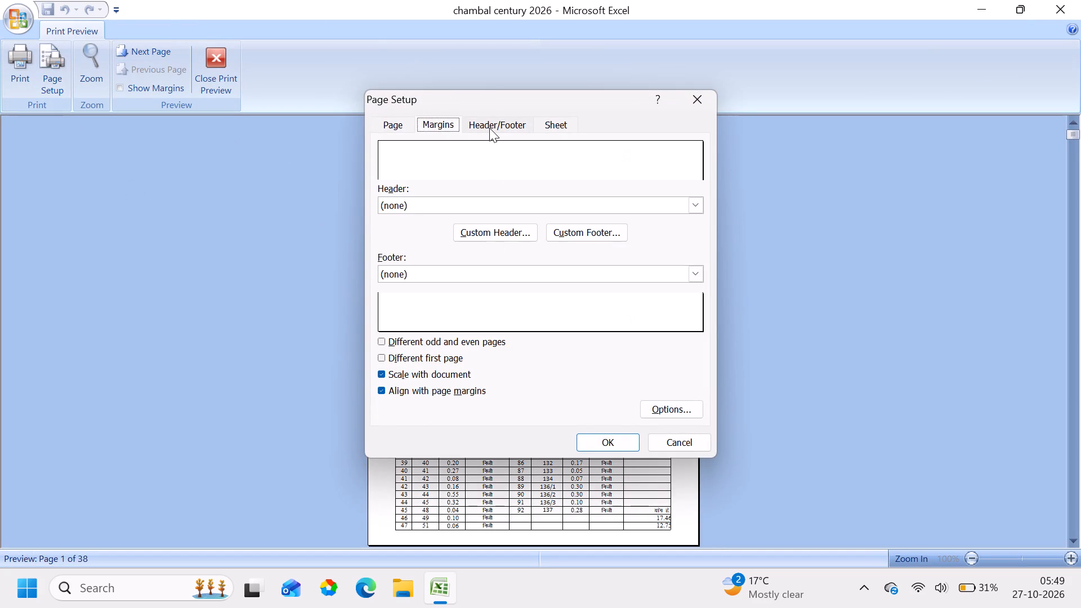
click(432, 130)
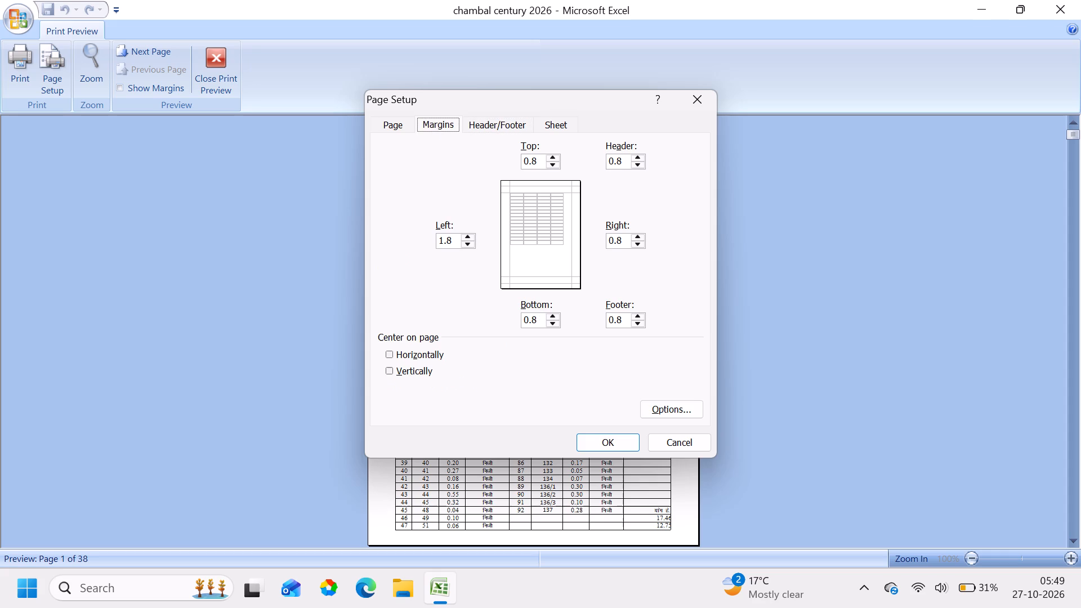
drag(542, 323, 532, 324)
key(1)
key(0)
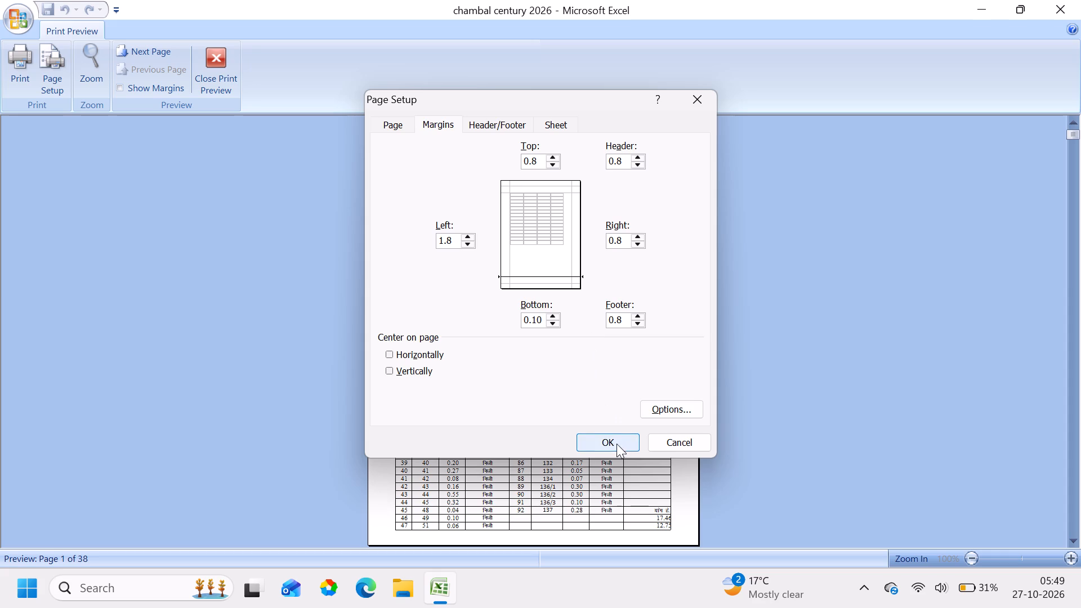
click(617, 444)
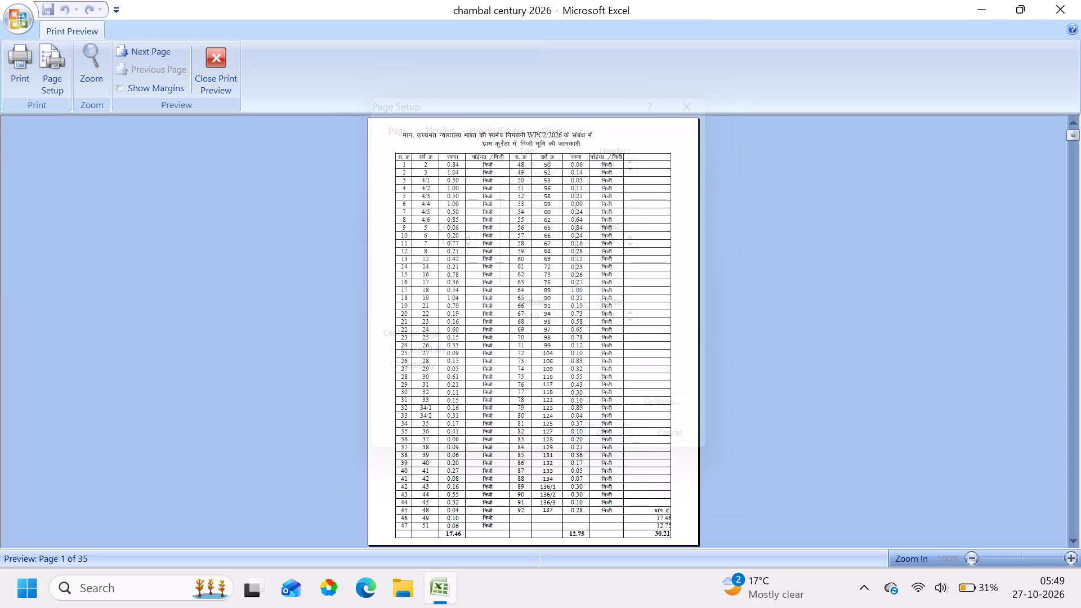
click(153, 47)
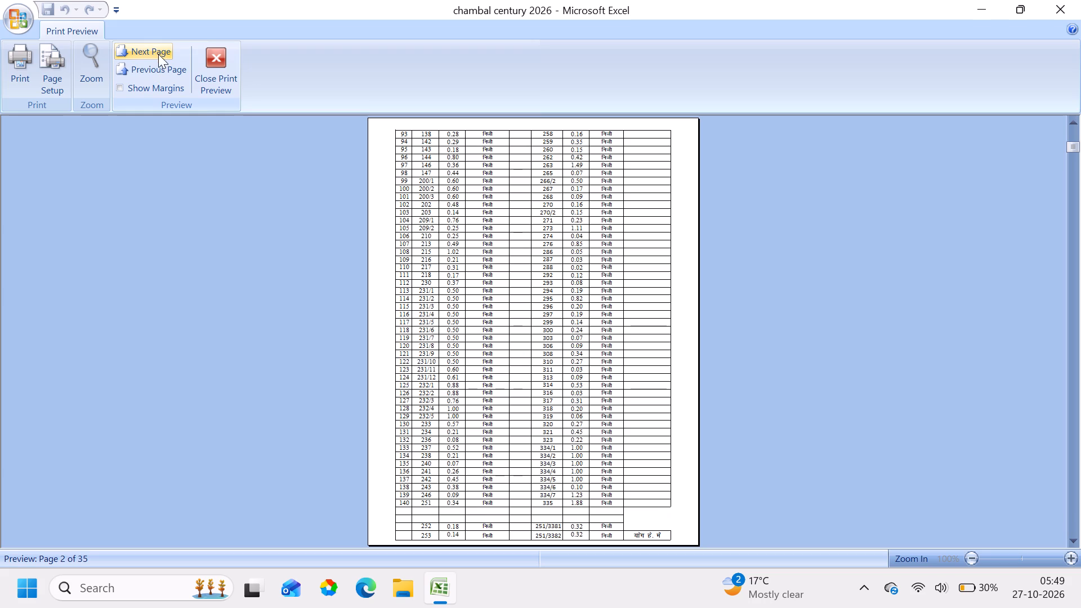
Set the bottom page margin to 0.9, check the second and third pages in Print Preview, and return to the sheet.
click(57, 73)
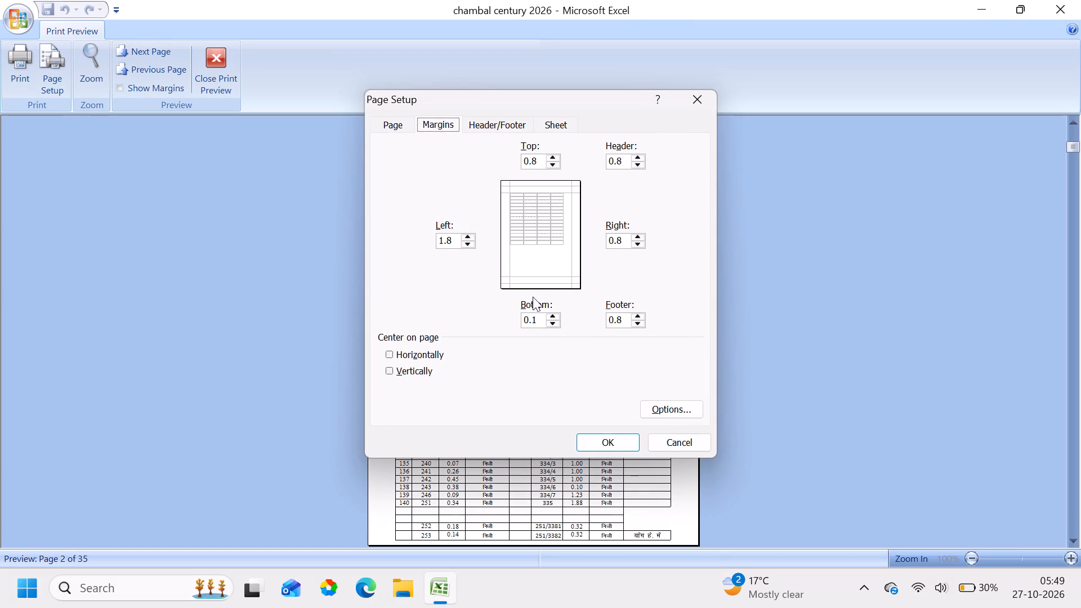
drag(531, 321, 578, 321)
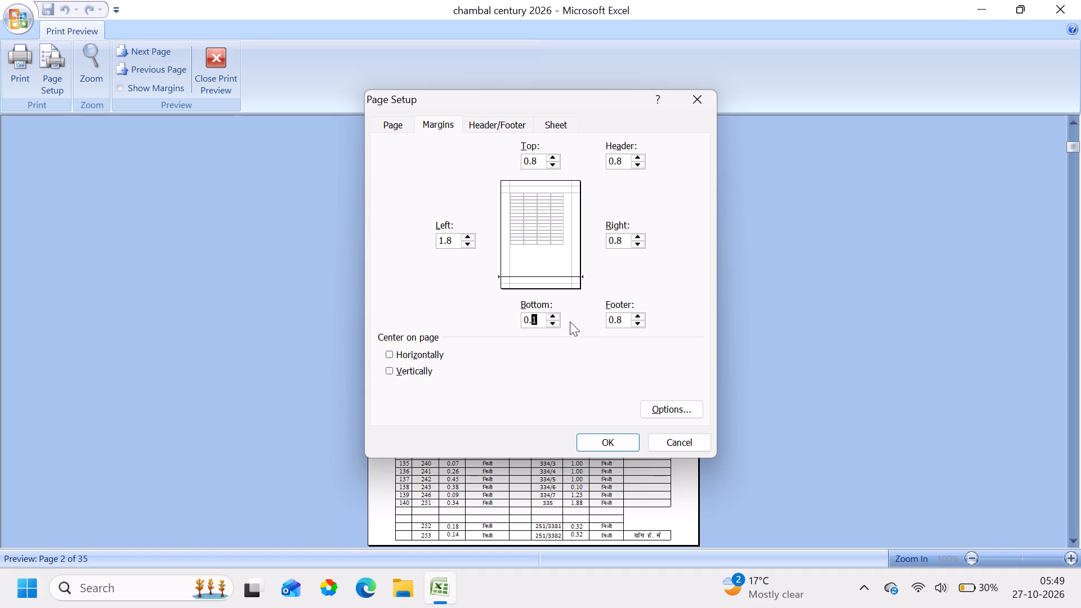
key(9)
click(600, 436)
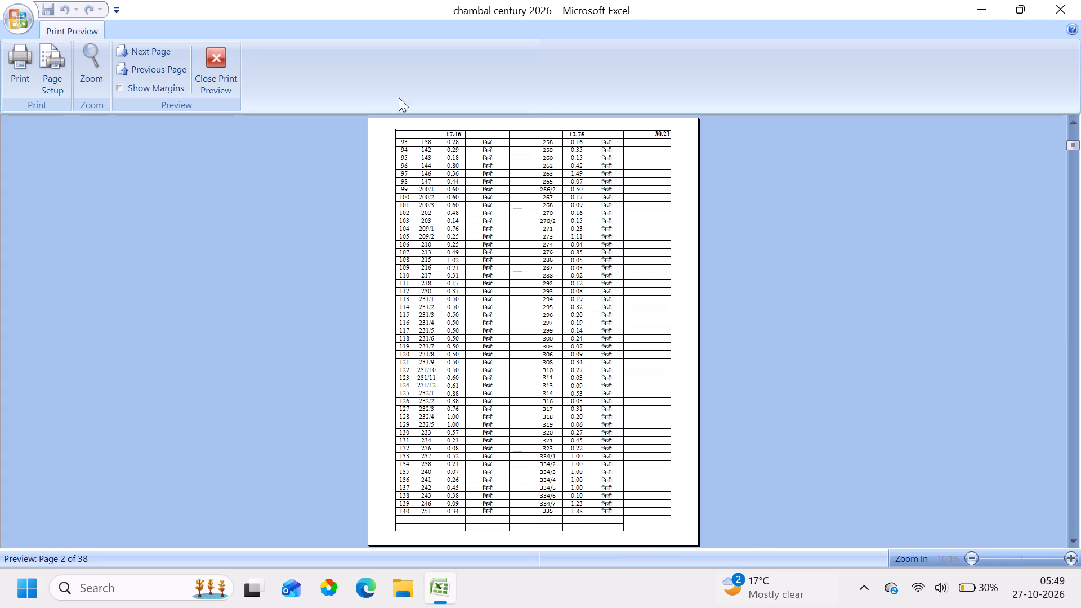
click(173, 55)
click(158, 55)
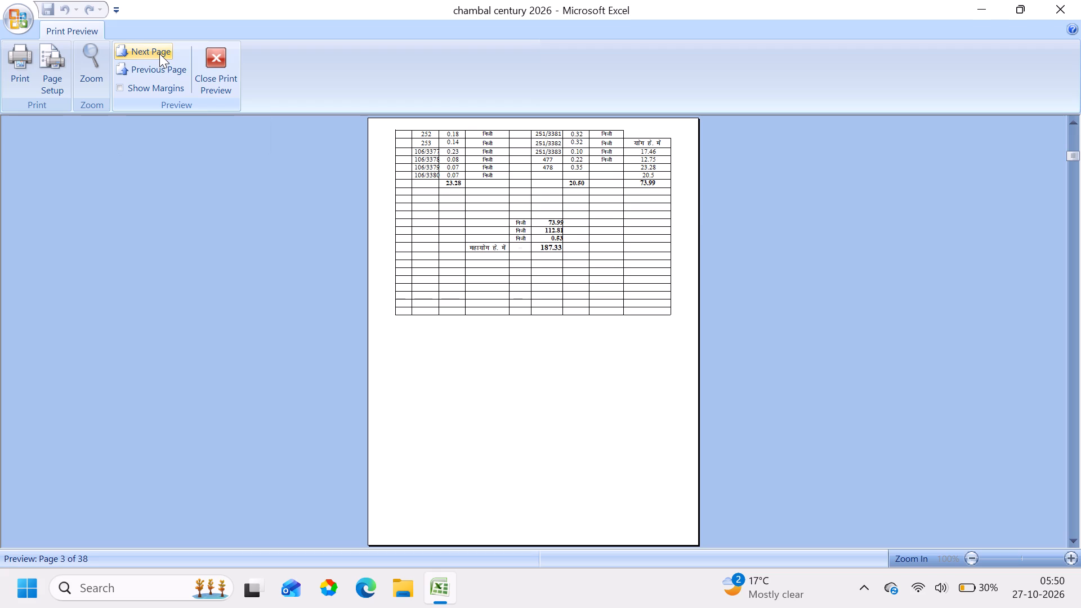
click(222, 64)
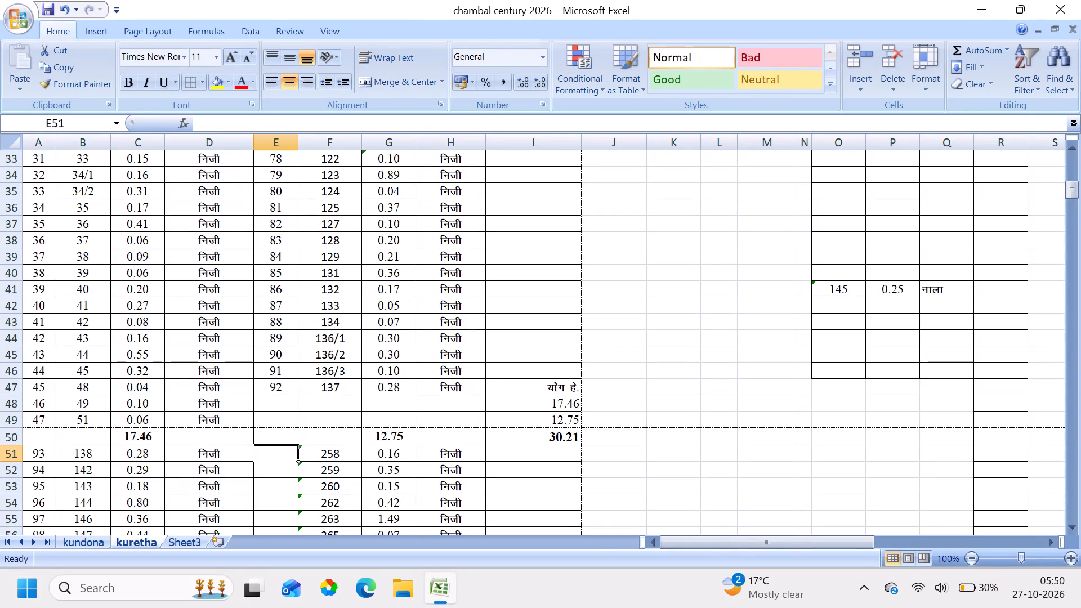
Save the workbook.
key(ctrl+s)
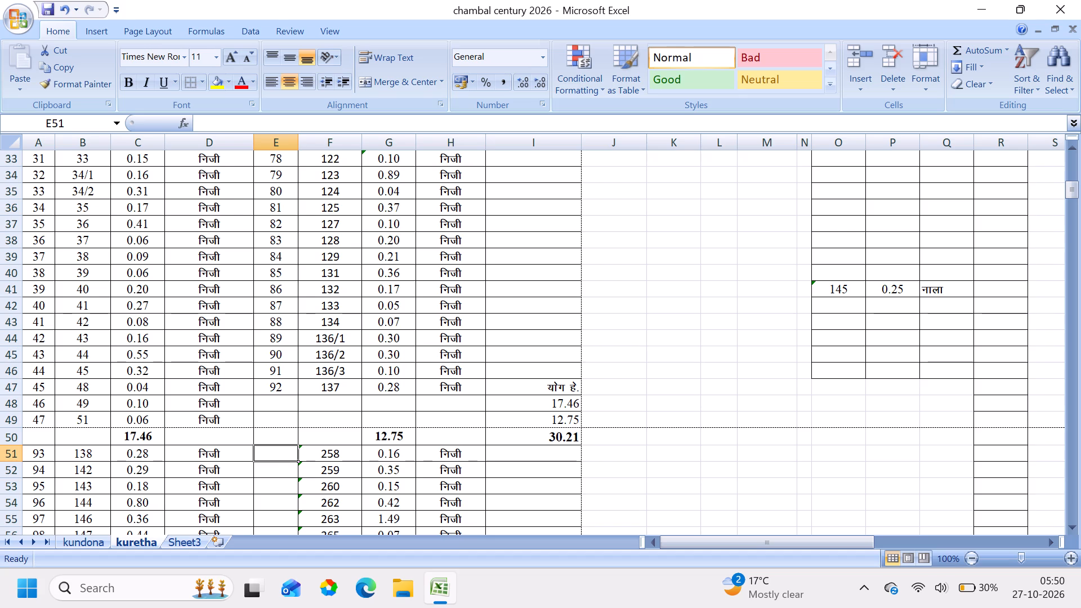
Move the second block's records 48 to 92 (E3:H47) down one row so they start at E4.
scroll(369, 365, up, 1)
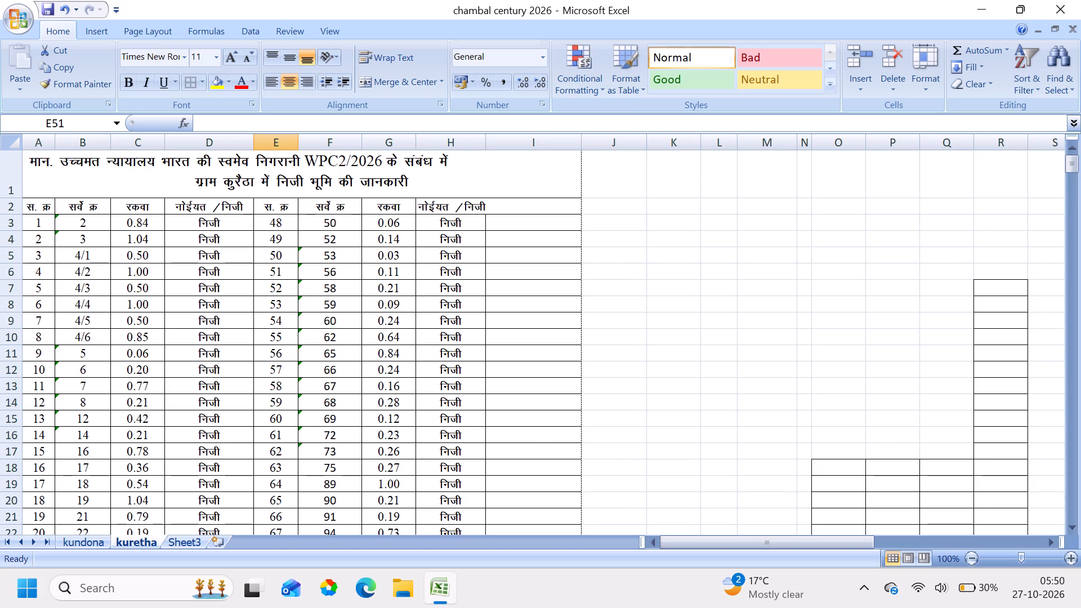
drag(278, 221, 432, 382)
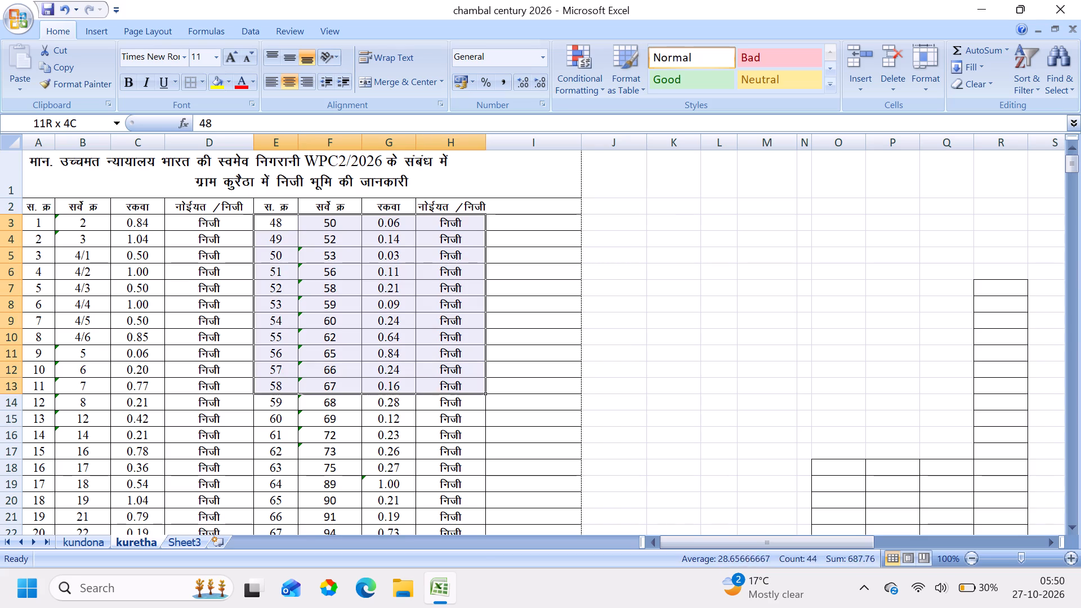
drag(432, 382, 426, 561)
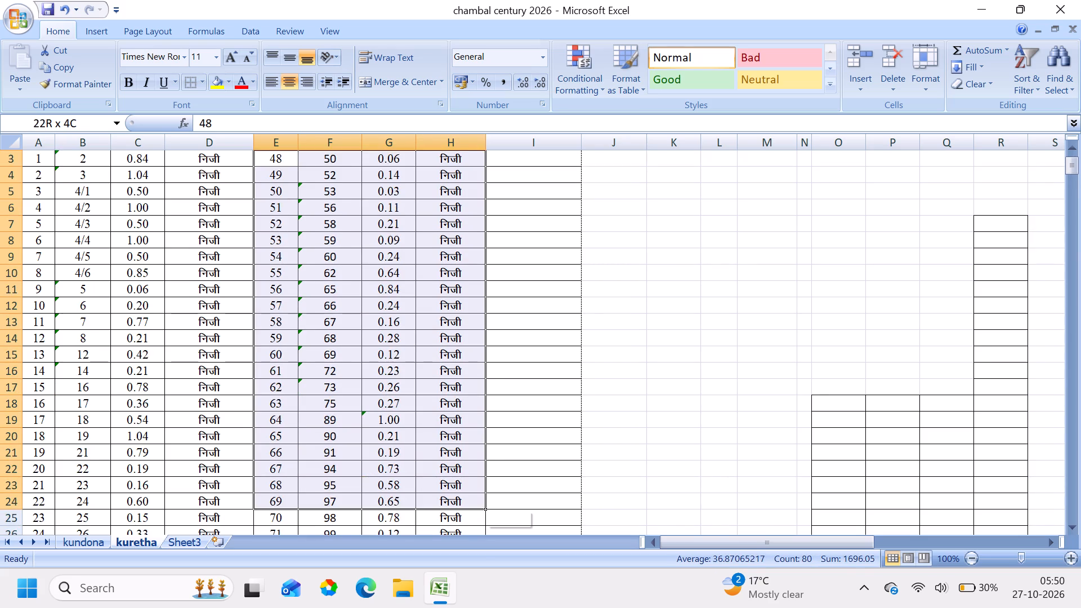
drag(426, 561, 416, 388)
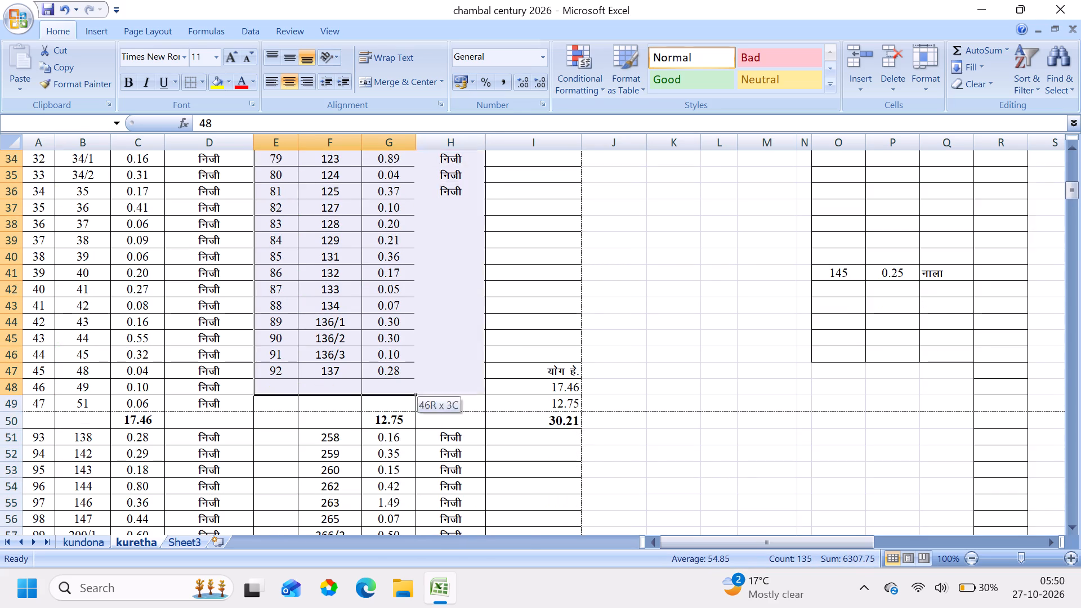
drag(416, 388, 440, 373)
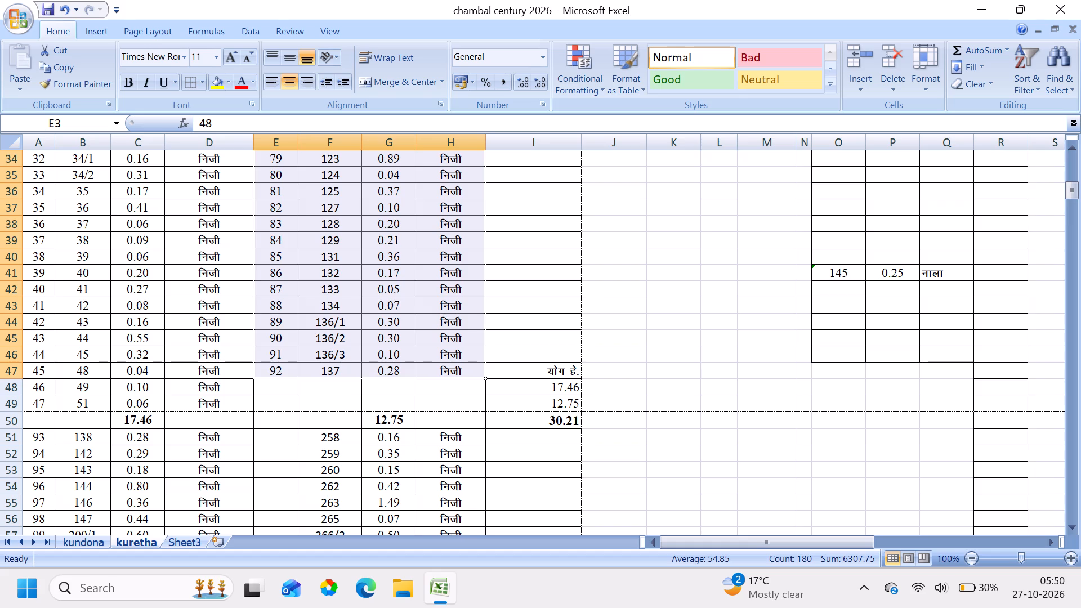
scroll(400, 327, up, 1)
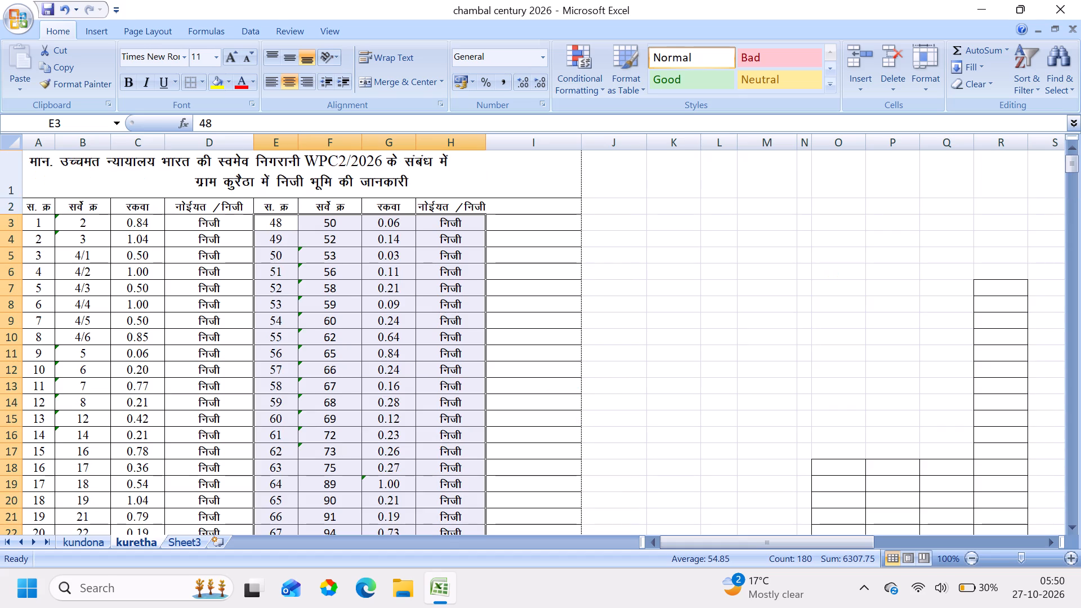
key(ctrl+x)
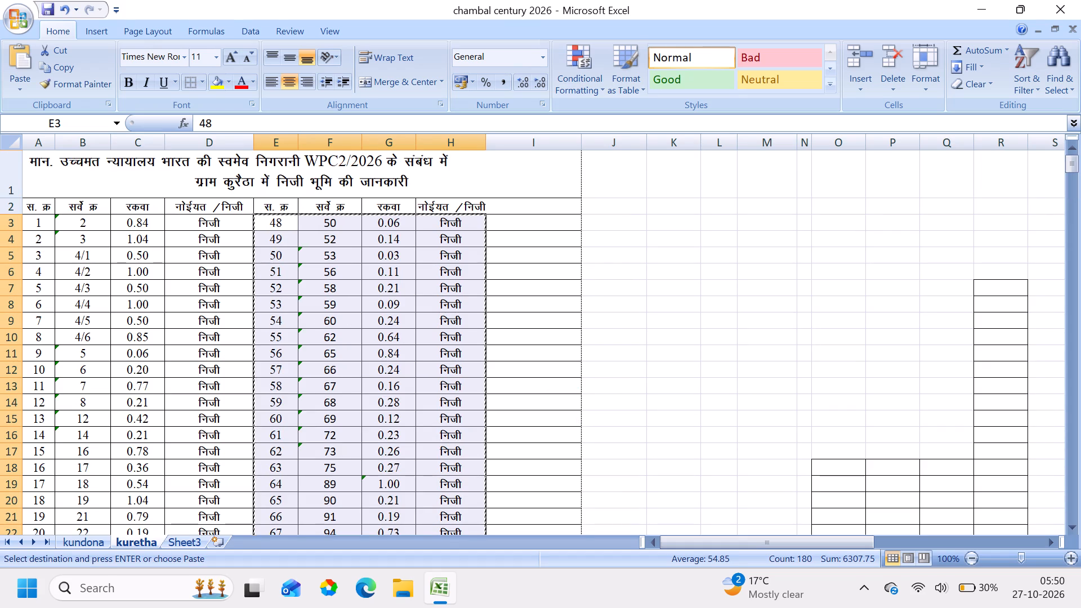
click(271, 242)
key(ctrl+v)
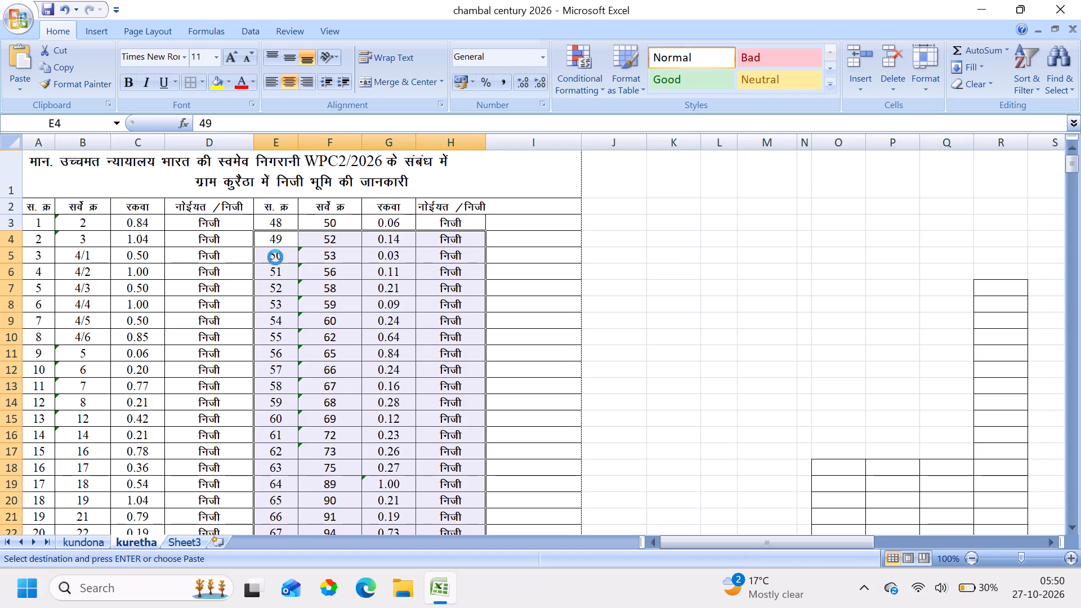
click(677, 292)
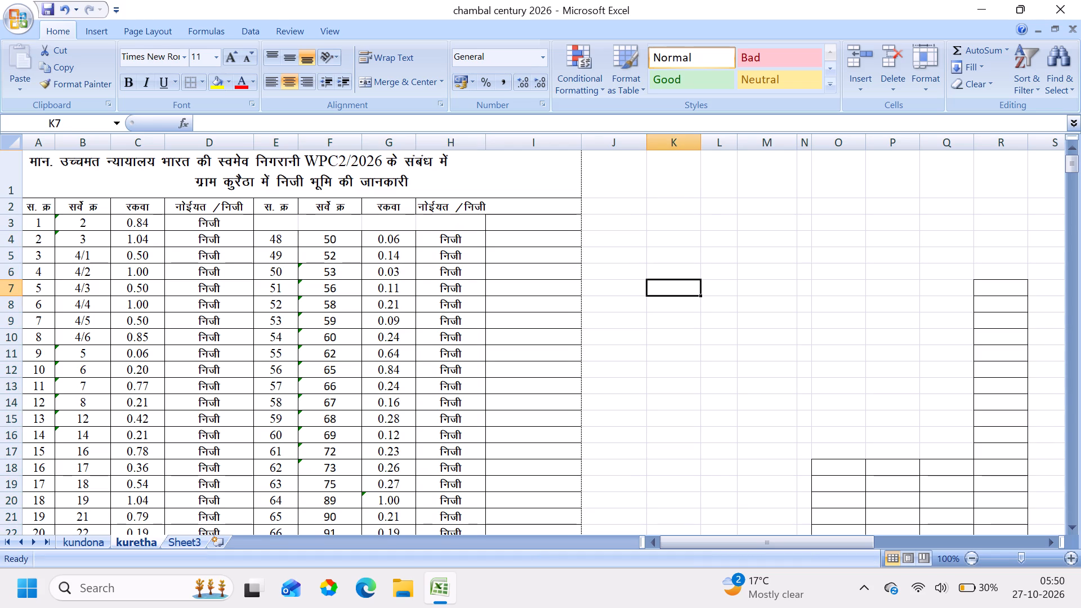
Move the serial number 47 record (survey number 51) from A49:D49 to the empty cells E3:H3, and check the subtotal area.
scroll(309, 449, down, 1)
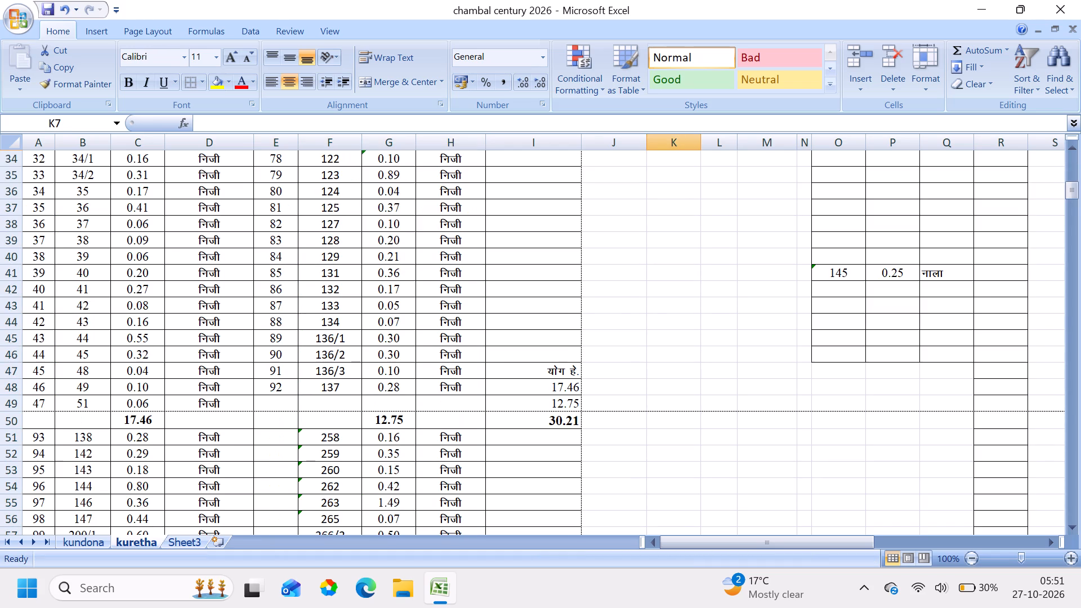
drag(31, 403, 102, 403)
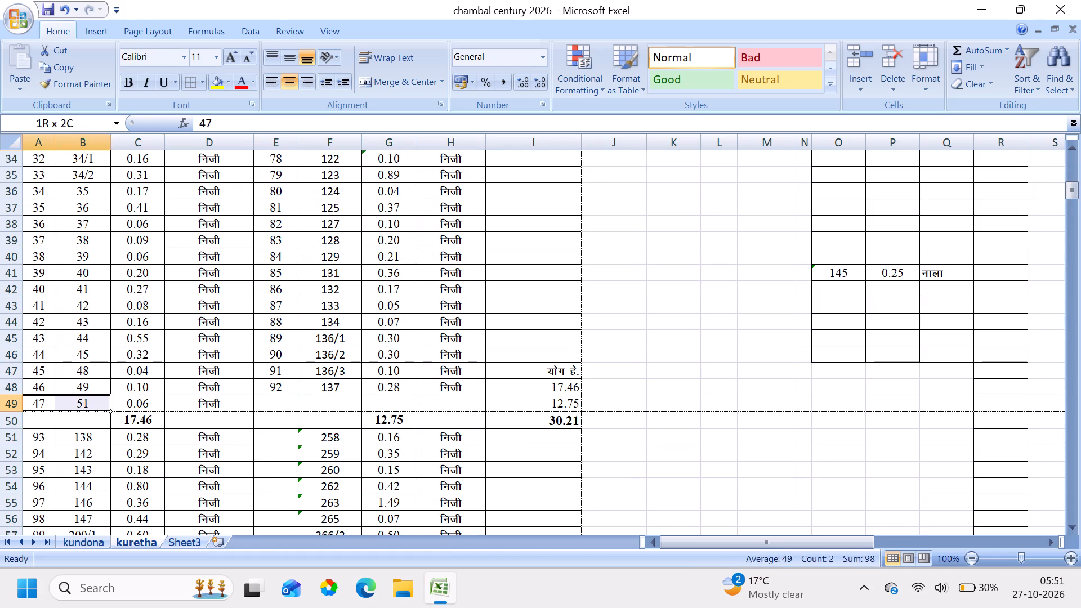
drag(102, 403, 248, 403)
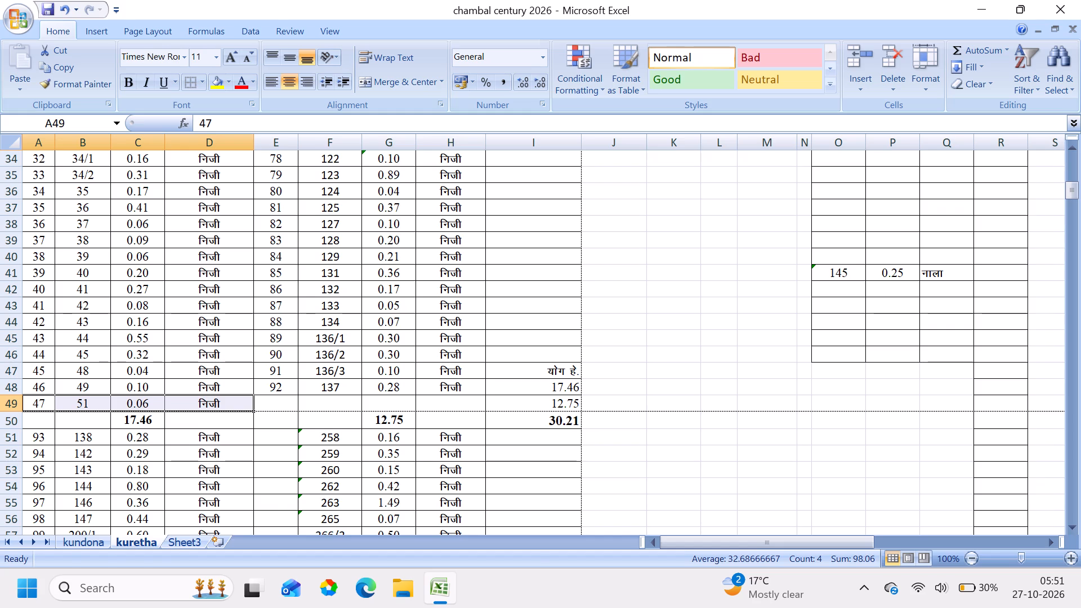
key(ctrl+x)
scroll(420, 382, up, 1)
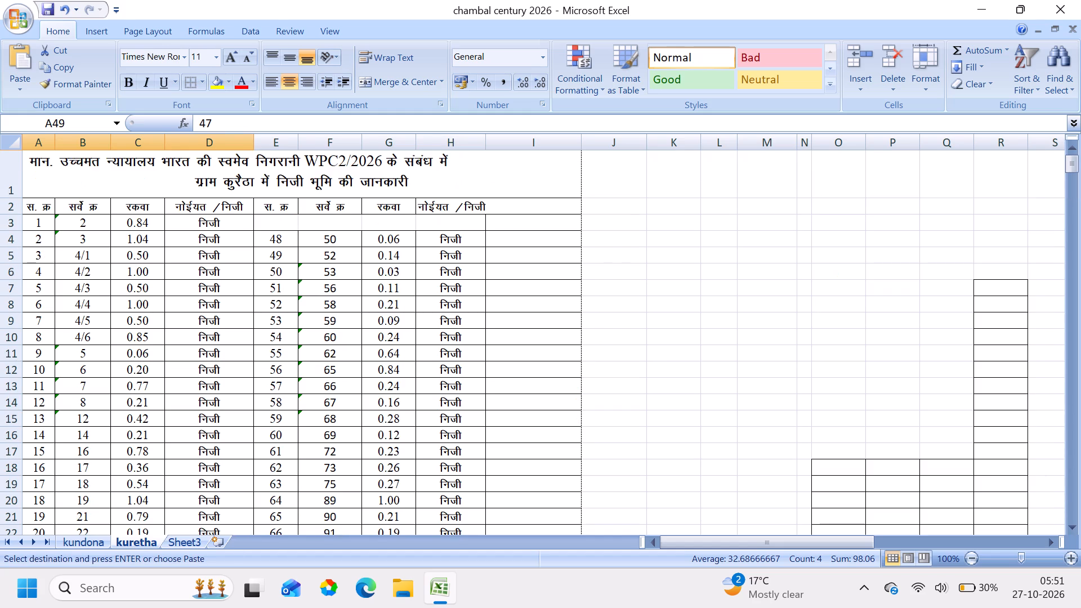
click(287, 230)
key(ctrl+v)
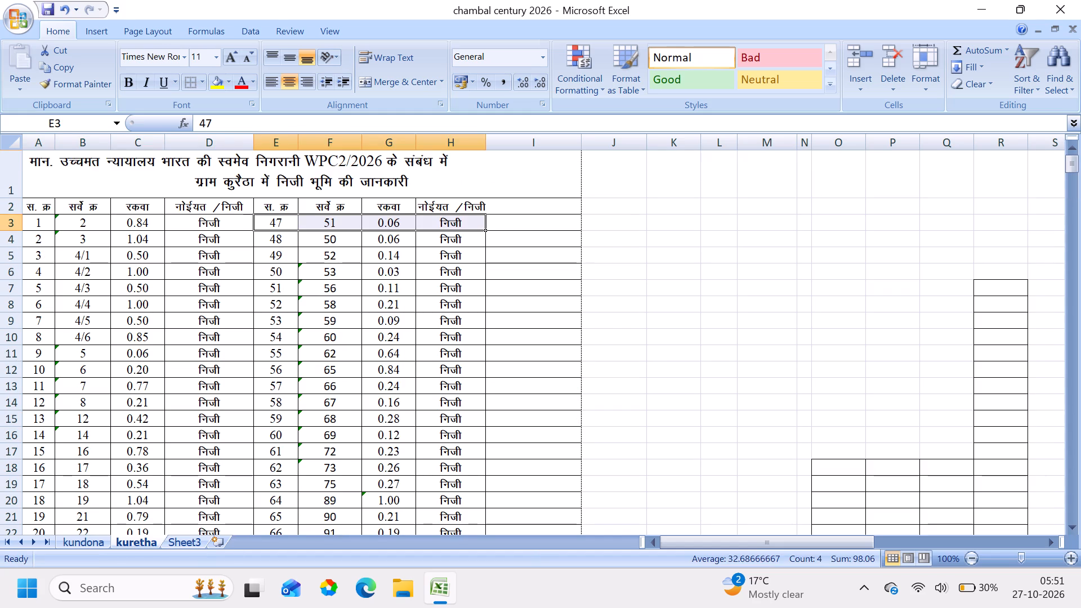
click(729, 299)
scroll(362, 416, down, 2)
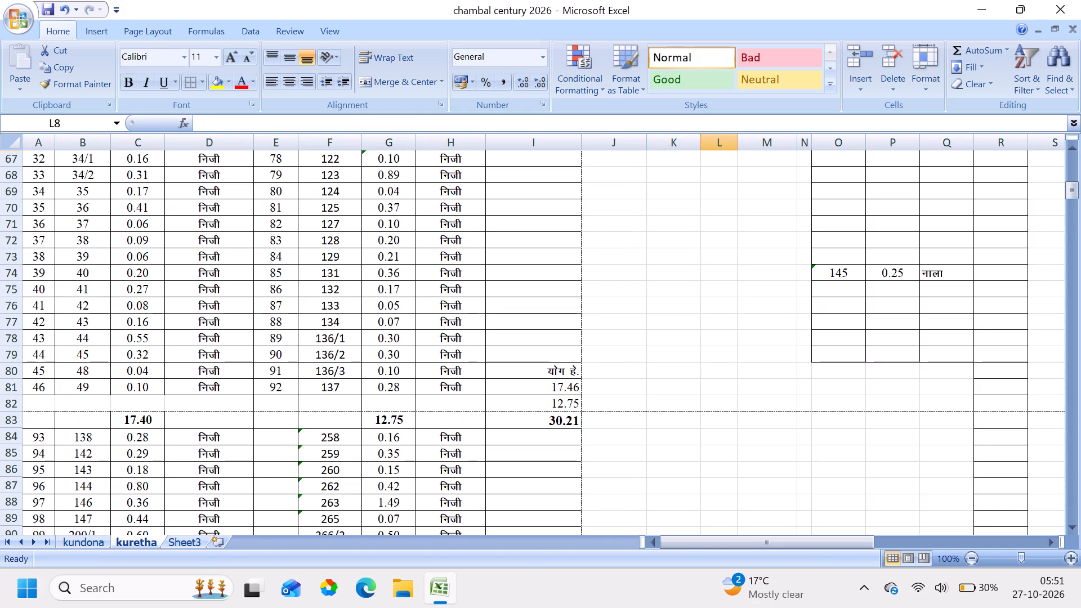
scroll(360, 418, up, 1)
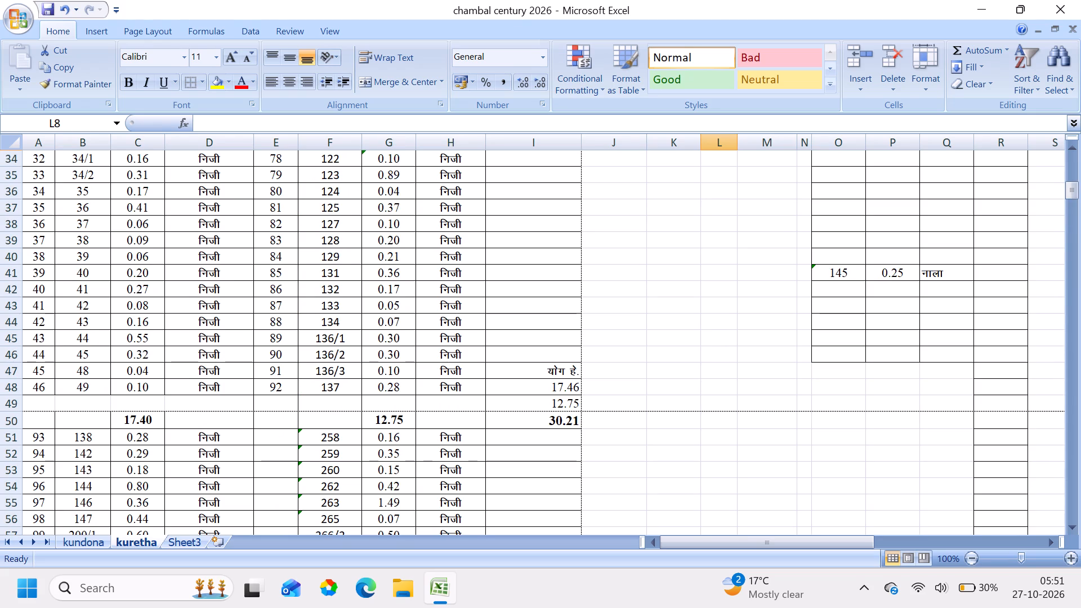
Undo the move of the serial number 47 record from A49:D49 to E3:H3.
key(ctrl+z)
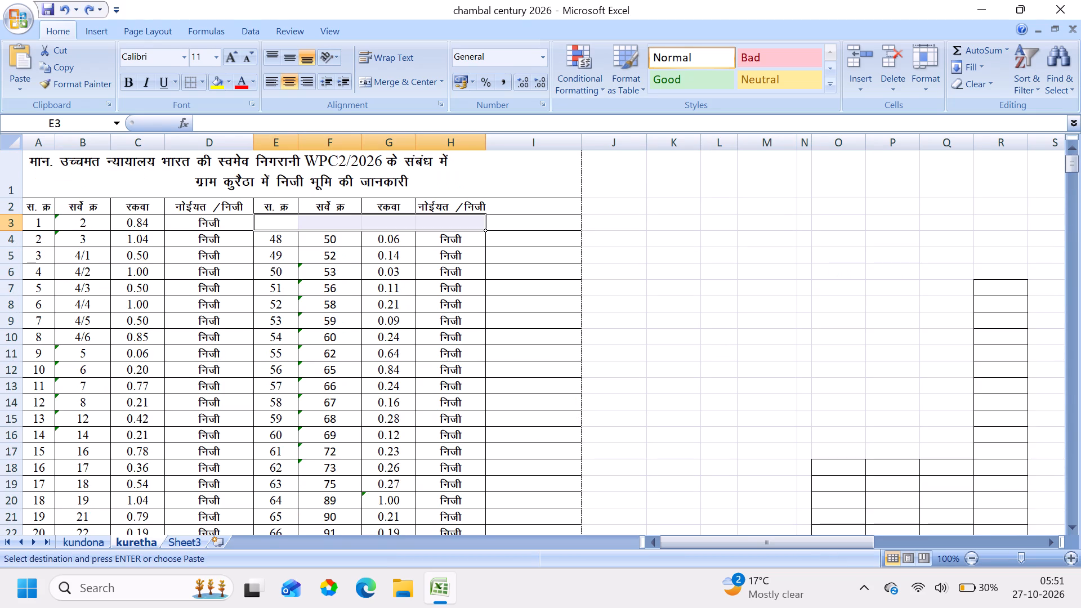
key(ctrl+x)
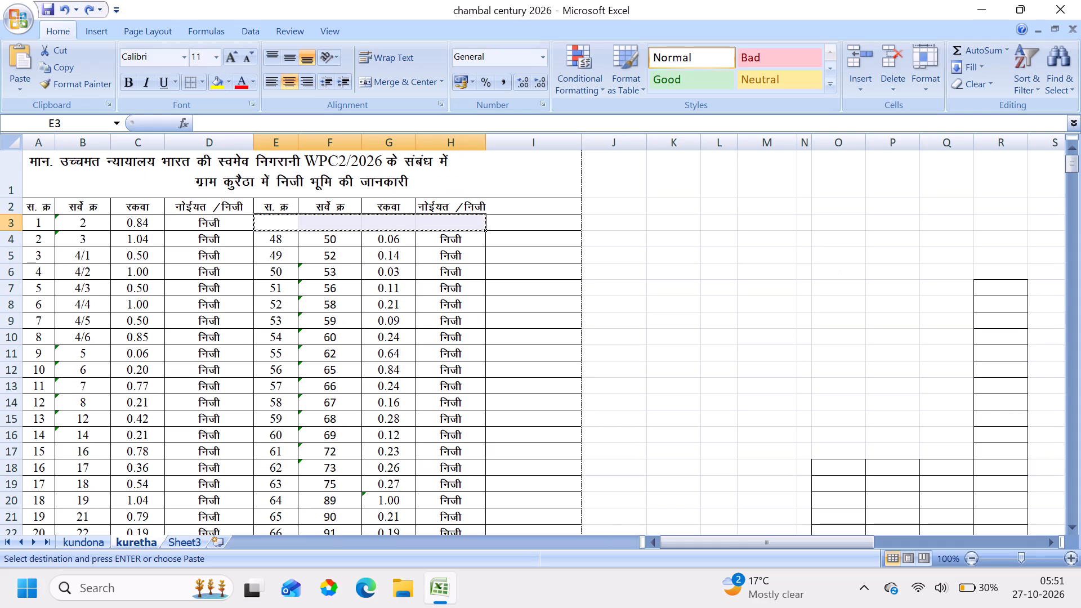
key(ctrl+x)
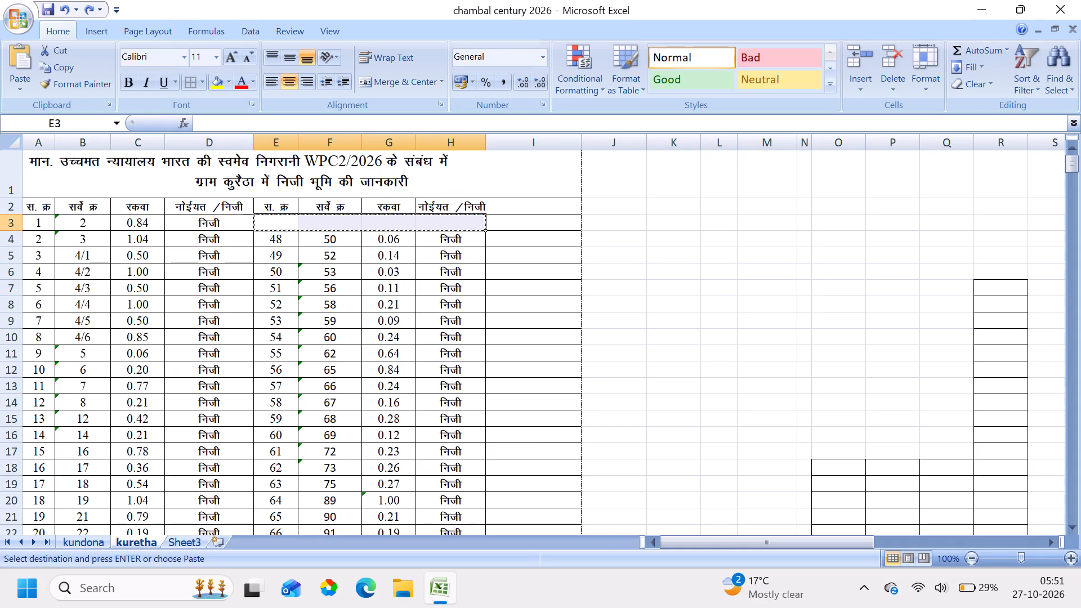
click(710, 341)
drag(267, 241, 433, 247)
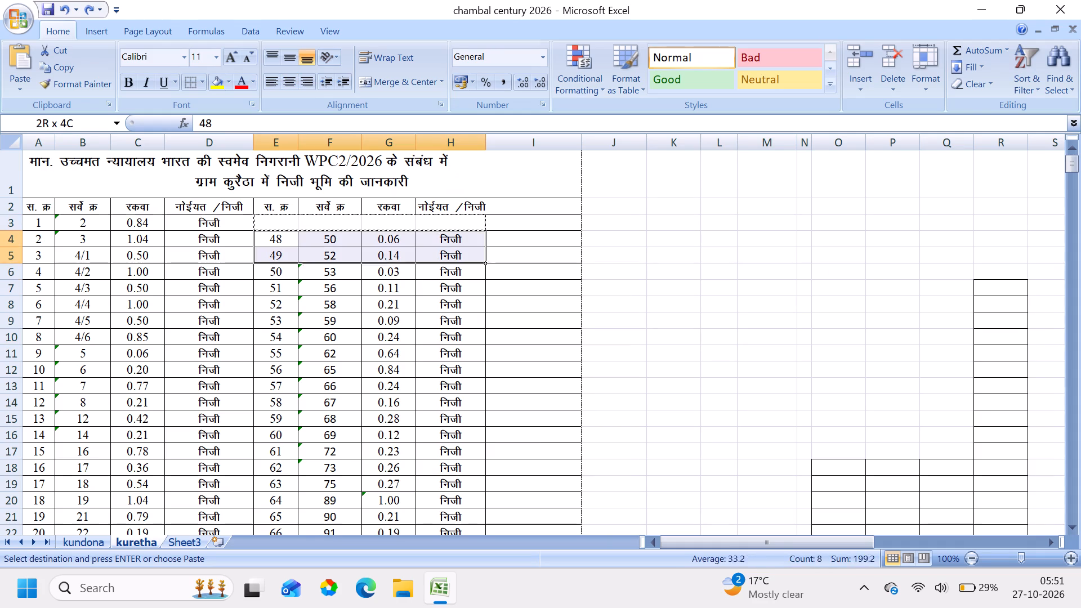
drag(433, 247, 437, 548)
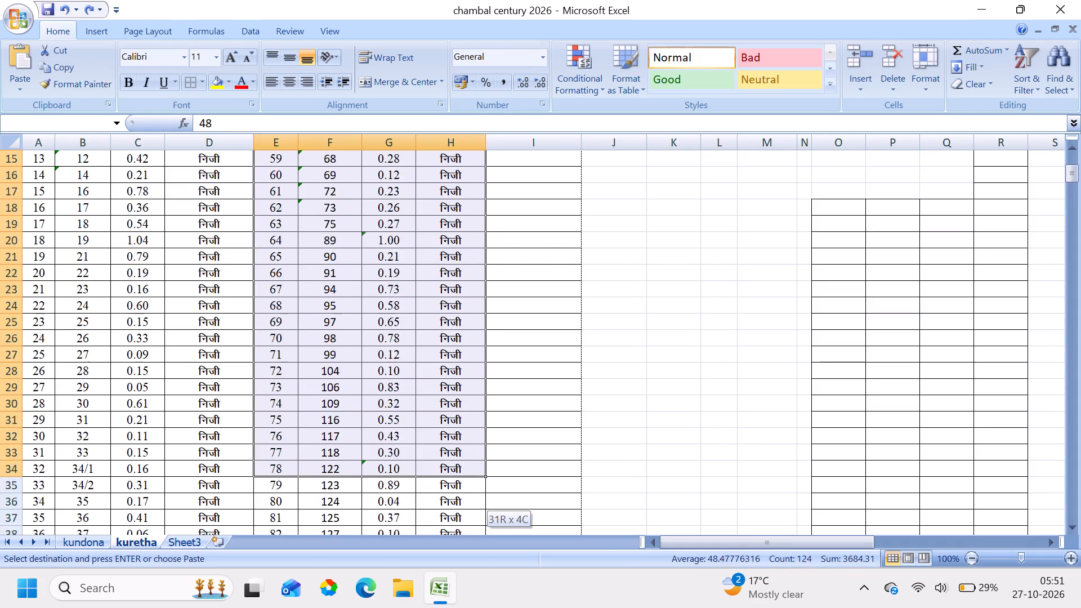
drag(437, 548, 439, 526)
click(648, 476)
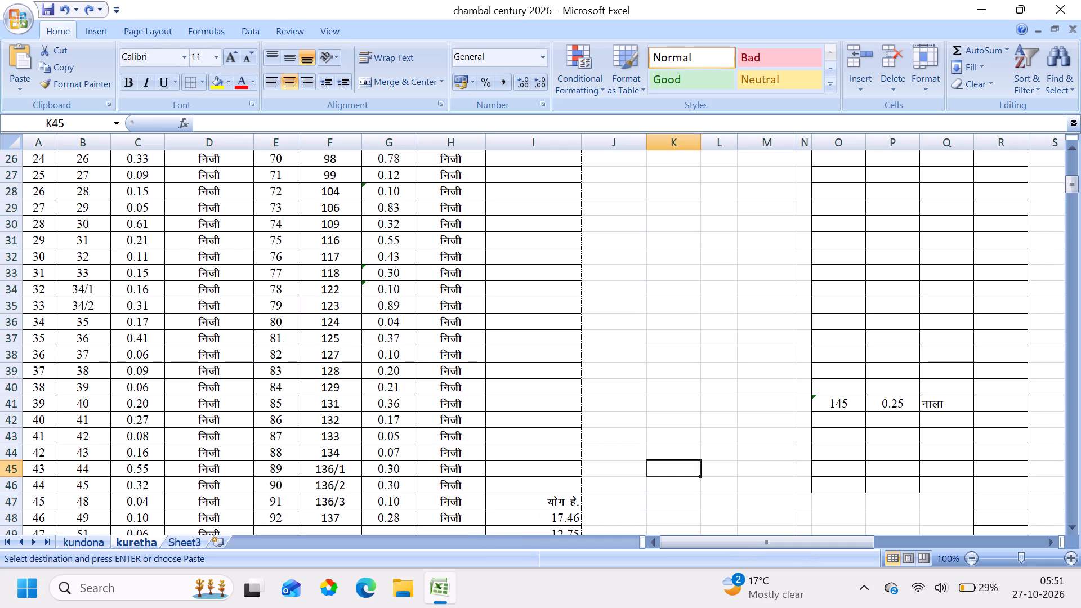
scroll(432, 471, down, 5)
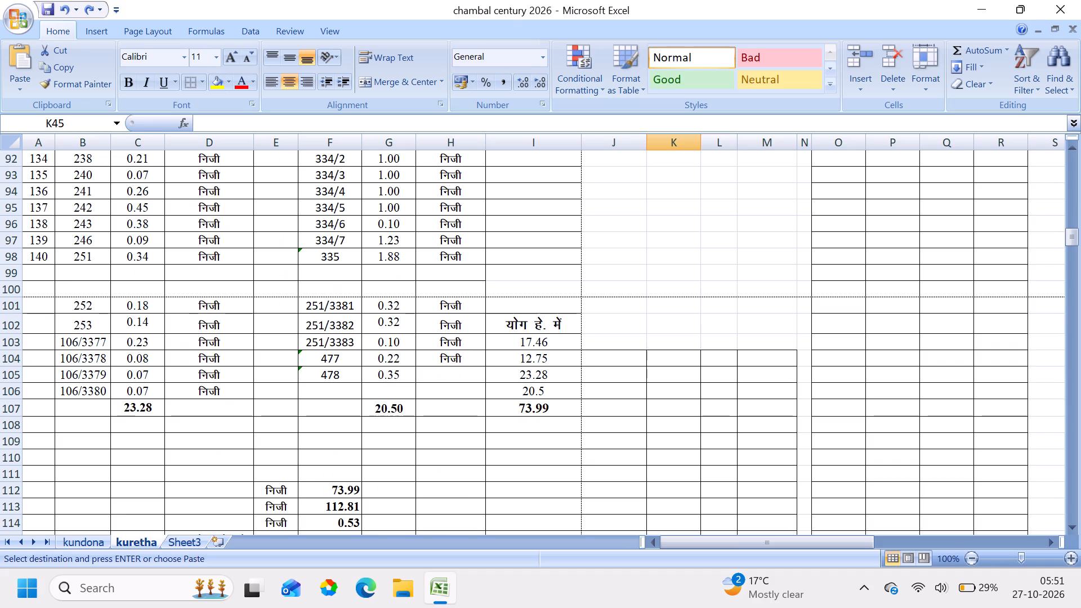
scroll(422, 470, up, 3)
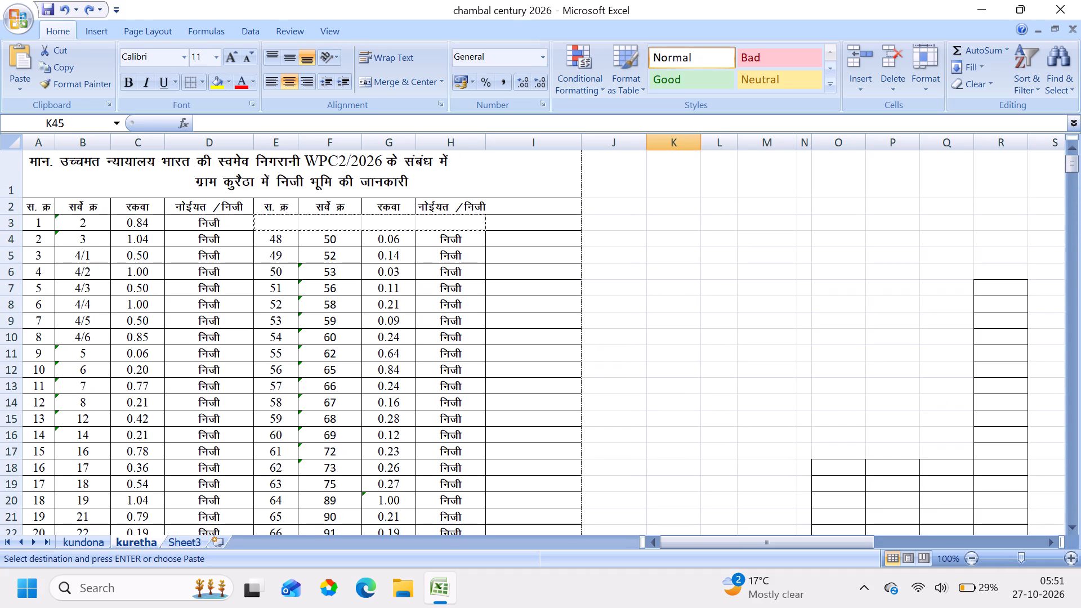
Move the second block's records 48 to 92 (E4:H48) up one row so they start at E3.
drag(273, 240, 469, 521)
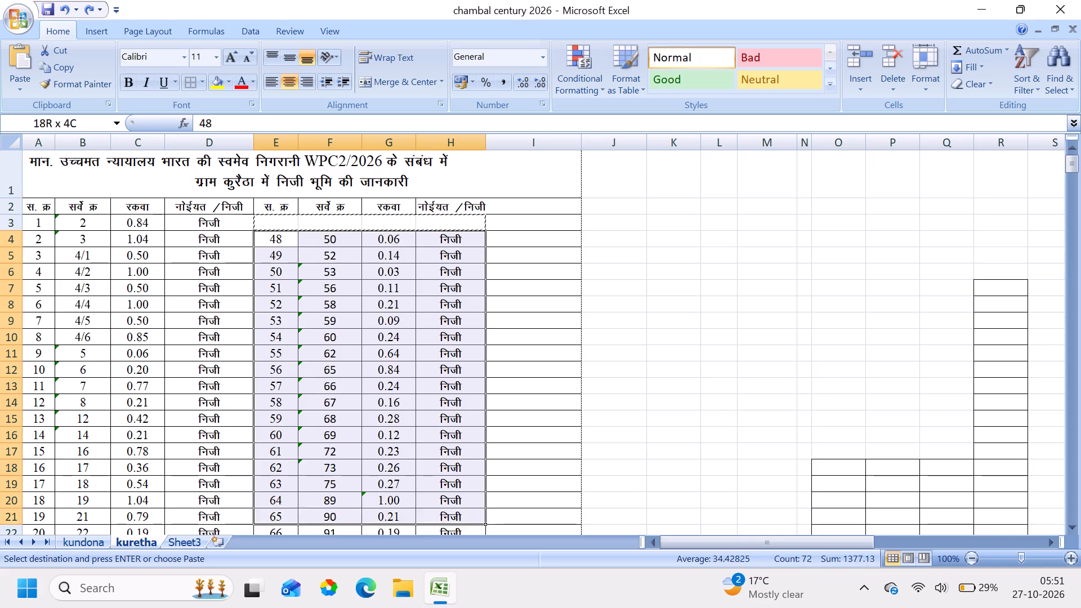
drag(469, 521, 482, 381)
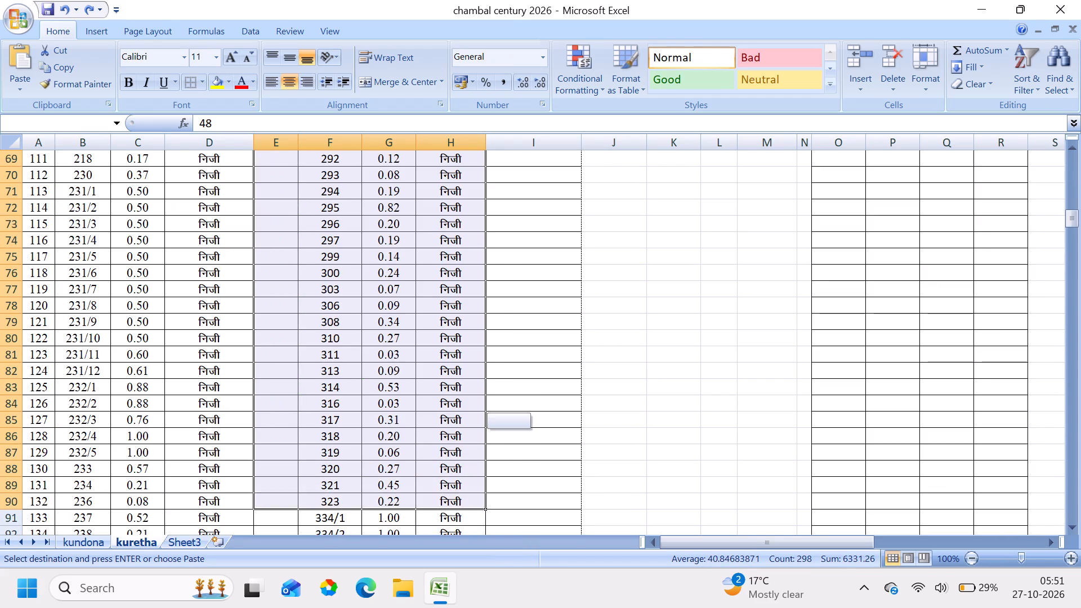
drag(482, 381, 492, 106)
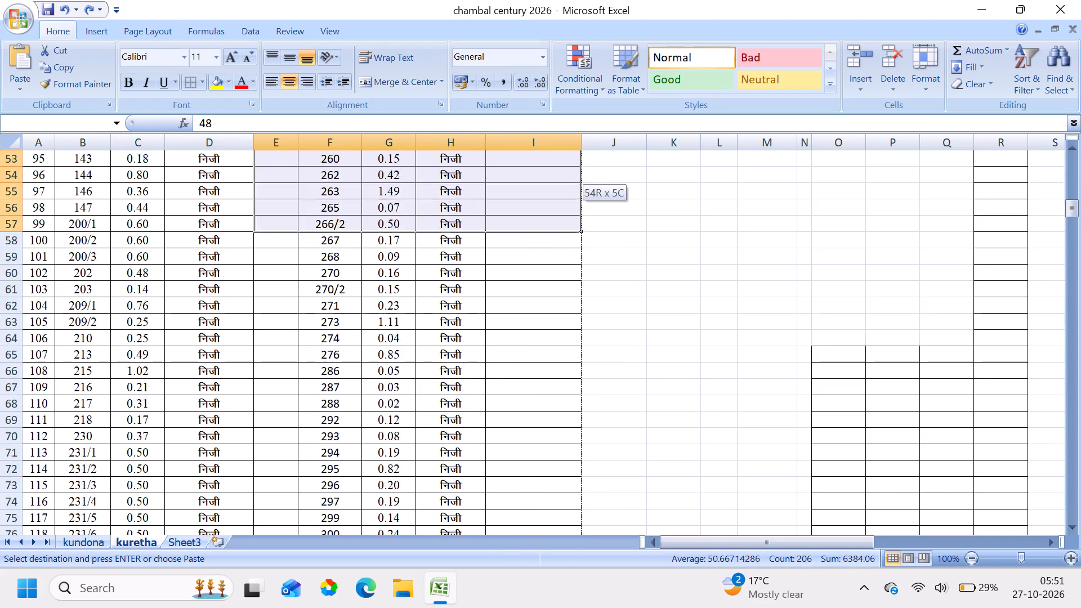
drag(492, 106, 483, 340)
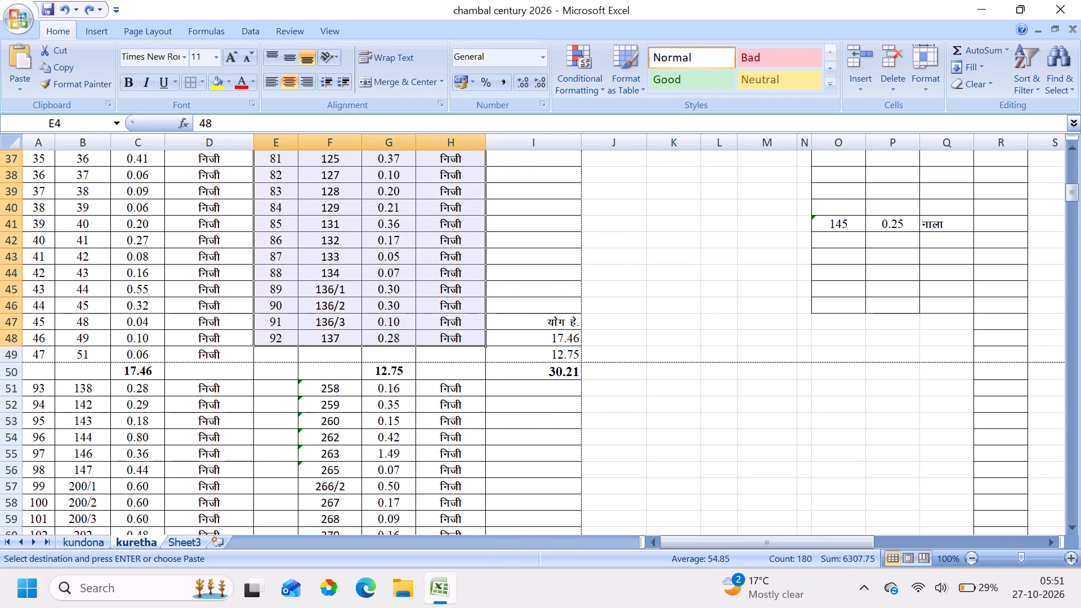
key(ctrl+x)
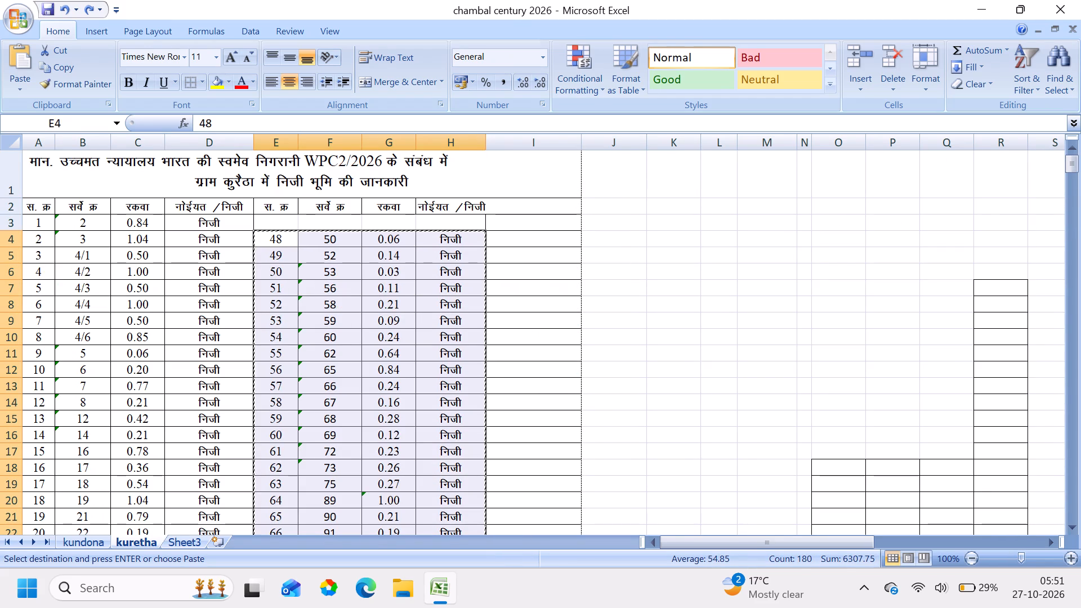
click(283, 225)
key(ctrl+v)
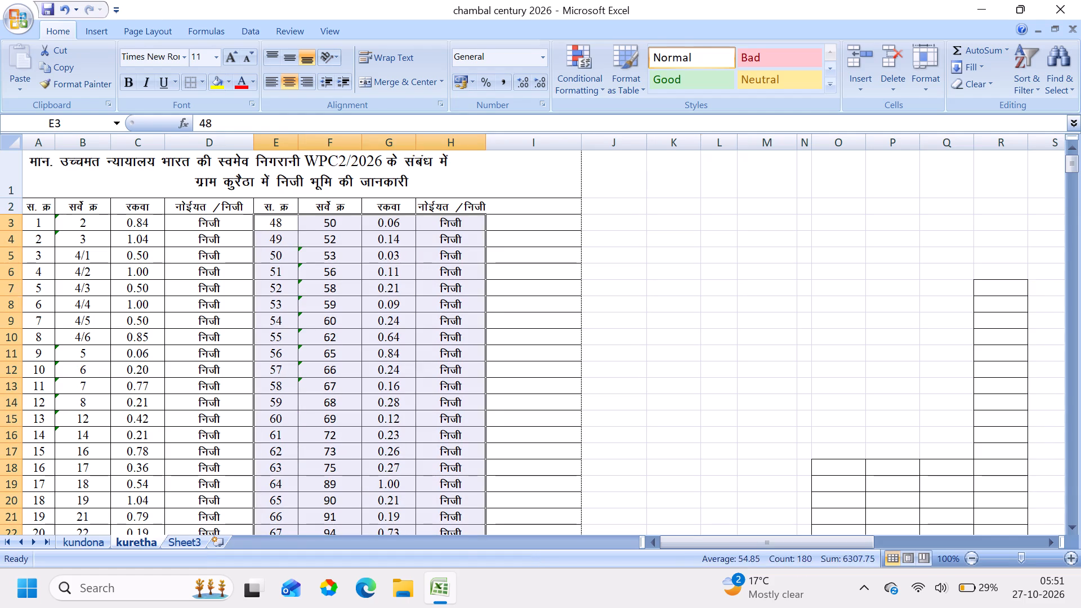
click(716, 295)
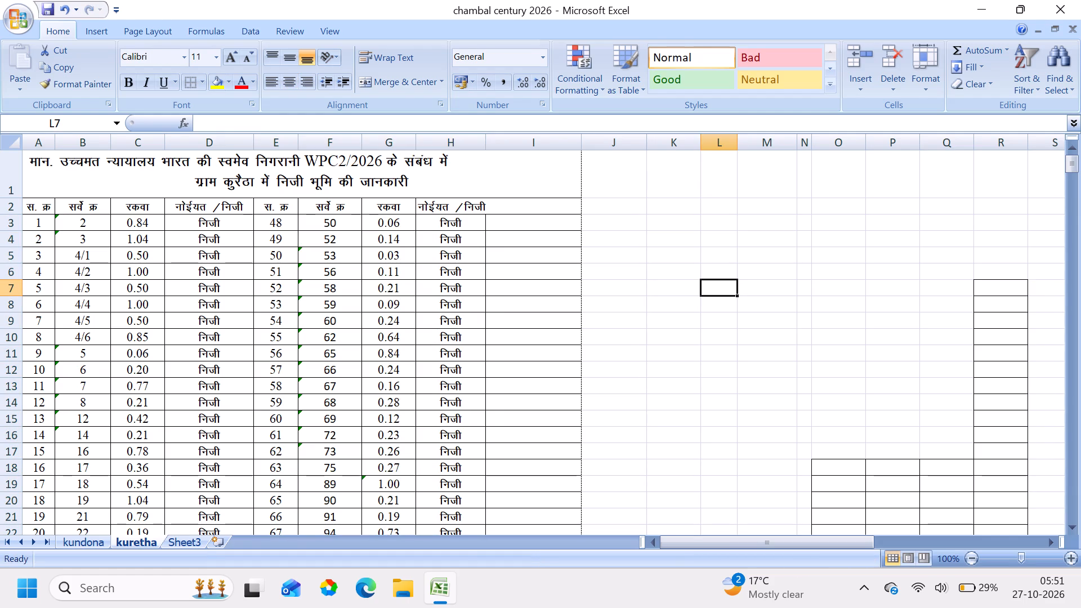
Examine the rows of both record blocks from row 20 down past the subtotal row to row 60.
click(215, 498)
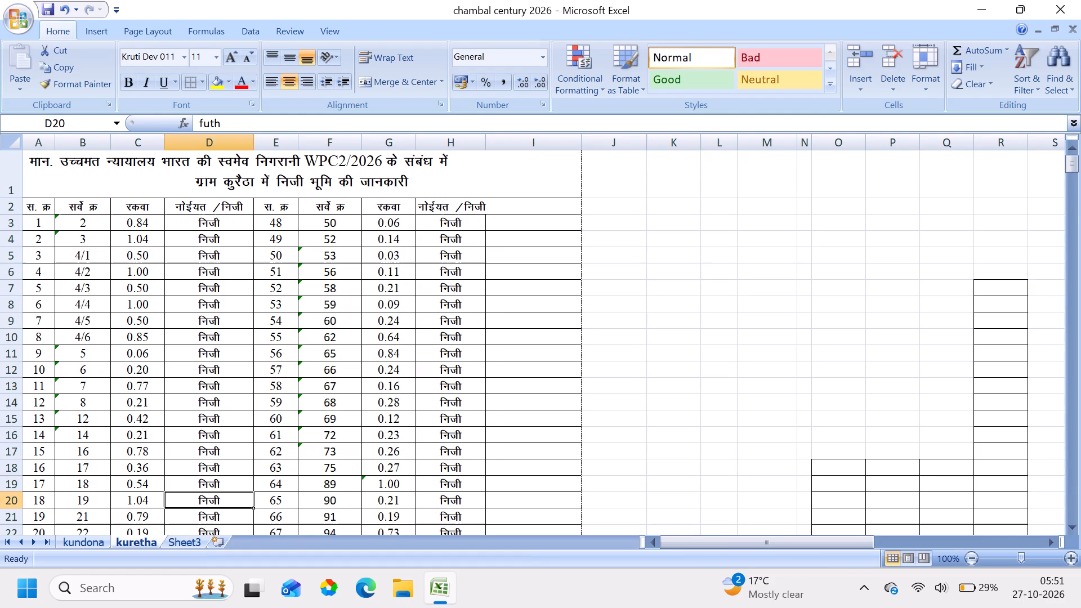
key(Down)
key(Down)
key(Down)
key(Down)
key(Down)
key(Down)
key(Down)
key(Down)
key(Down)
key(Down)
key(Down)
key(Down)
key(Down)
key(Down)
key(Down)
key(Down)
key(Down)
key(Down)
key(Down)
key(Down)
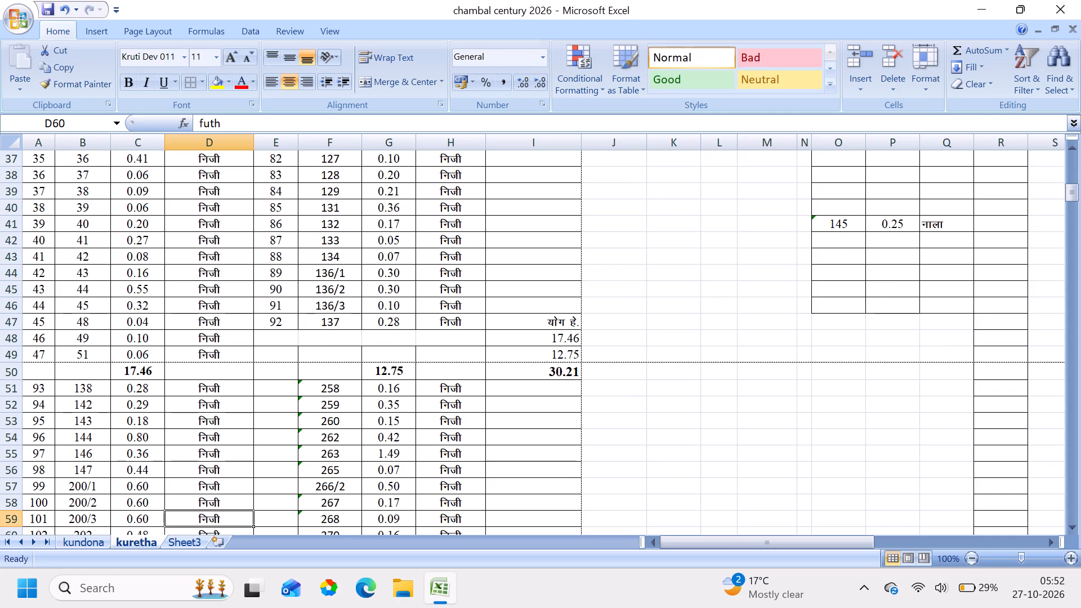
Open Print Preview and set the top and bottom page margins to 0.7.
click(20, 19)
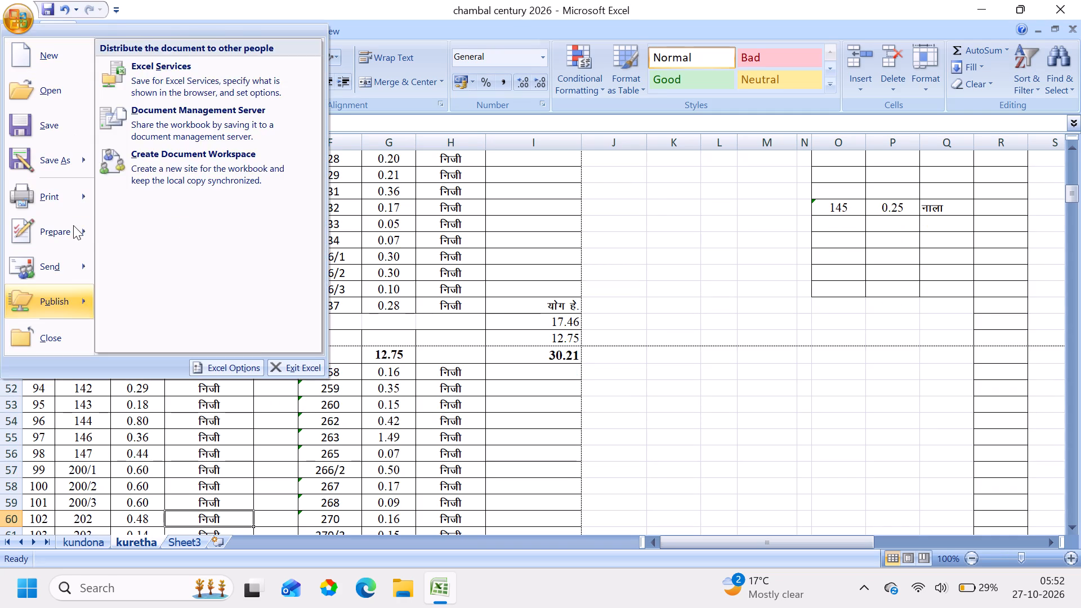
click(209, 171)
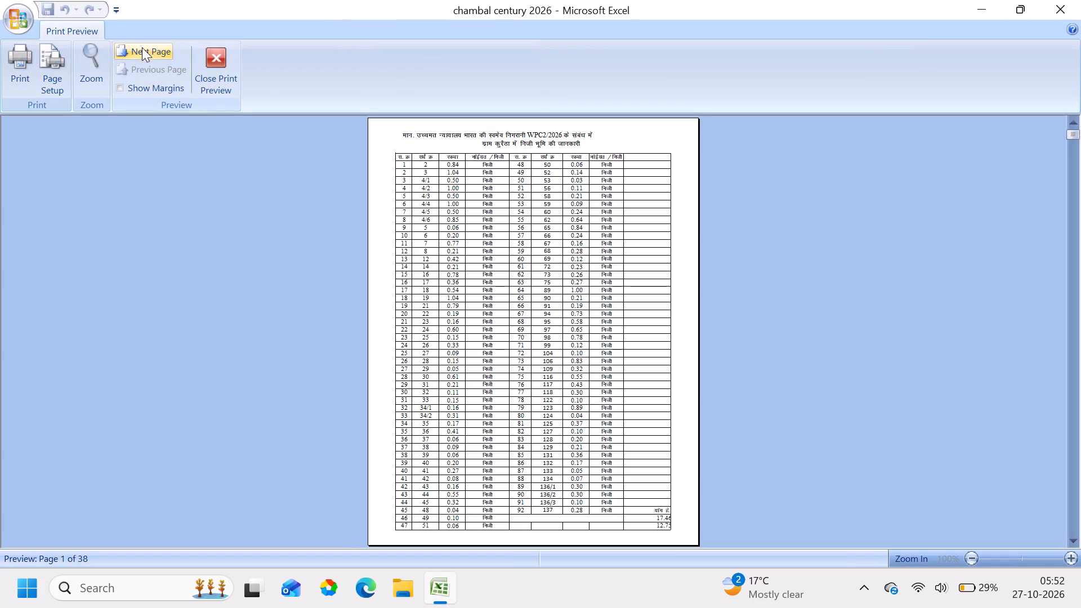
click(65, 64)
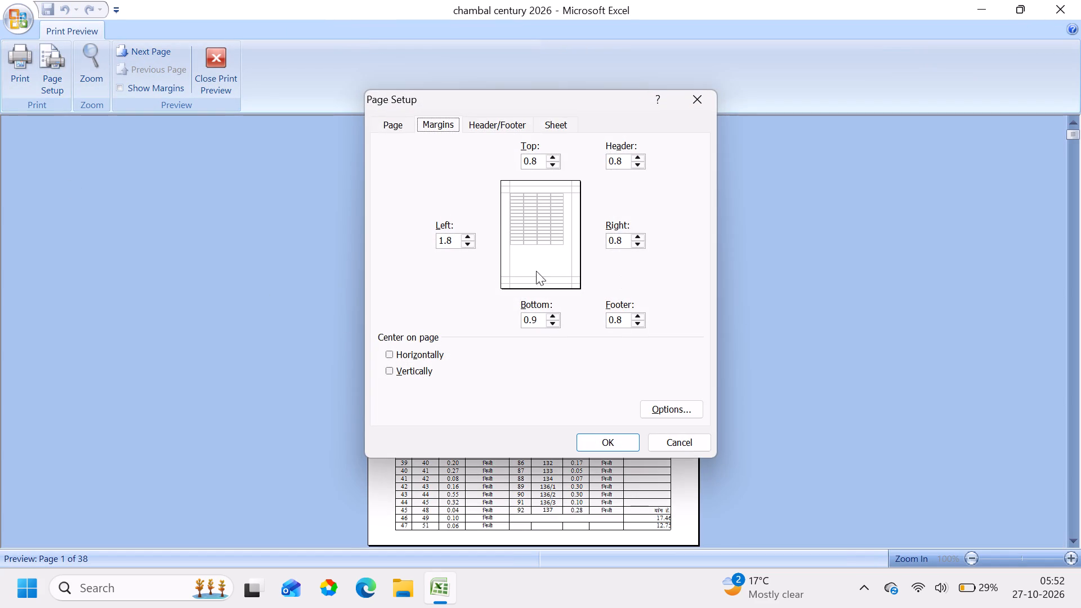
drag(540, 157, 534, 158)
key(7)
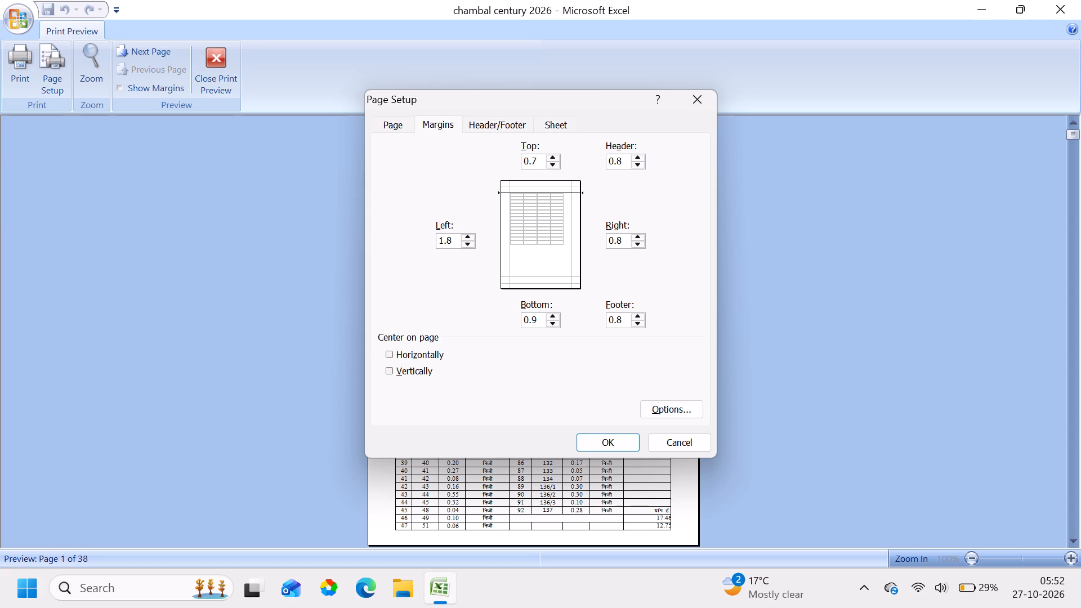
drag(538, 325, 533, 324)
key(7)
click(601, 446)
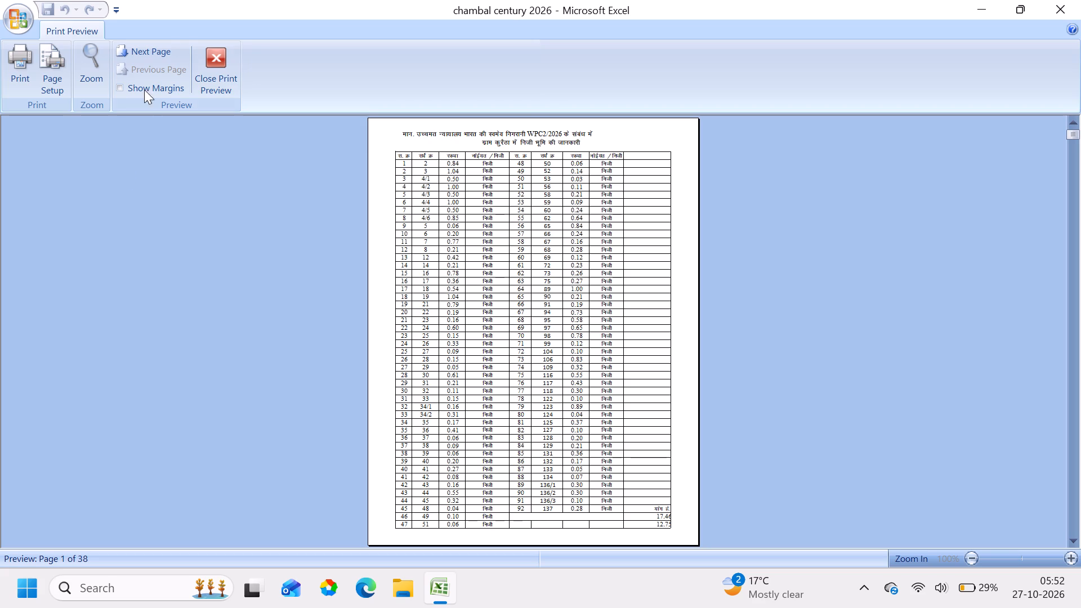
Set the top and bottom page margins to 0.6, check the second and third pages in Print Preview, and return to the sheet.
click(55, 81)
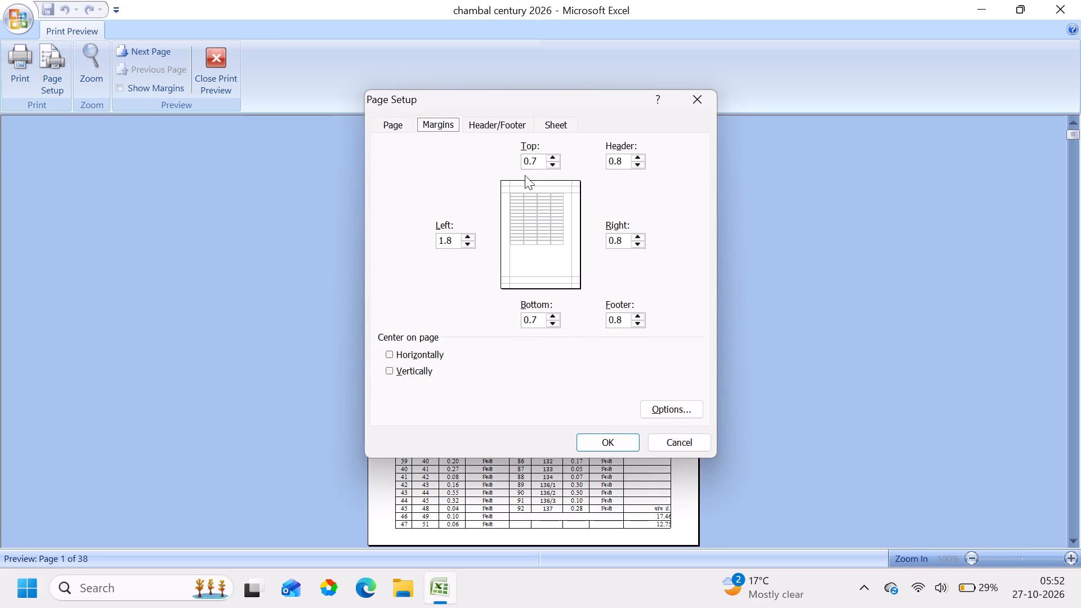
drag(531, 158, 568, 158)
key(6)
drag(533, 319, 568, 314)
key(6)
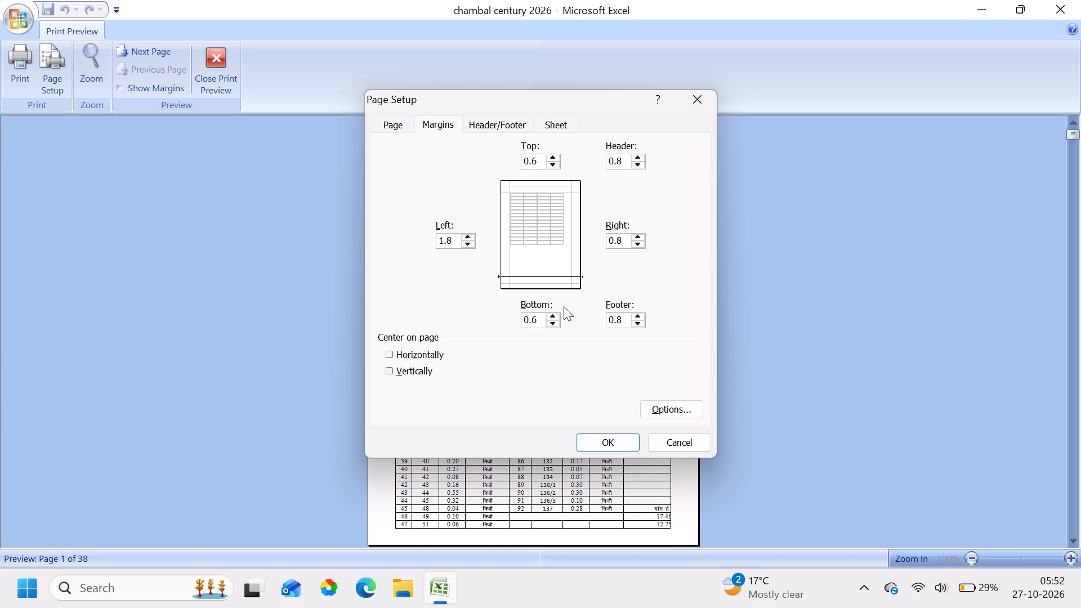
click(601, 442)
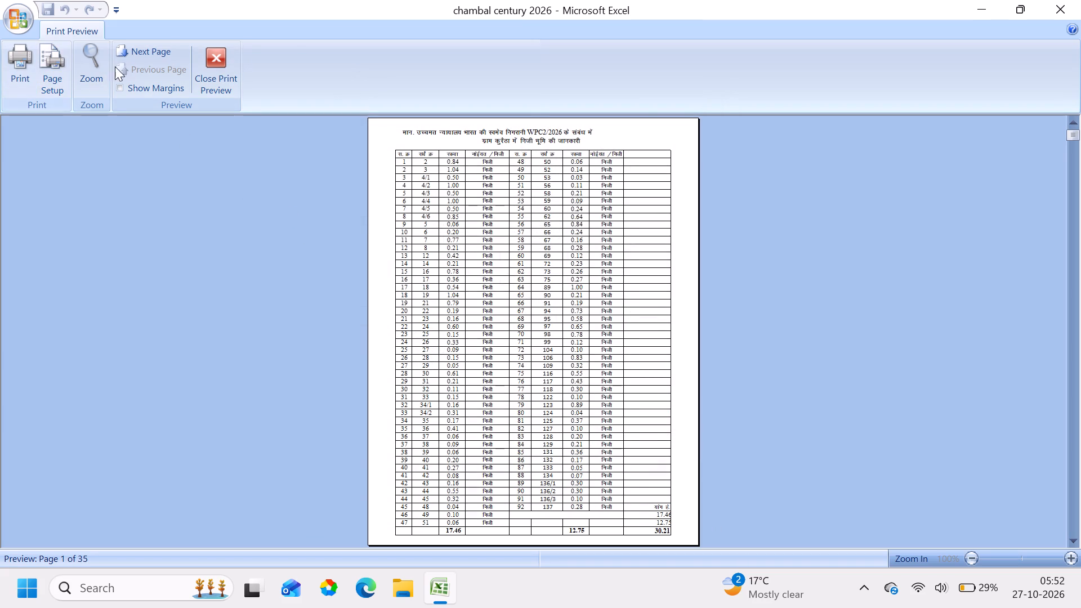
click(151, 51)
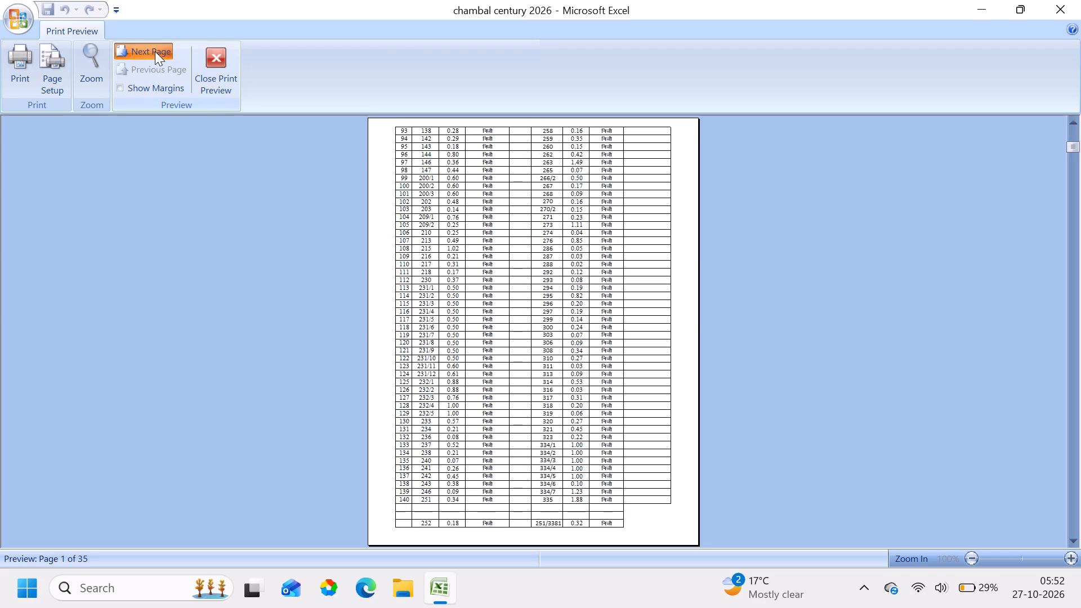
click(155, 51)
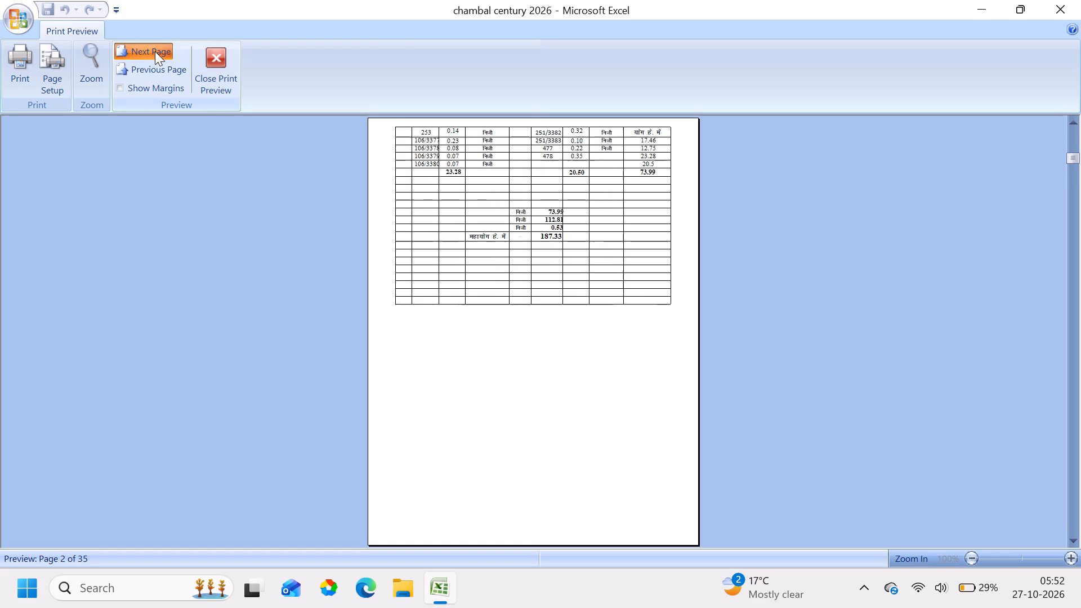
click(221, 65)
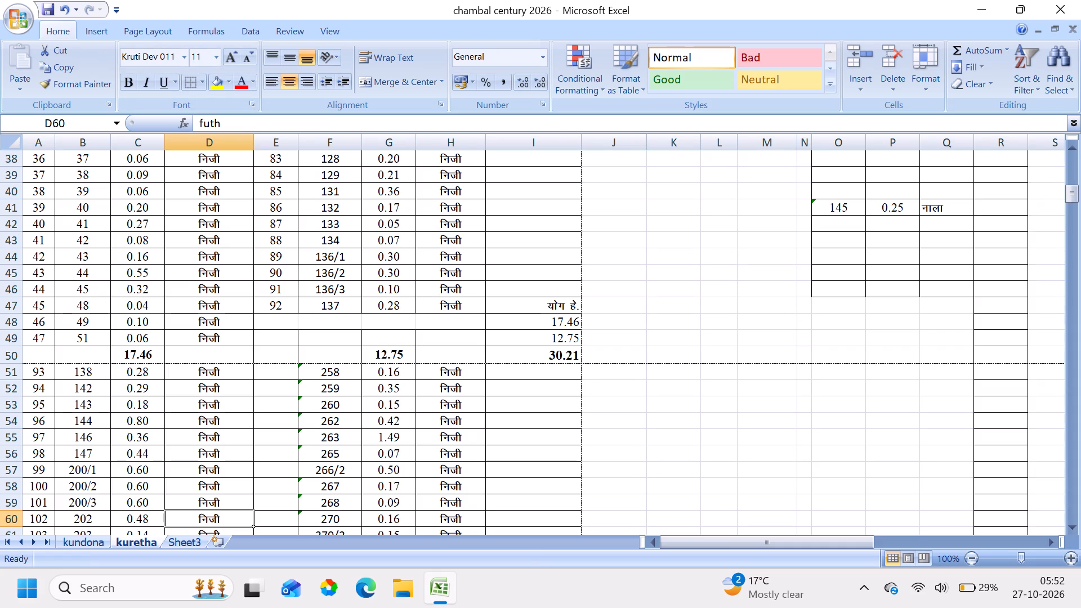
Copy the निजी label from D49 into B50, beside the first block's area subtotal.
click(226, 339)
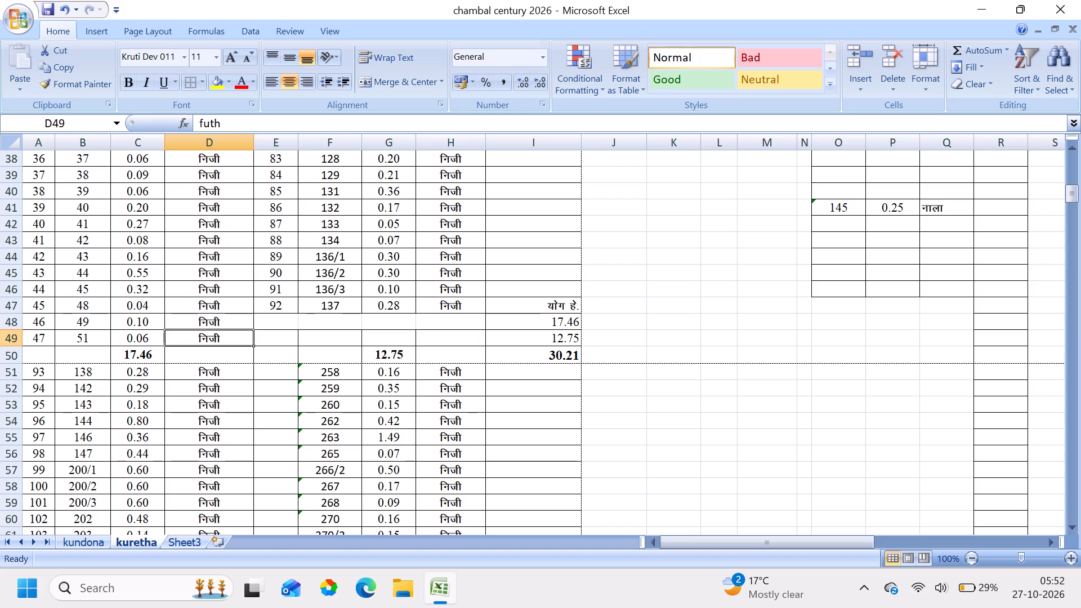
key(ctrl+c)
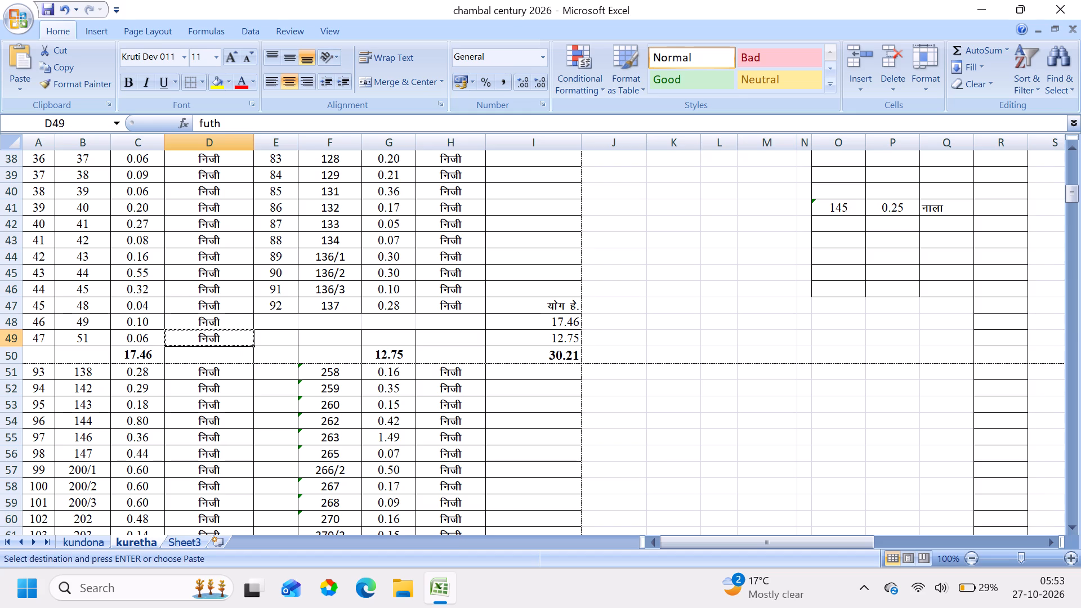
click(88, 359)
key(ctrl+v)
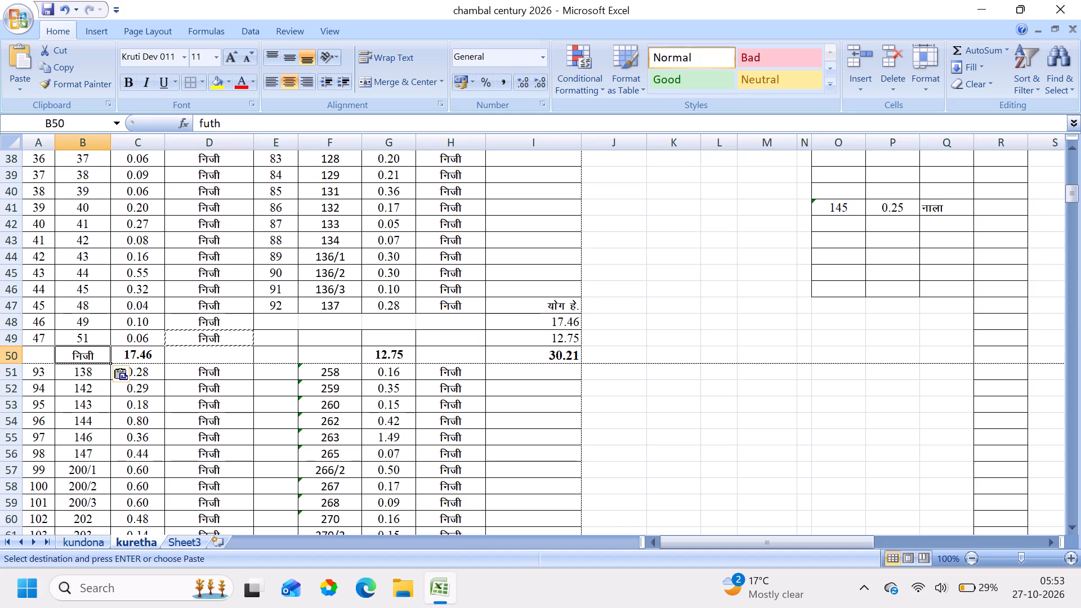
Replace the label in B50, beside the first block's area subtotal, with योग (;ksx in Kruti Dev).
click(103, 351)
click(103, 351)
drag(103, 351, 31, 351)
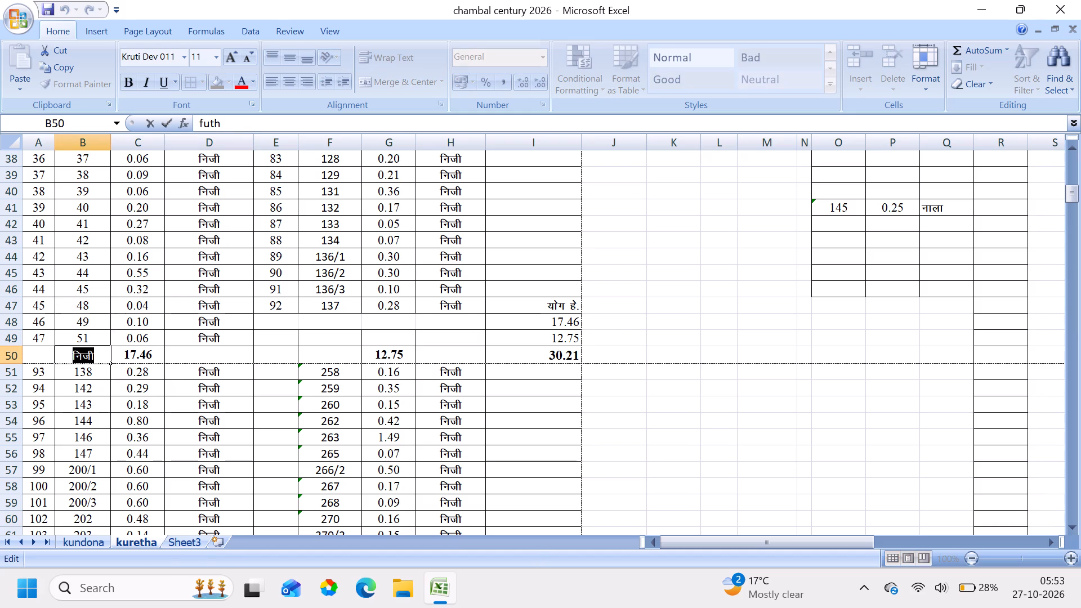
text(;ksx)
click(329, 360)
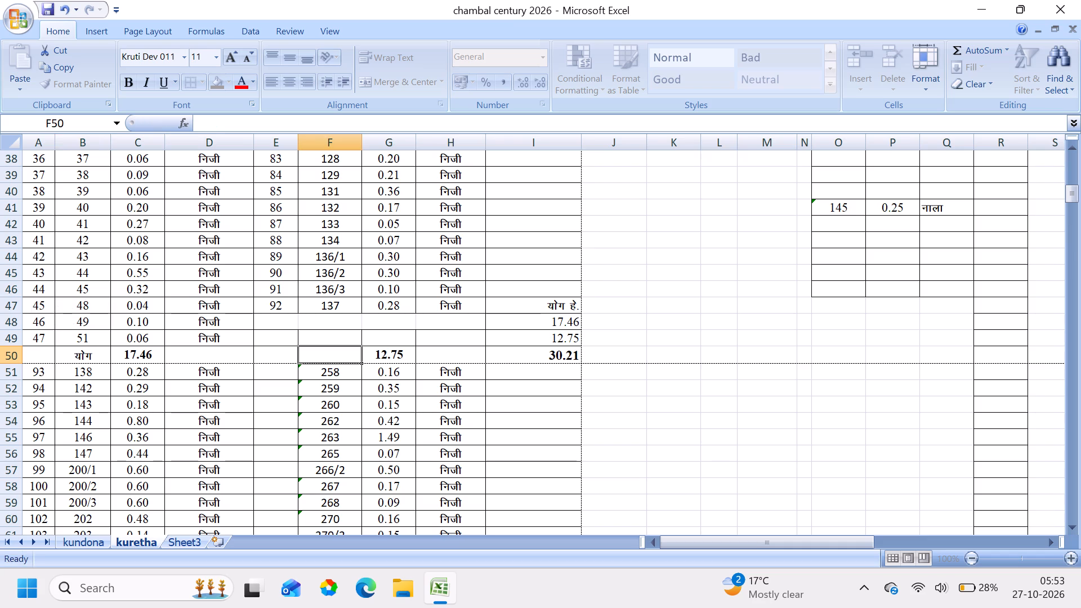
Copy the योग label from B50 into F50, beside the second block's area subtotal.
click(96, 356)
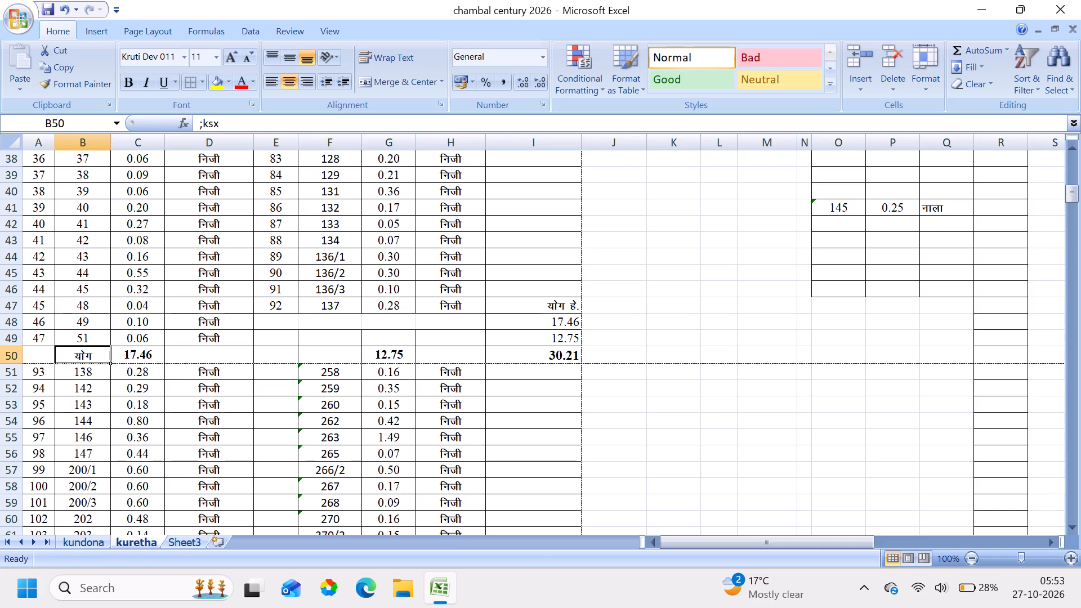
key(ctrl+c)
click(341, 358)
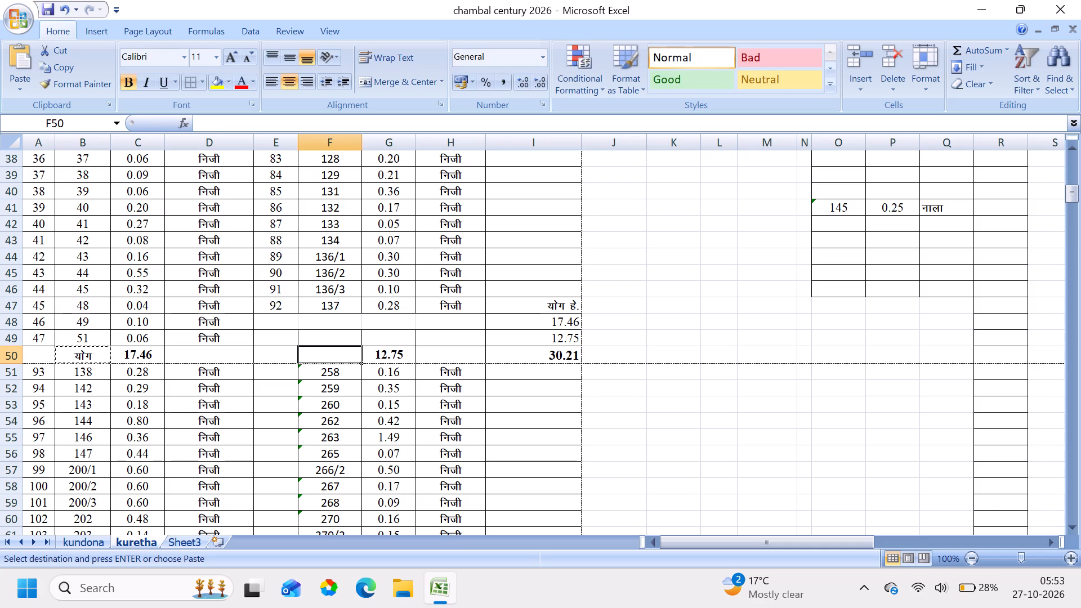
key(ctrl+v)
click(347, 356)
drag(347, 356, 315, 356)
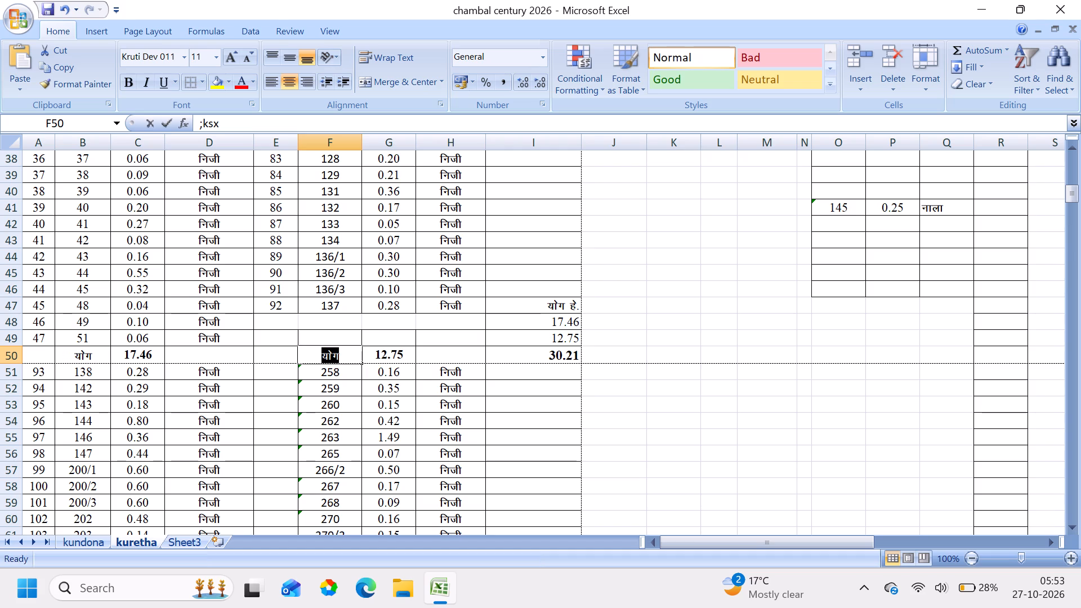
drag(315, 356, 276, 354)
text(;ksx)
click(597, 417)
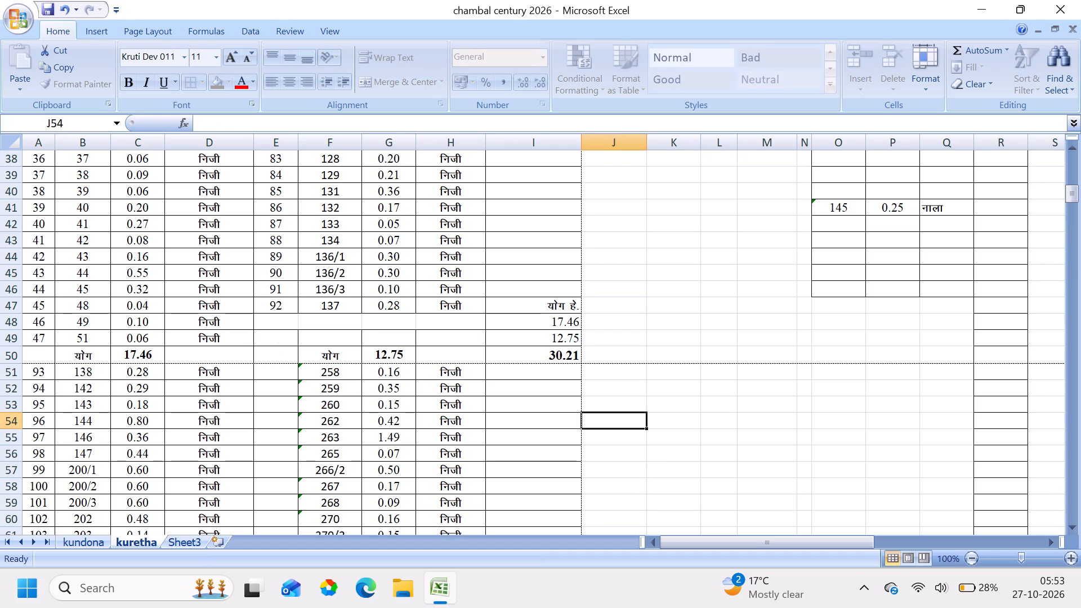
Centre the योग हे. summary cells I47:I50 horizontally and save the workbook.
drag(548, 298, 556, 354)
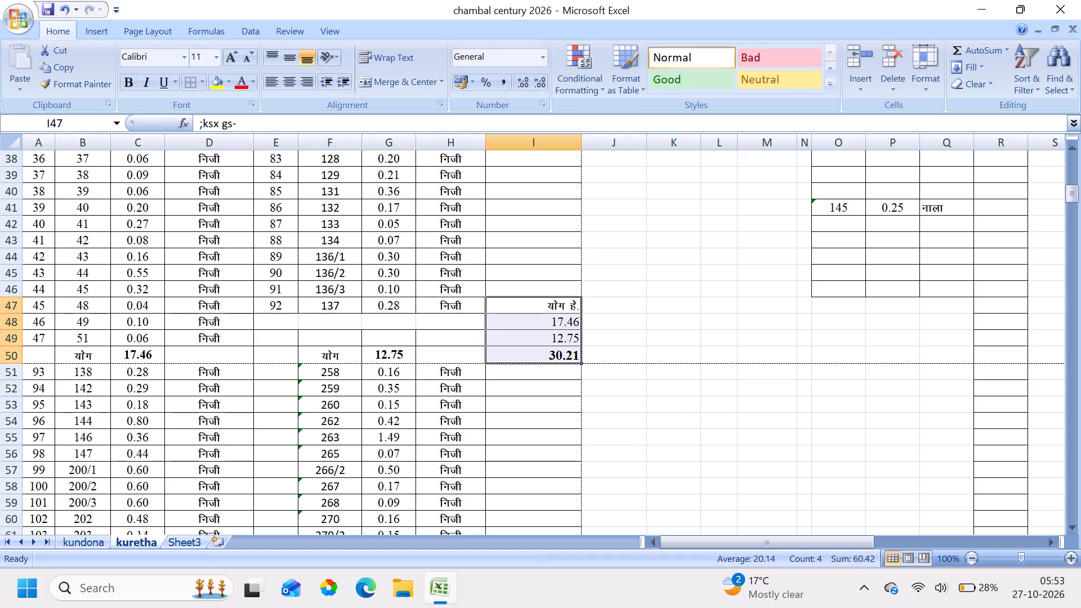
click(292, 80)
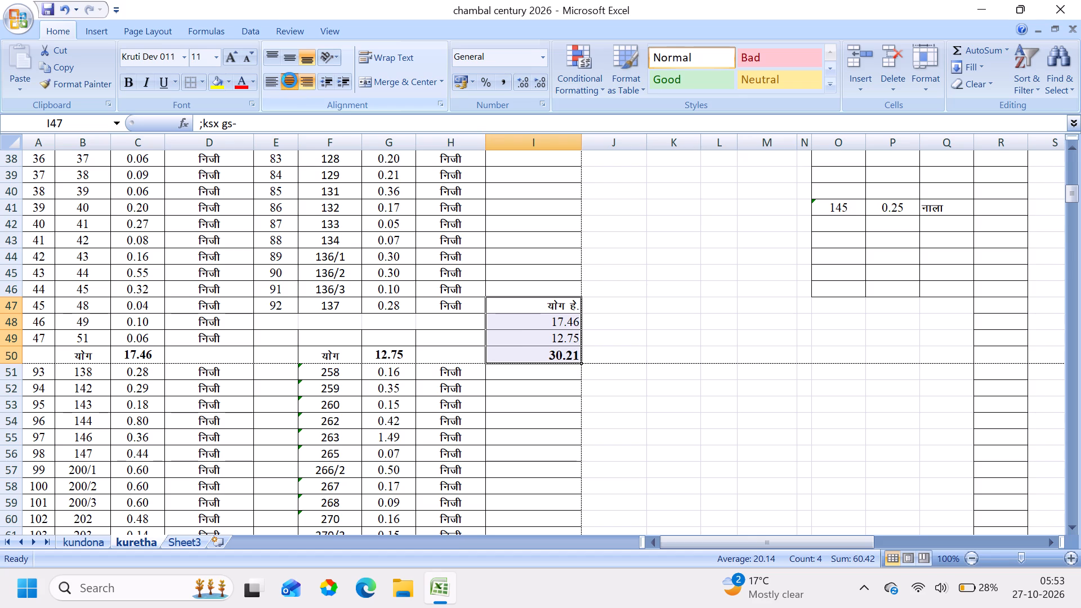
click(714, 269)
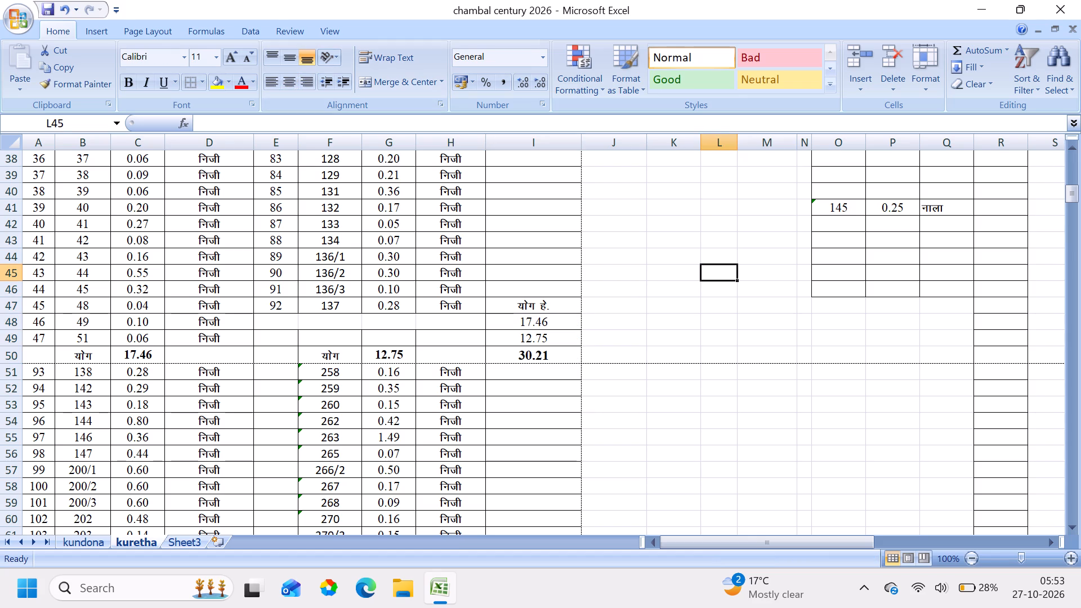
key(ctrl+s)
Check the last serial number in column A, and fill E51:E98 with consecutive serials from 141 to 188.
click(51, 494)
key(Down)
key(Down)
key(Down)
key(Down)
key(Down)
key(Down)
key(Down)
key(Down)
key(Down)
key(Down)
key(Down)
key(Down)
key(Down)
key(Down)
key(Down)
key(Down)
key(Down)
key(Down)
key(Down)
key(Down)
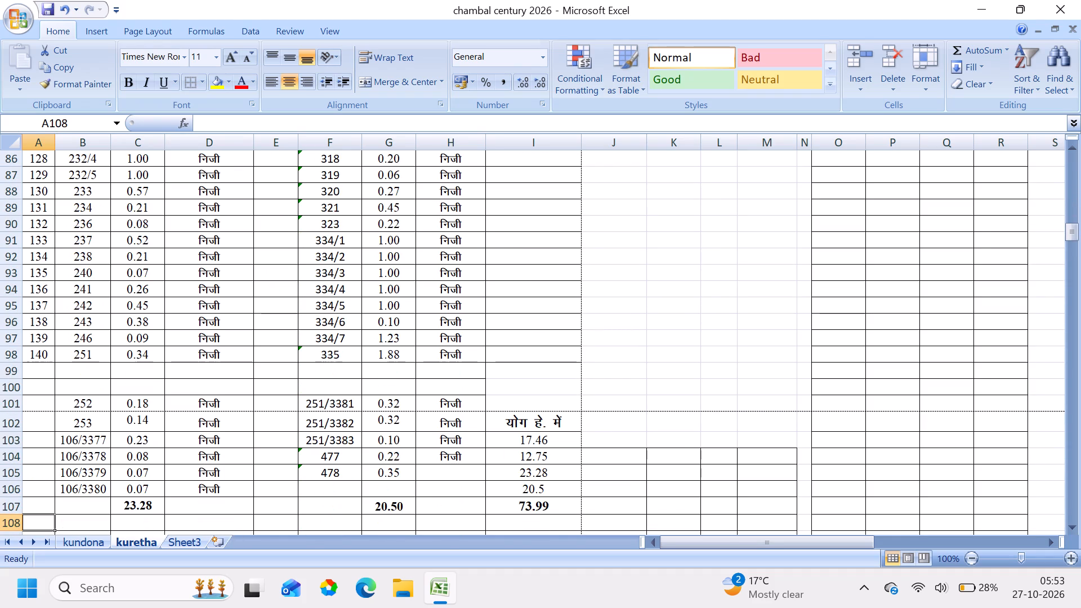
click(47, 359)
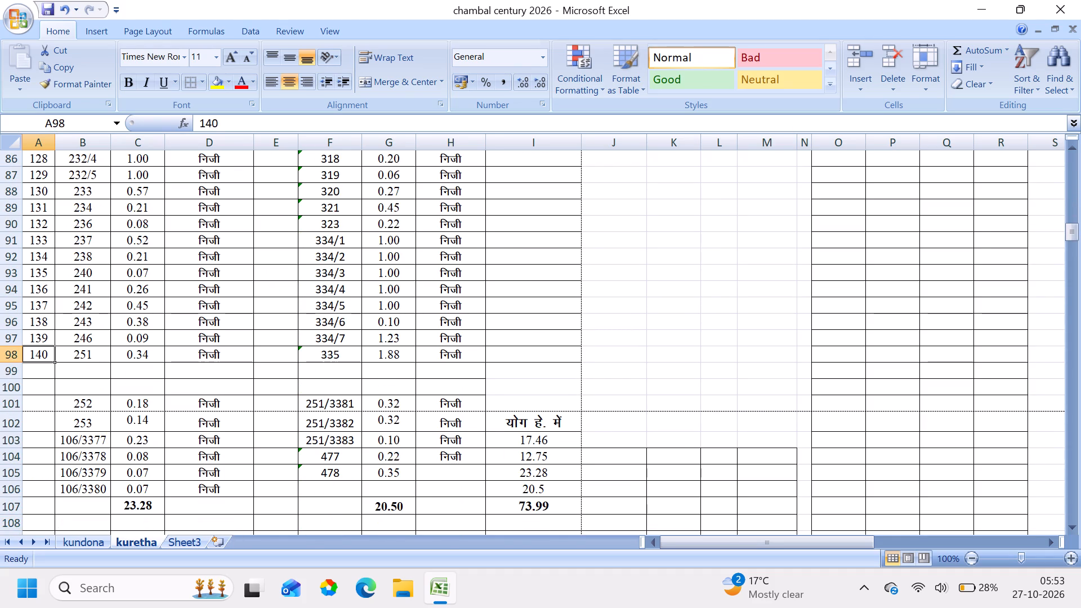
click(280, 357)
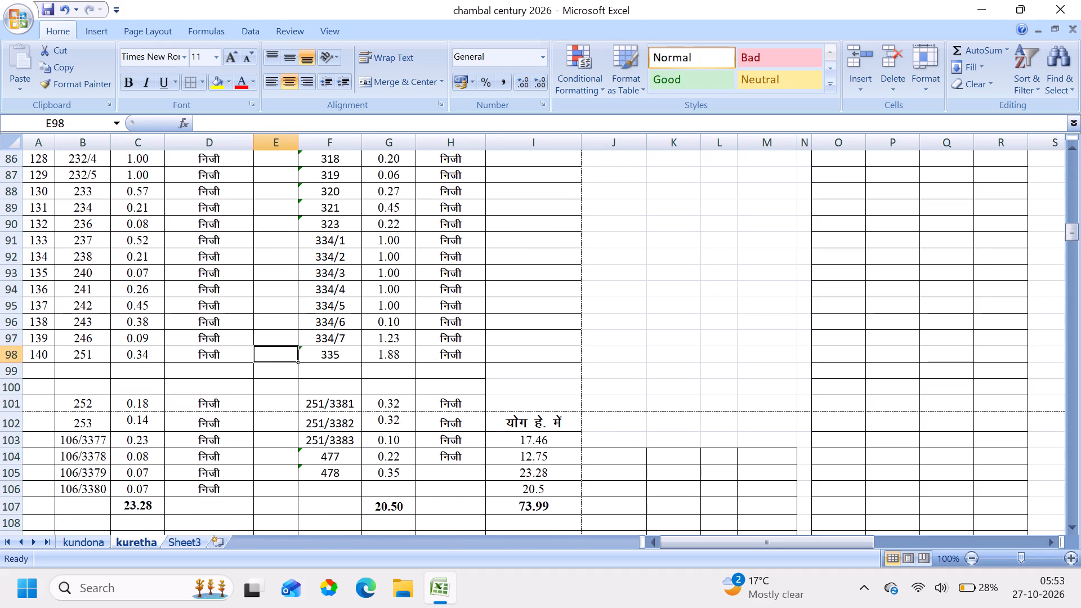
key(Up)
key(Up)
key(Up)
key(Up)
key(Up)
key(Up)
key(Up)
key(Up)
key(Up)
key(Up)
key(Up)
key(Up)
key(Up)
key(Up)
key(Up)
key(Up)
key(Up)
key(Up)
key(Up)
key(Up)
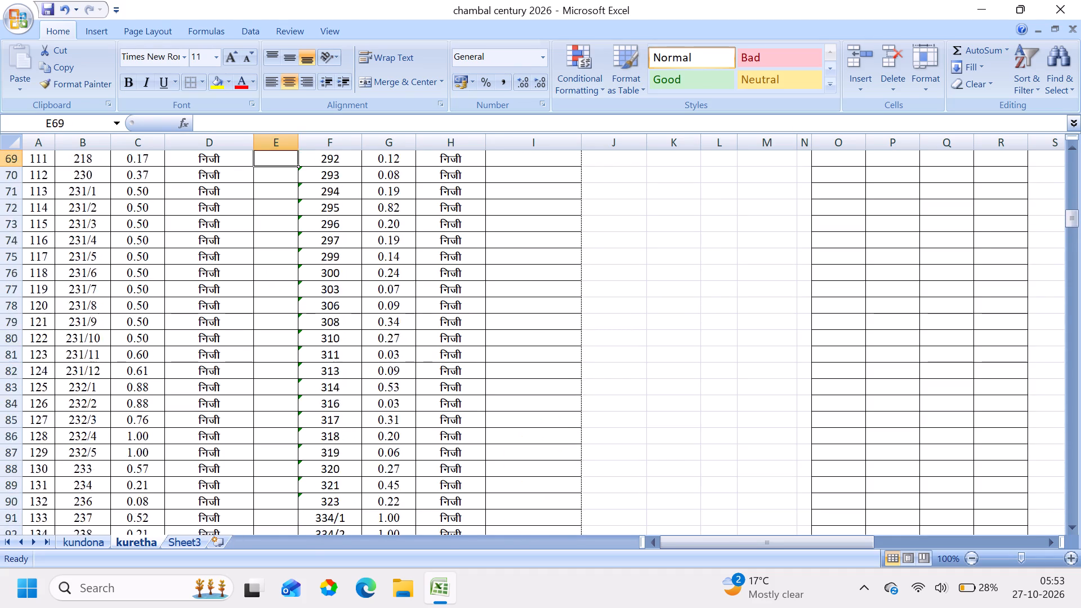
click(277, 378)
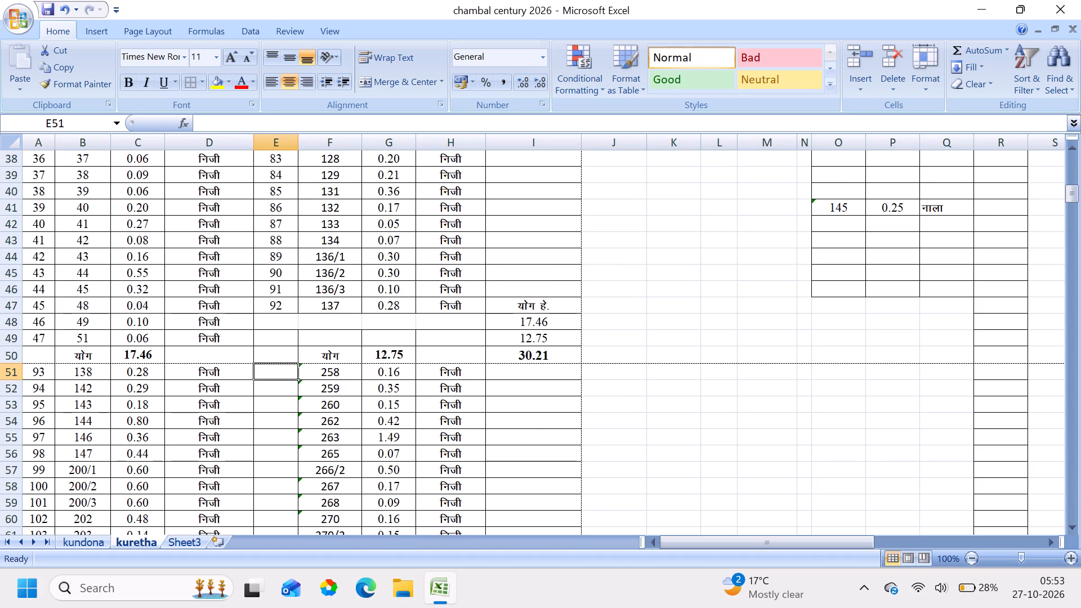
text(141)
key(Return)
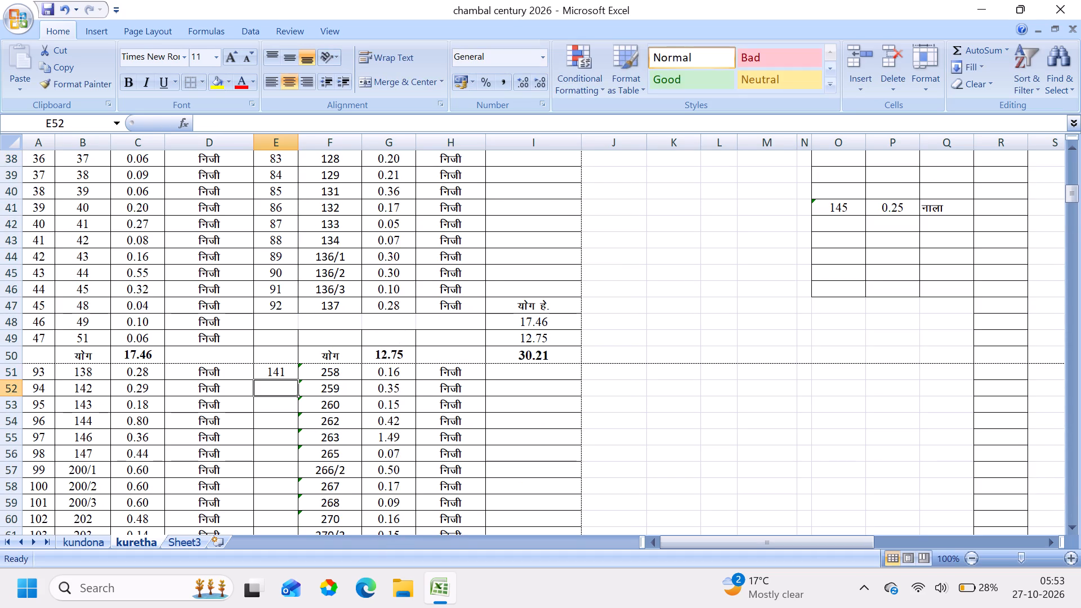
text(142)
key(Return)
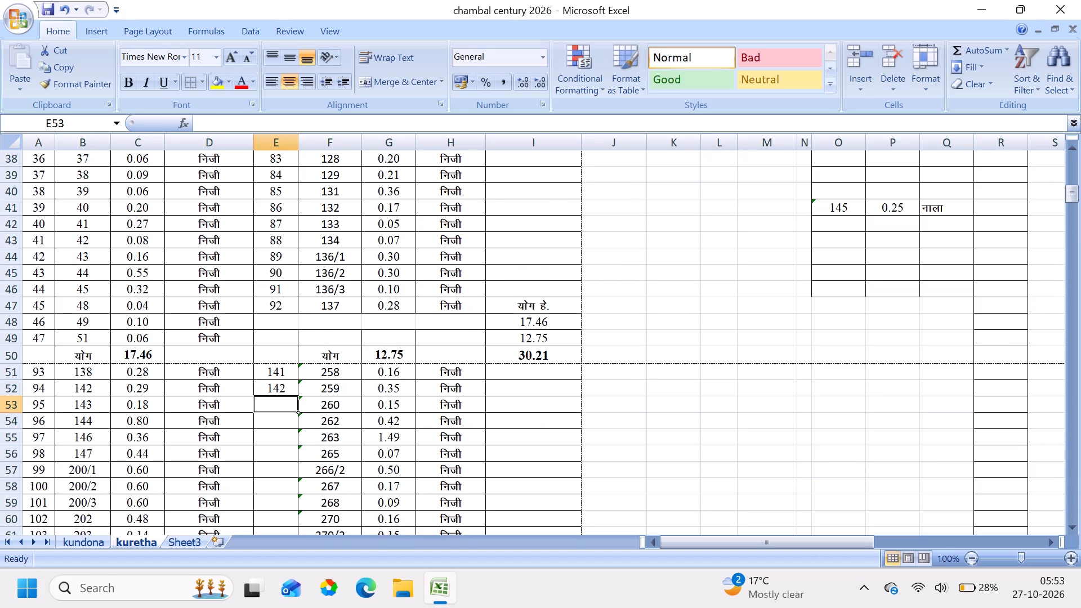
drag(274, 370, 273, 389)
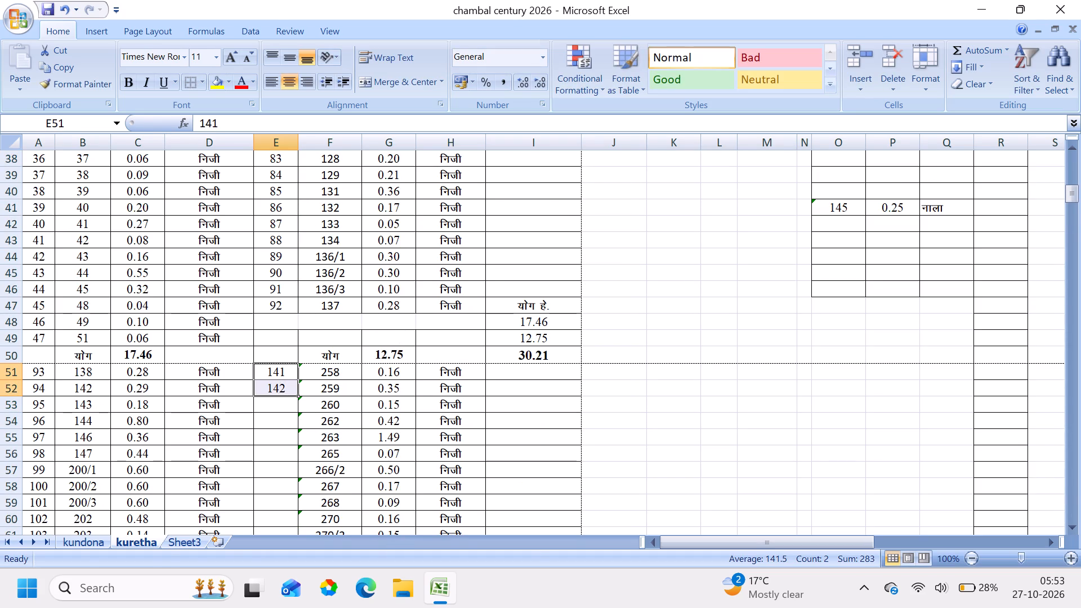
drag(298, 396, 298, 556)
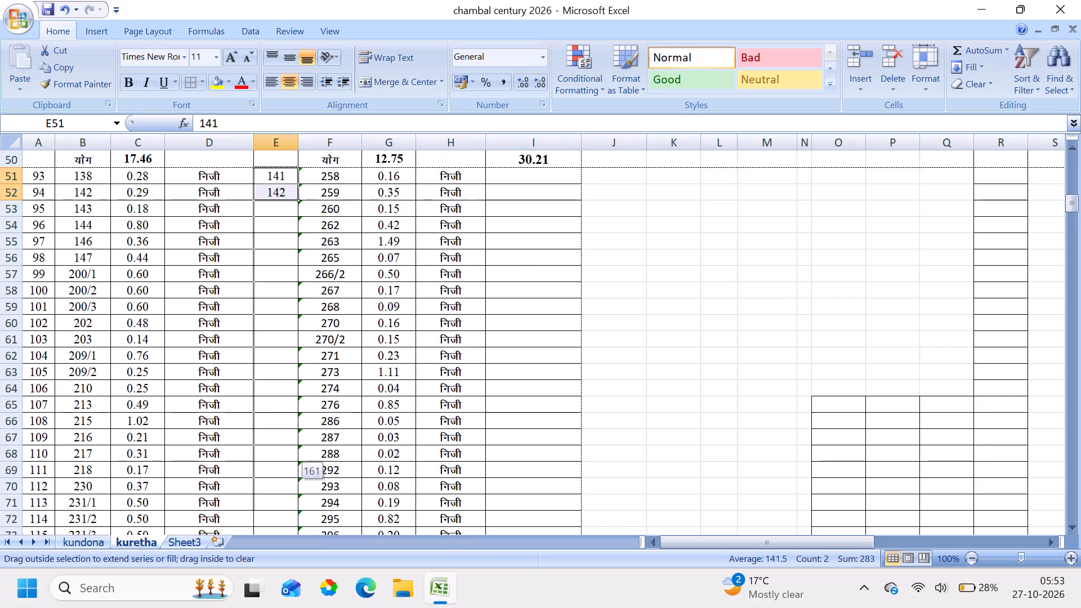
drag(298, 556, 305, 525)
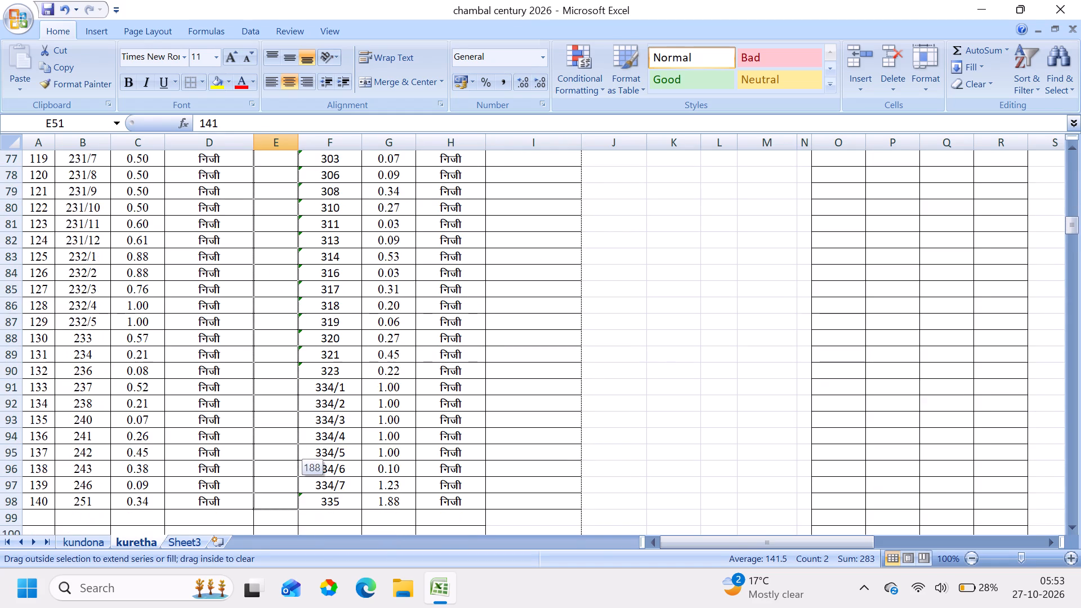
drag(305, 525, 300, 503)
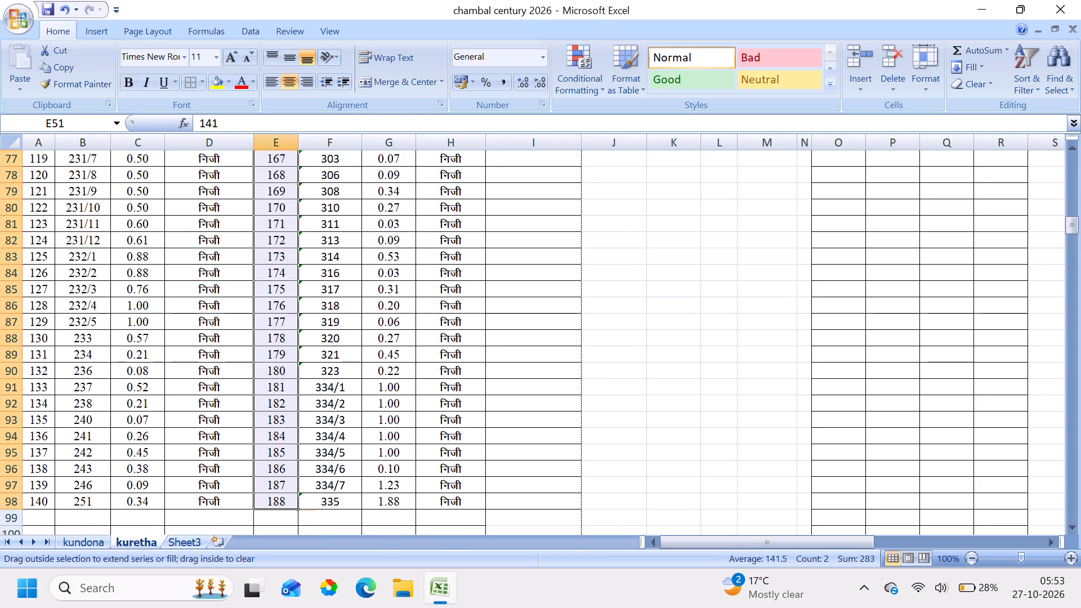
click(560, 493)
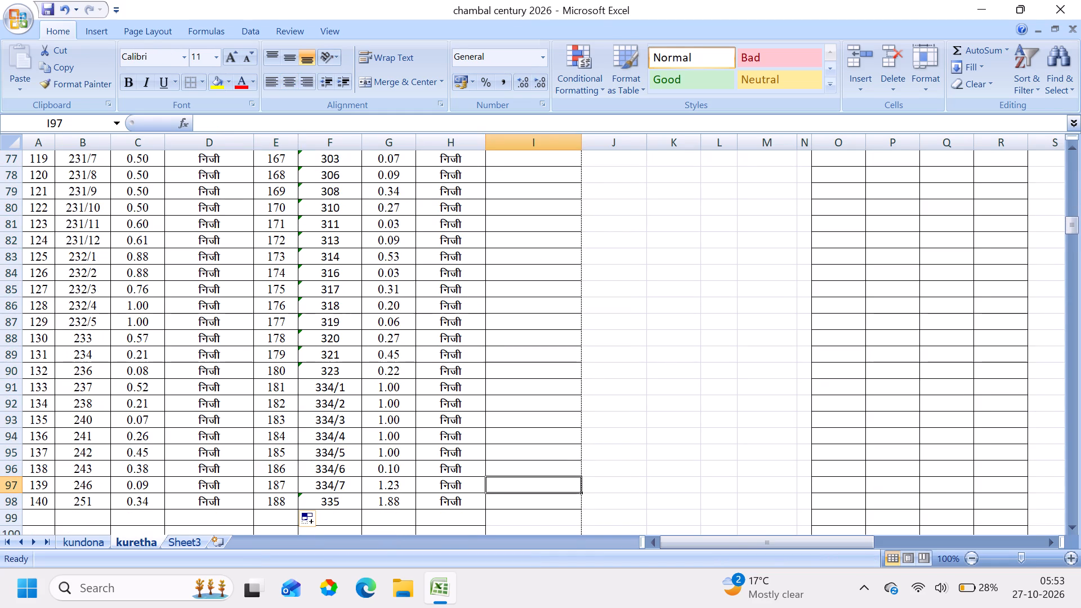
Clear the two area subtotals from C107 and G107 beneath the last records.
click(69, 527)
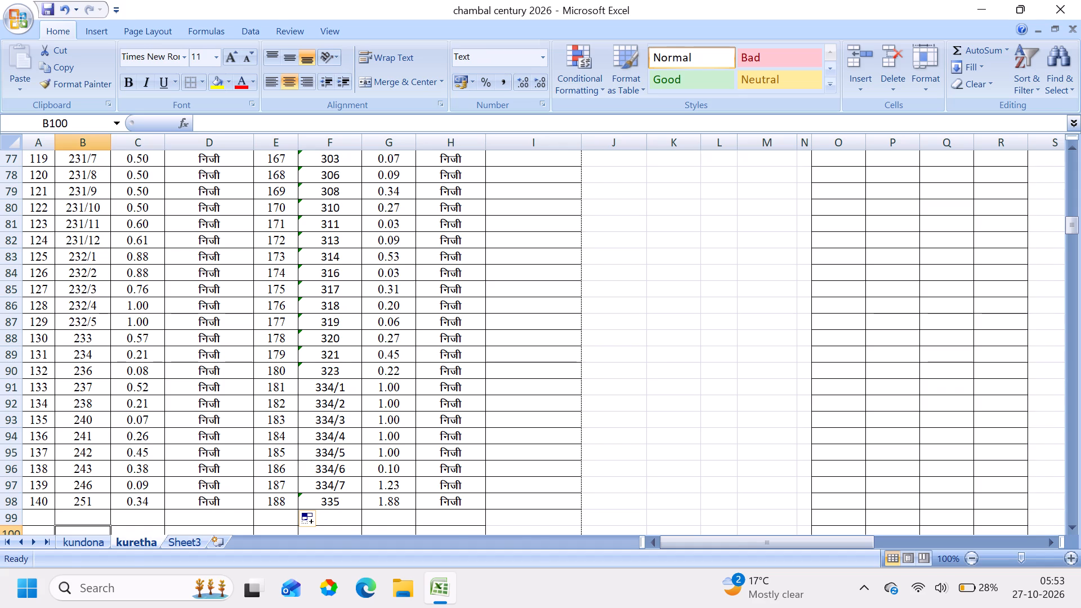
key(Down)
key(Down)
click(70, 527)
key(Down)
key(Down)
key(Down)
key(Down)
key(Down)
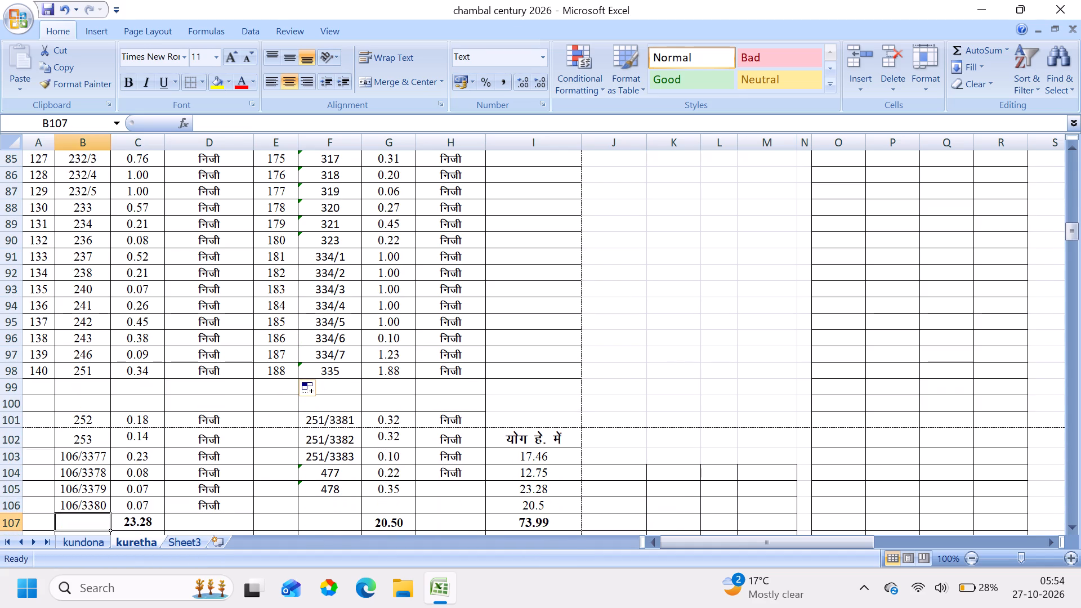
drag(318, 423, 448, 514)
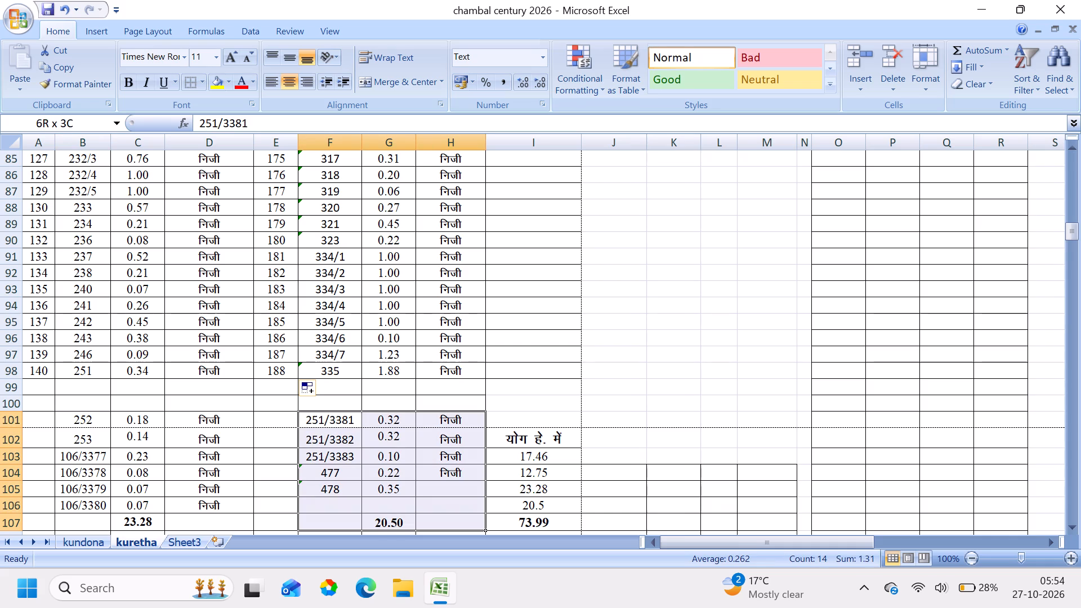
drag(448, 514, 448, 516)
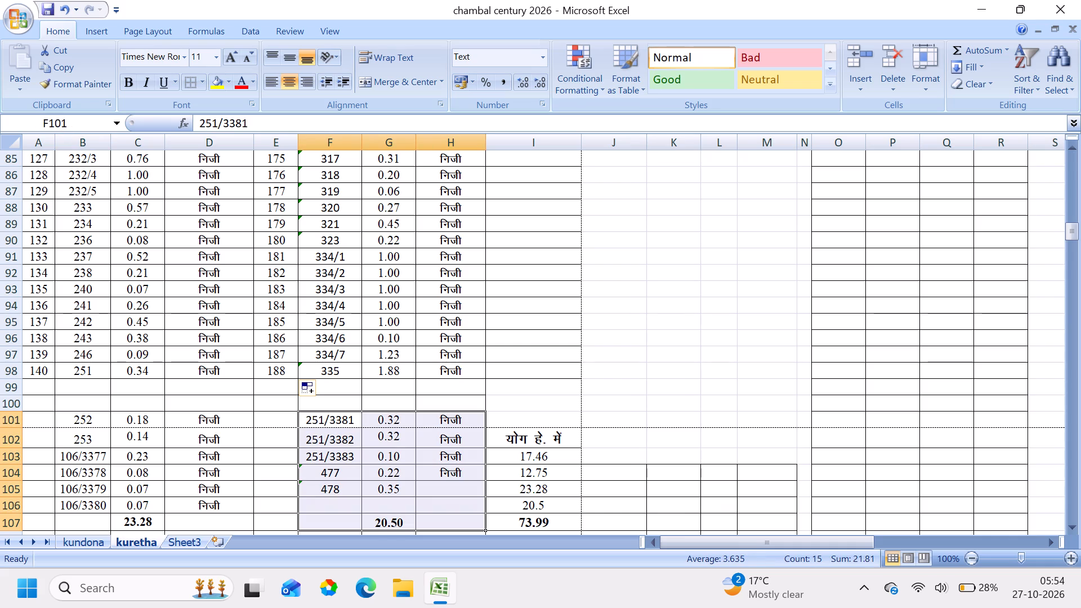
click(150, 523)
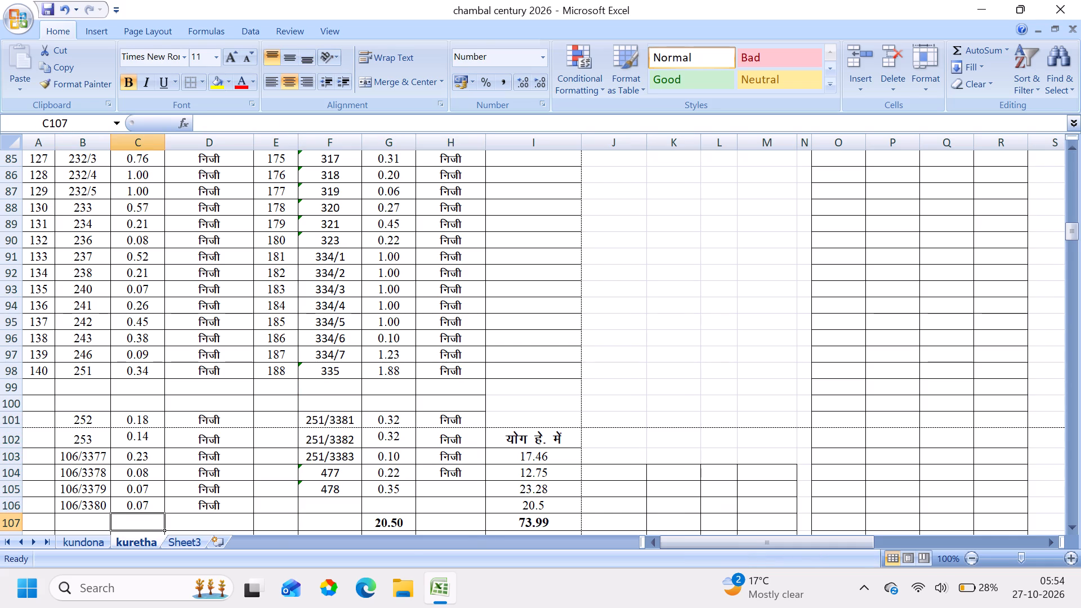
click(385, 521)
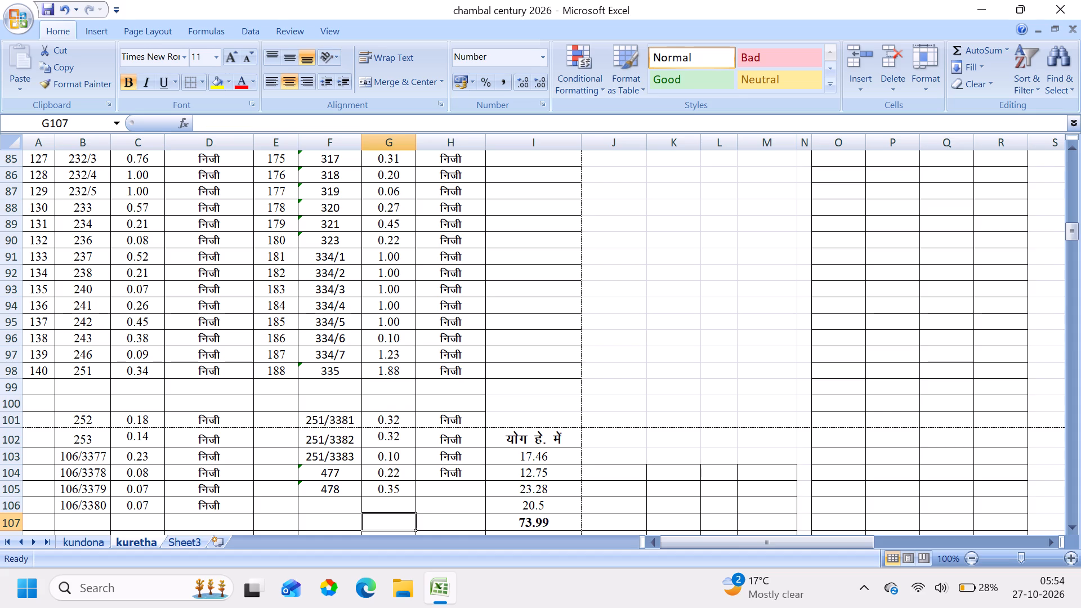
Insert an entire blank row at row 100, above the remaining records that start with 252.
drag(306, 419, 457, 425)
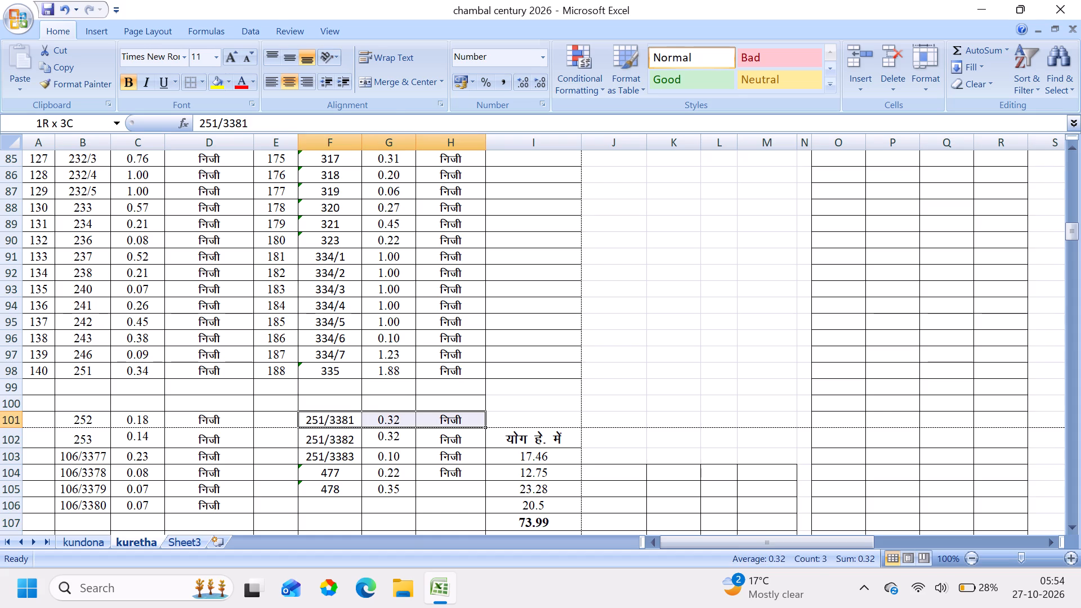
drag(457, 425, 458, 449)
click(274, 463)
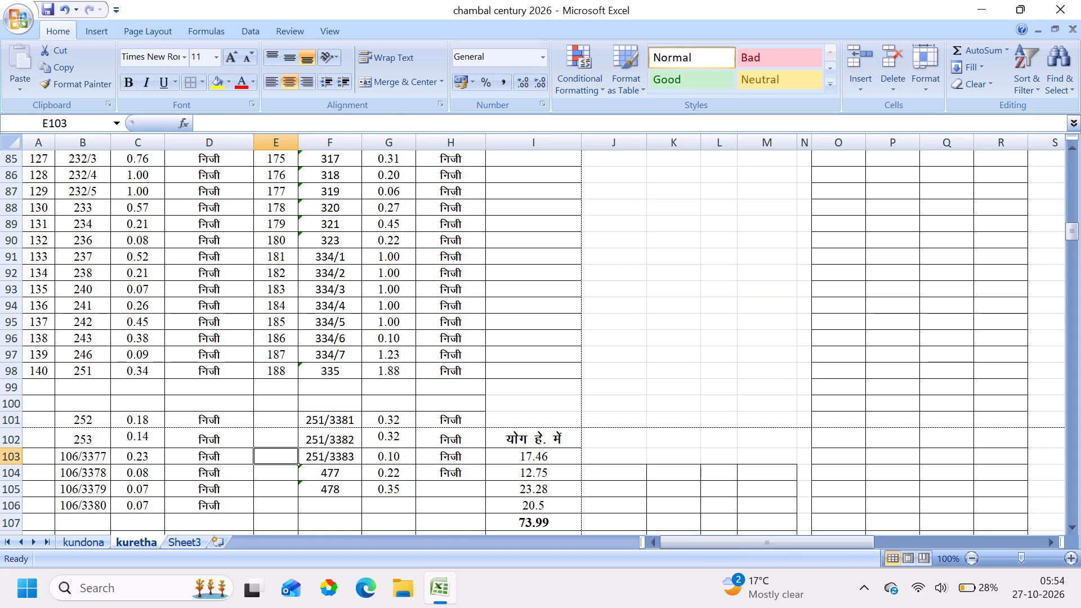
click(456, 406)
right_click(456, 406)
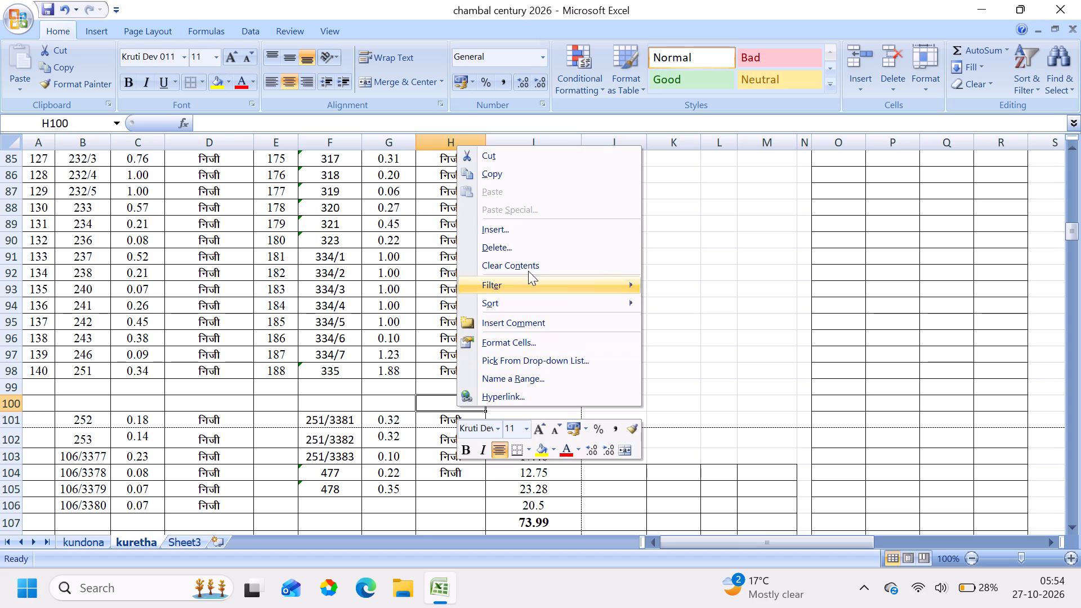
click(518, 228)
click(467, 230)
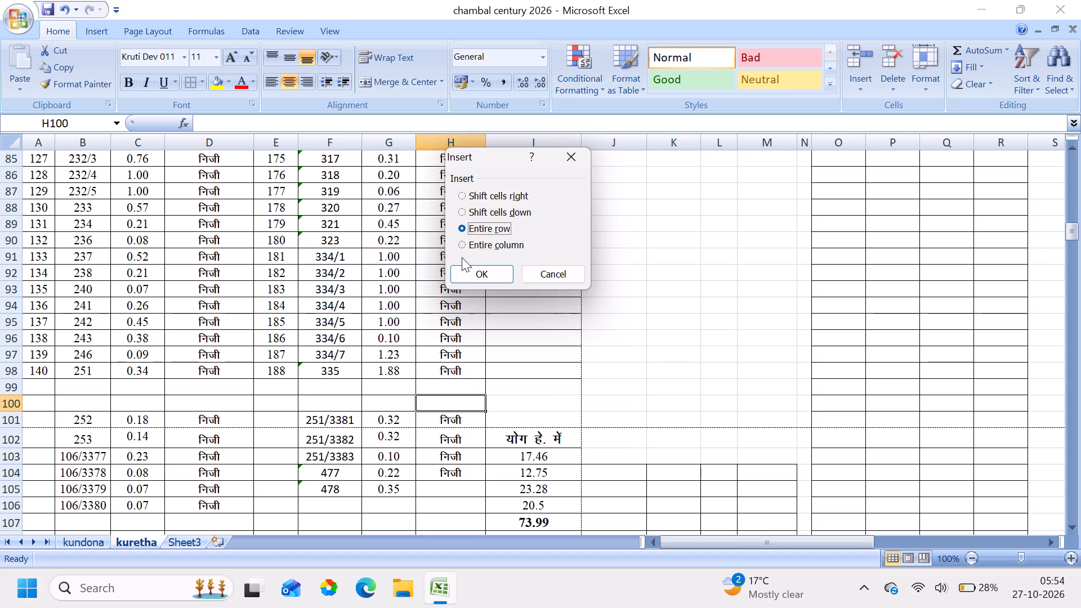
click(464, 277)
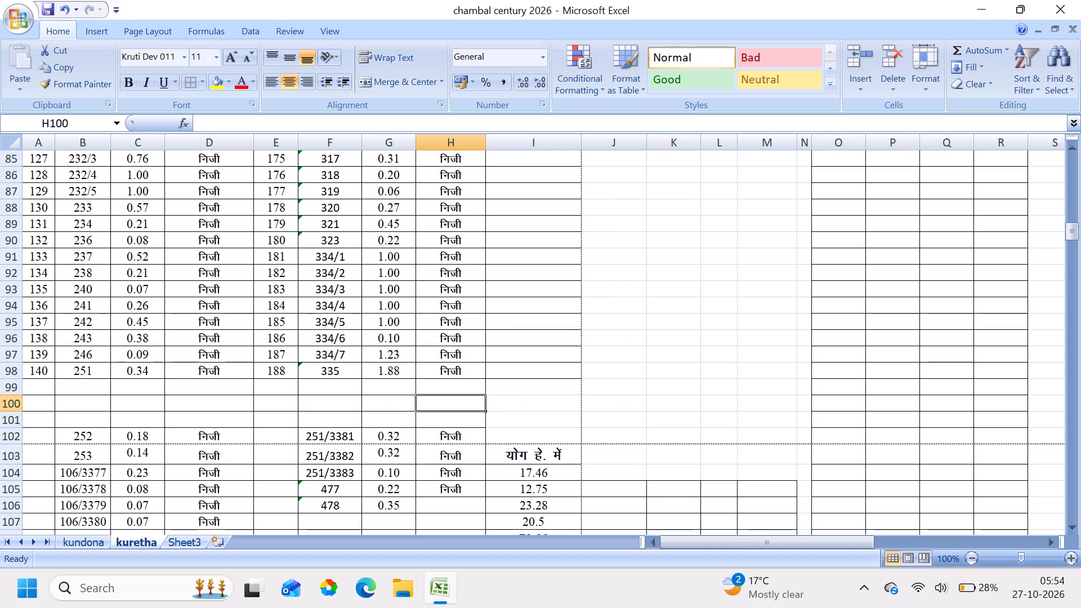
Insert another entire blank row at row 100, above the records that start with 252.
right_click(446, 398)
right_click(446, 398)
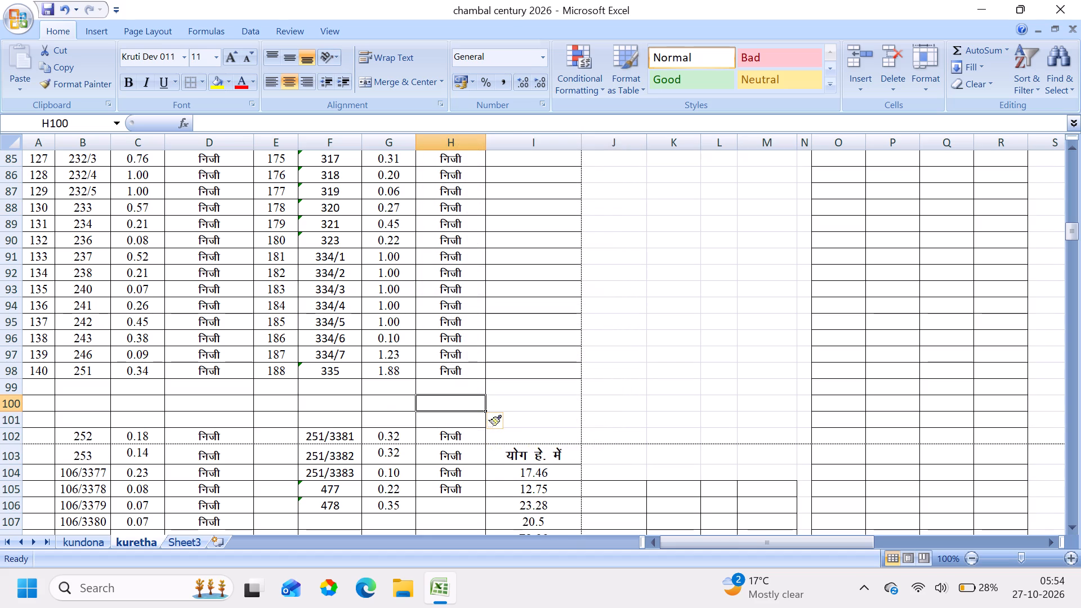
right_click(452, 402)
click(522, 219)
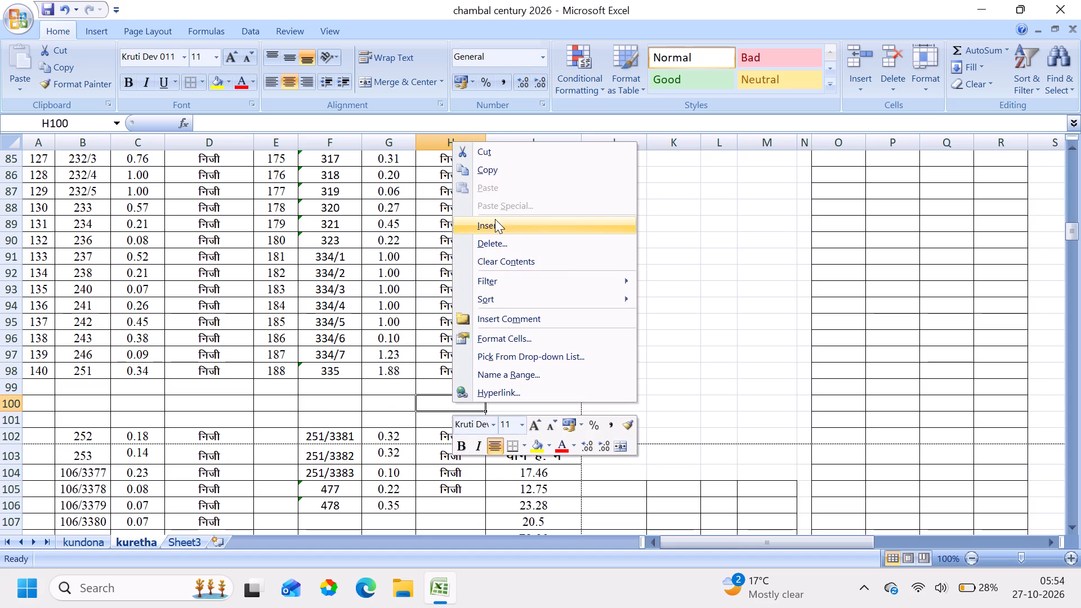
click(439, 209)
click(441, 220)
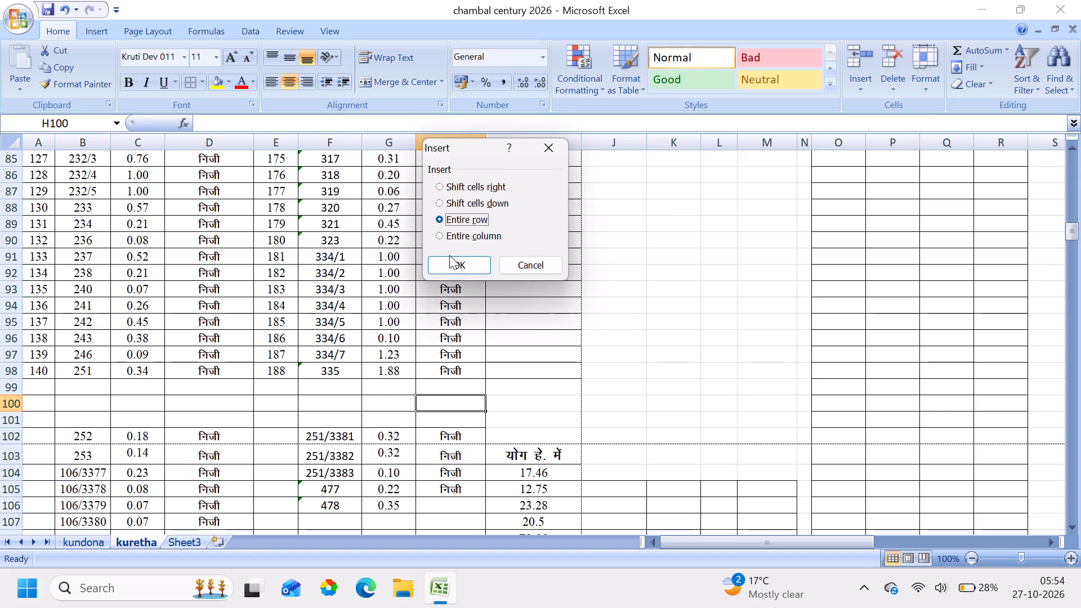
click(452, 267)
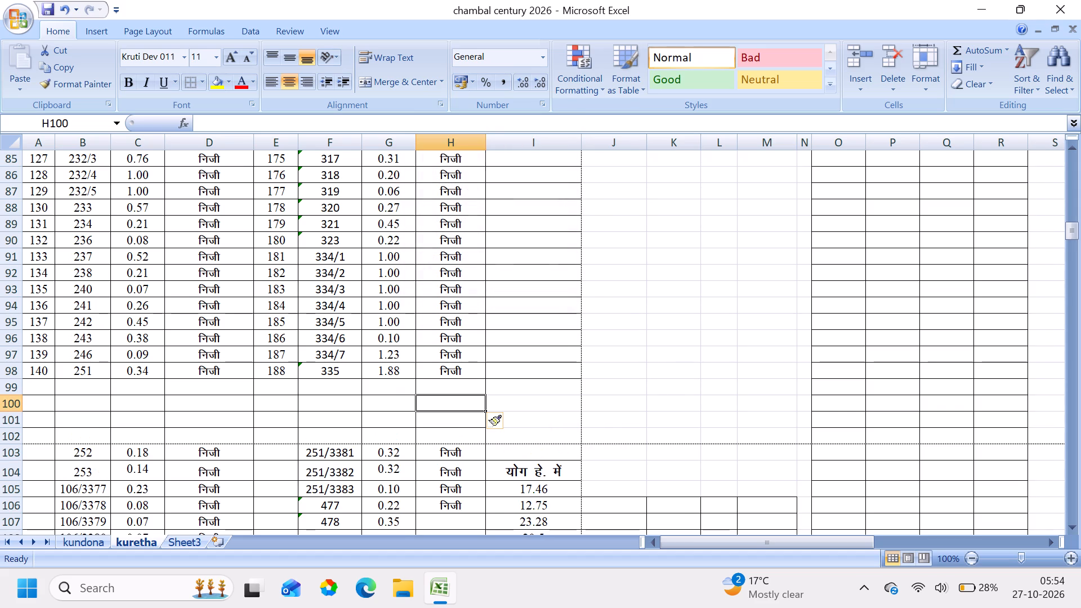
Move the five records 251/3381 to 478 from F103:H107 to B109:D113, directly beneath record 106/3380.
drag(312, 453, 469, 461)
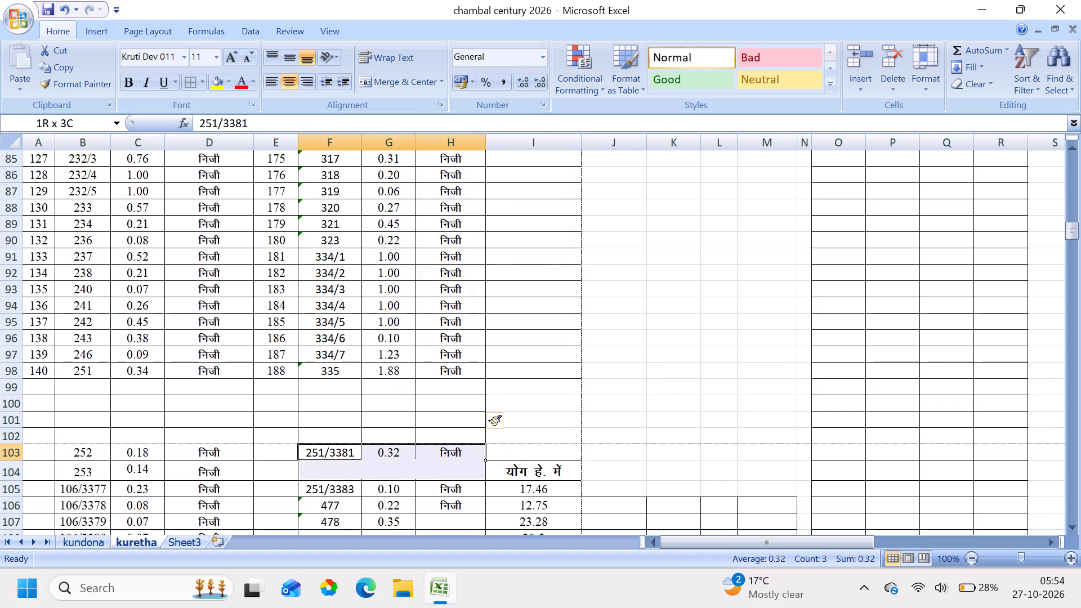
drag(469, 461, 453, 525)
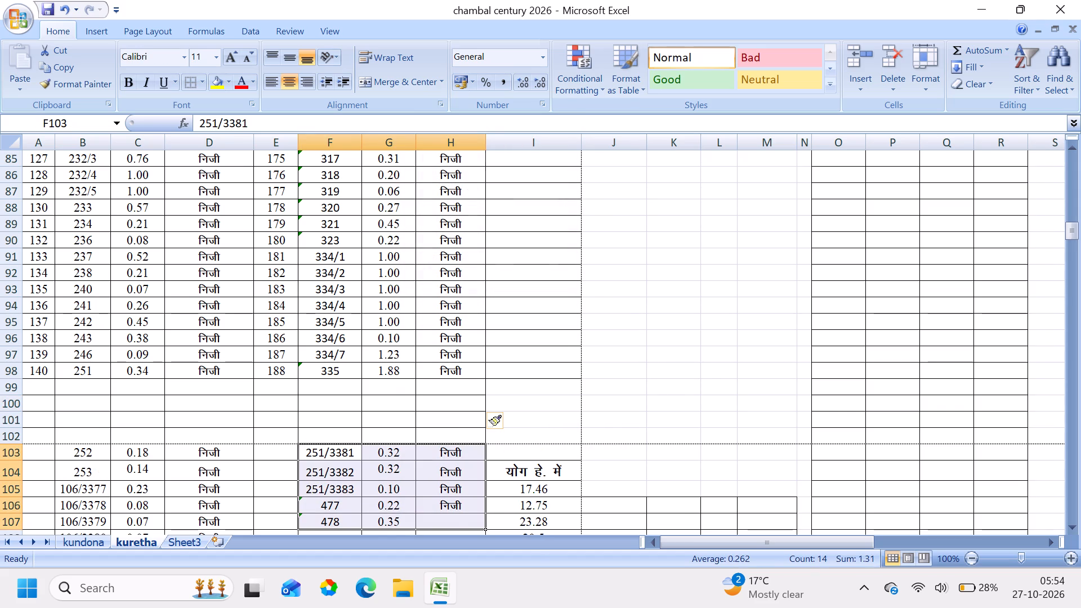
key(ctrl+x)
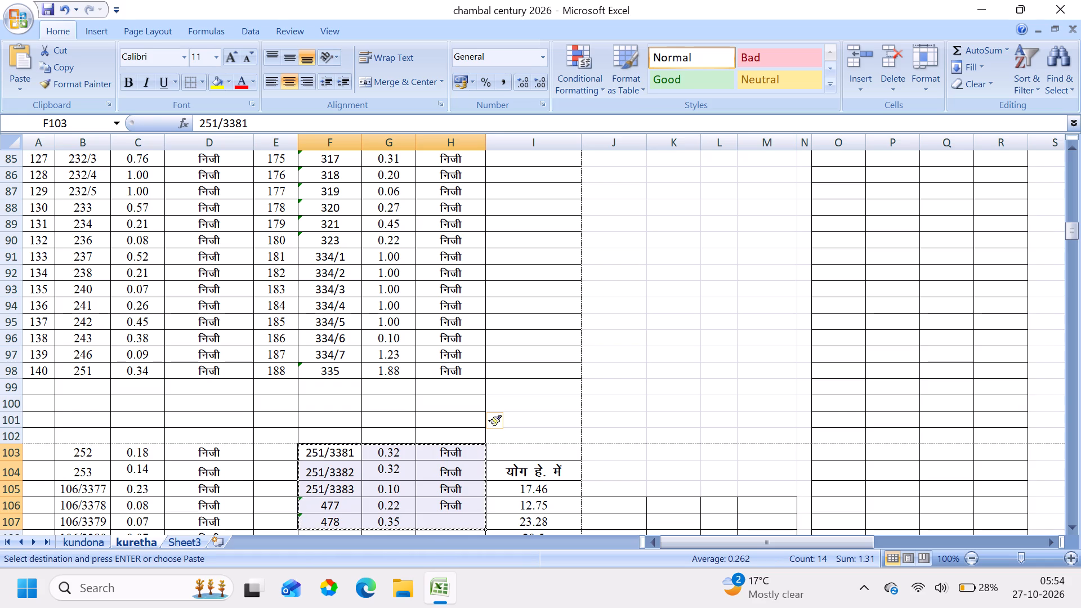
click(187, 518)
key(Down)
key(Down)
key(Down)
key(Down)
key(Down)
key(Down)
key(Down)
key(Down)
key(Down)
key(Down)
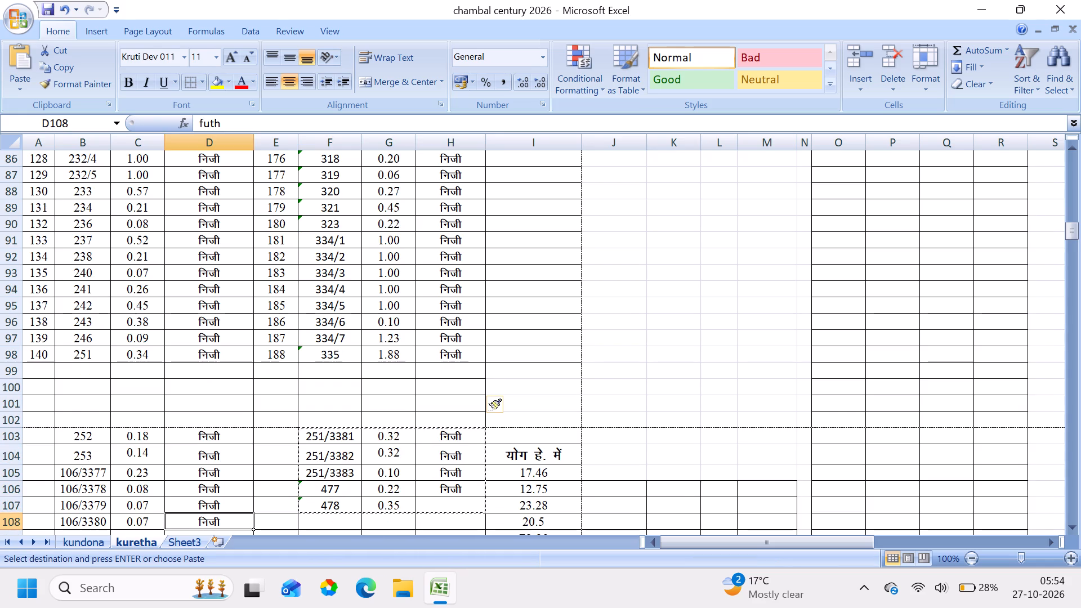
click(88, 396)
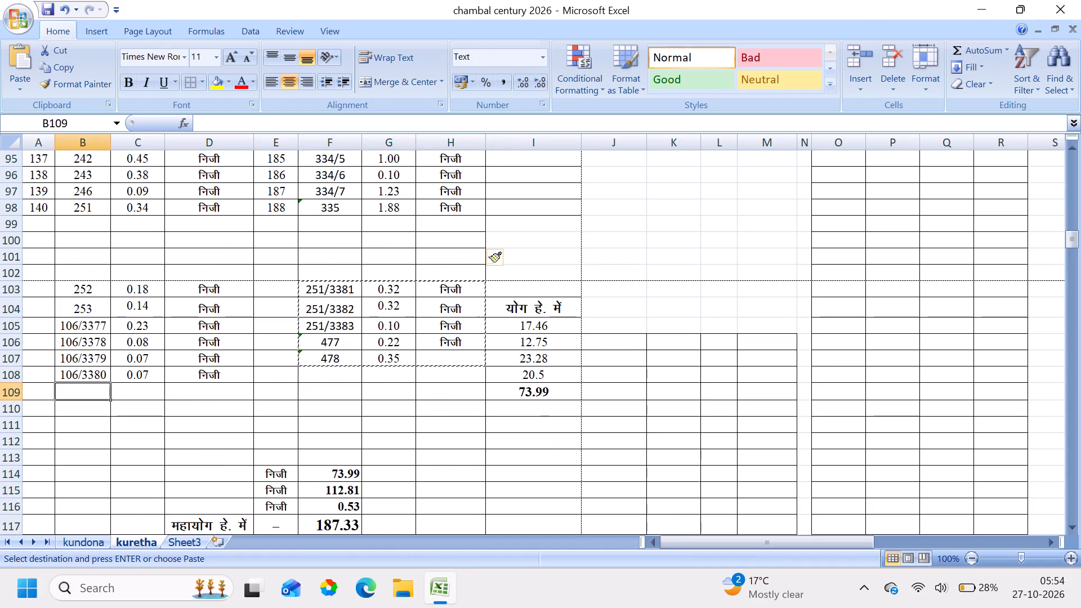
key(ctrl+v)
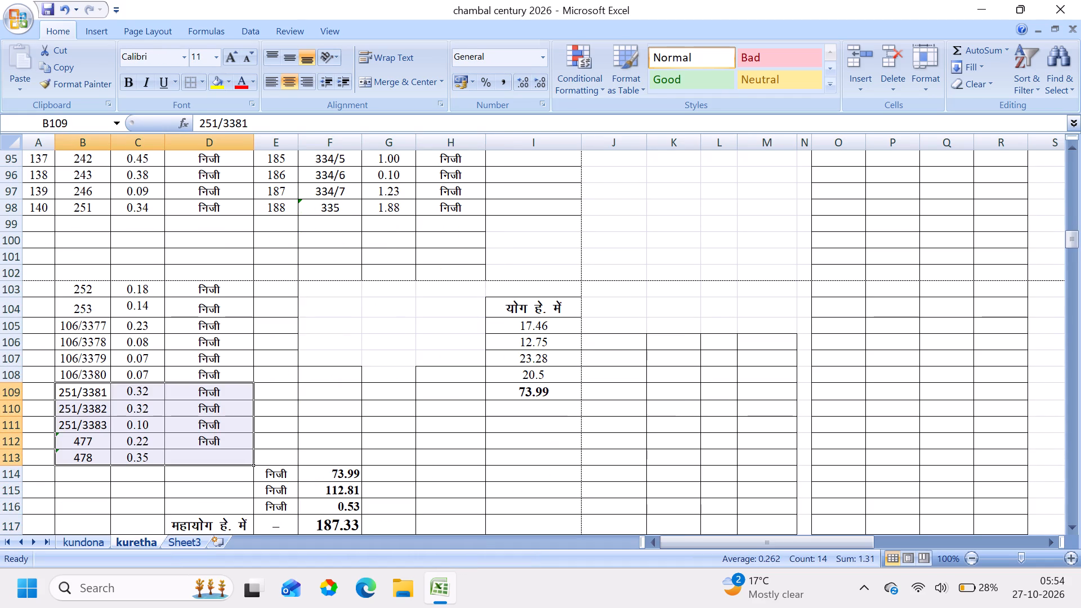
click(488, 447)
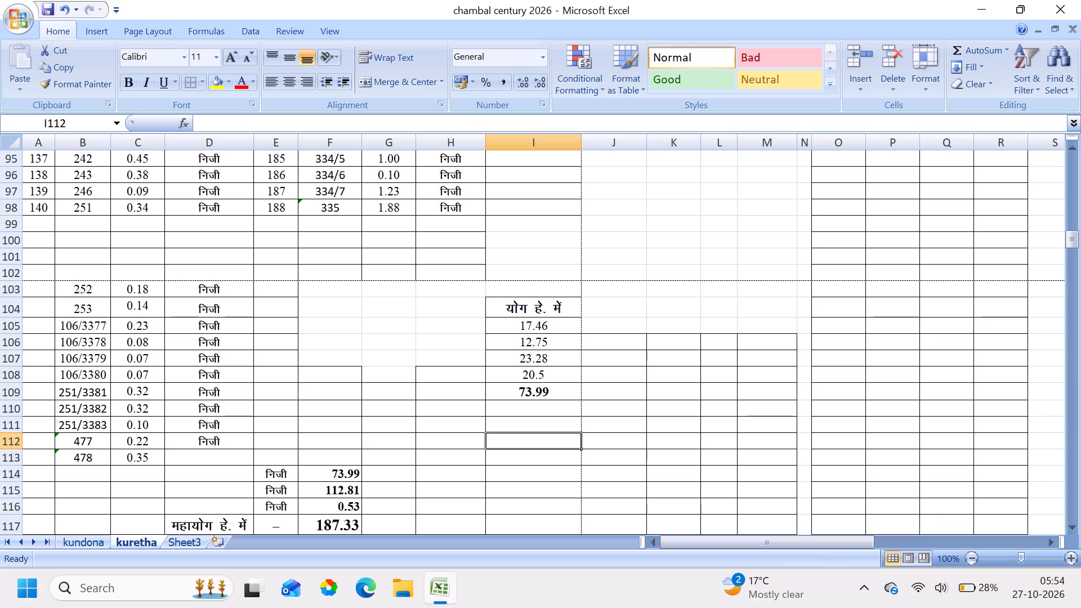
Apply all borders to the emptied cells F103:H108.
drag(298, 277, 450, 313)
click(329, 322)
drag(313, 288, 452, 377)
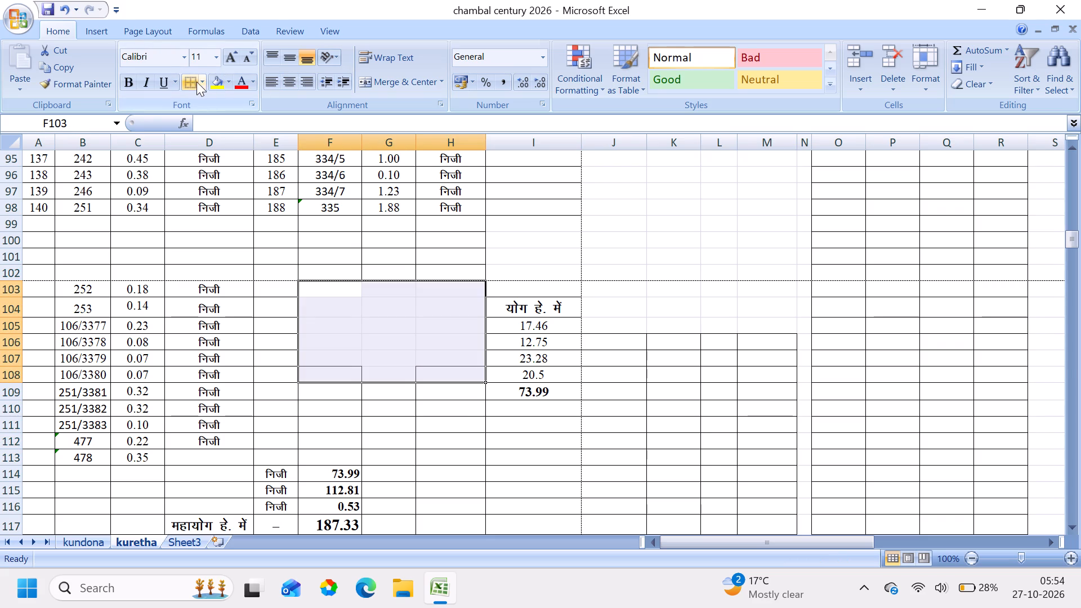
click(204, 85)
click(194, 211)
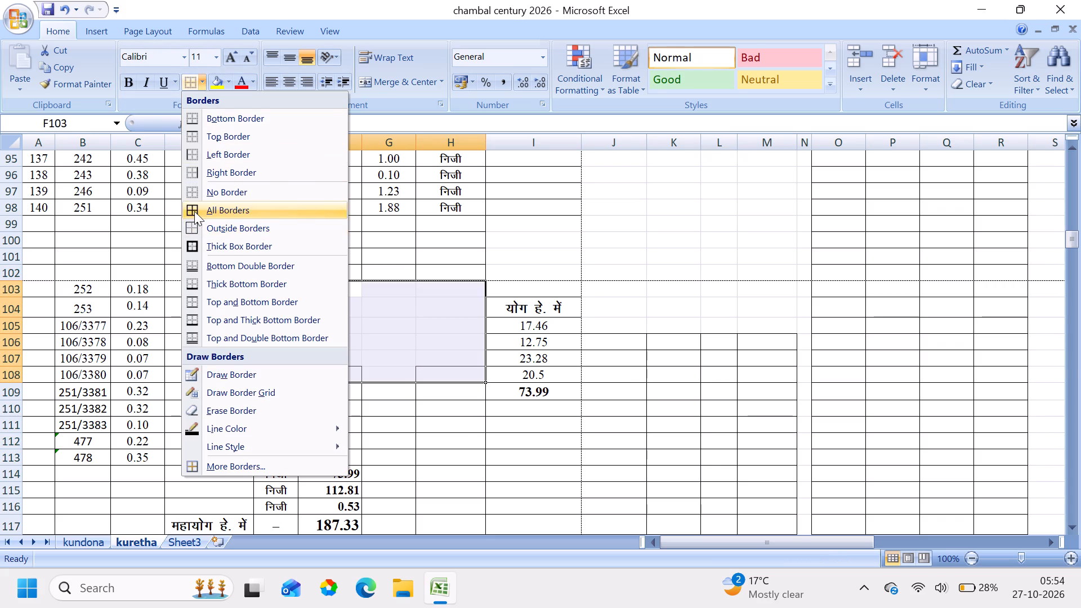
click(812, 418)
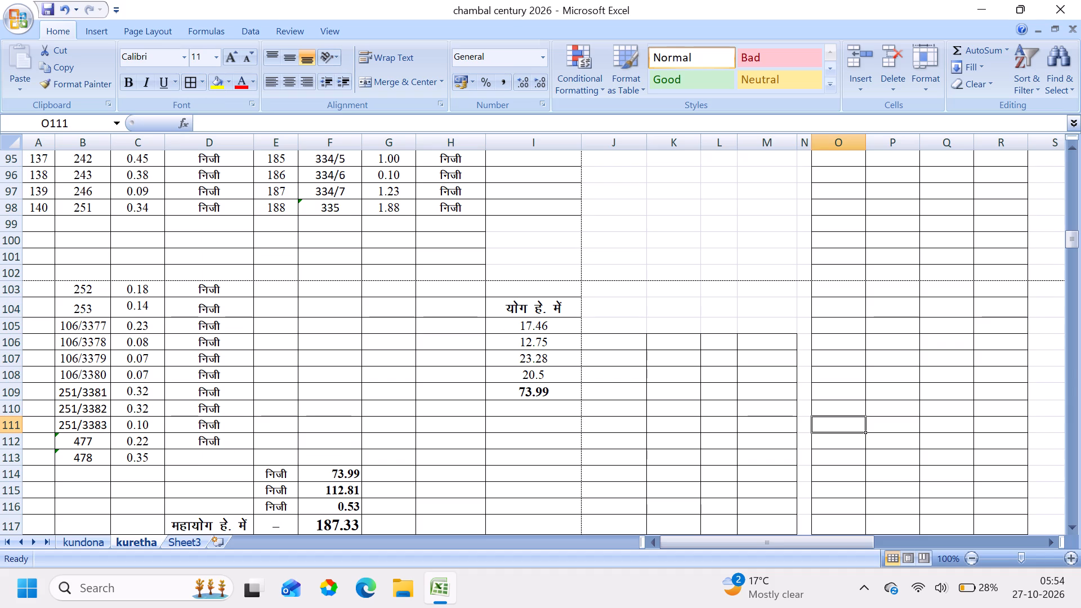
Add an AutoSum of C103:C113 in C114 beneath the moved records, and save the workbook.
click(147, 476)
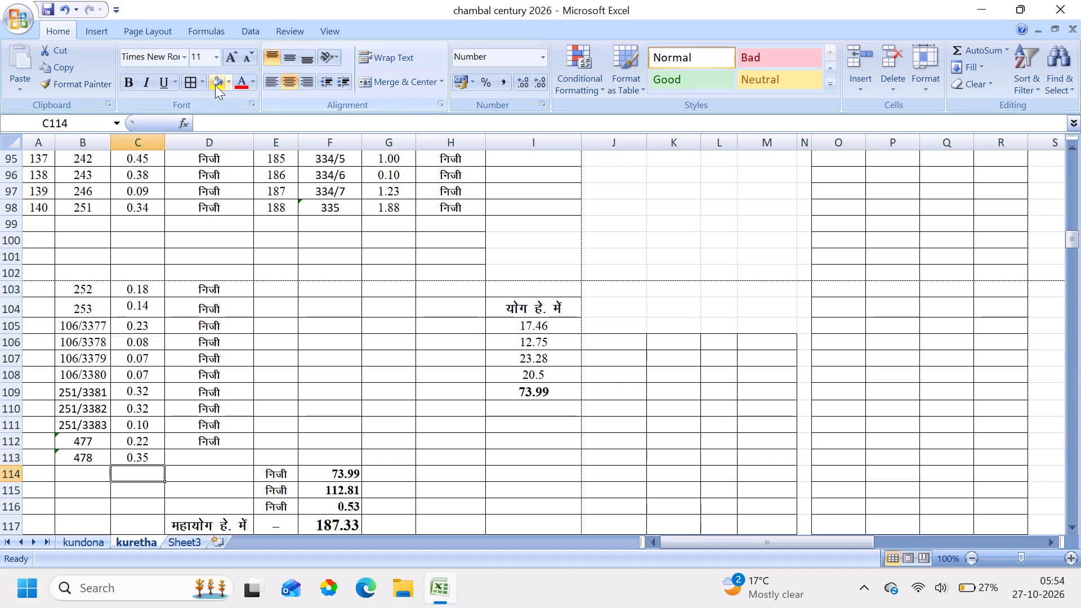
click(977, 53)
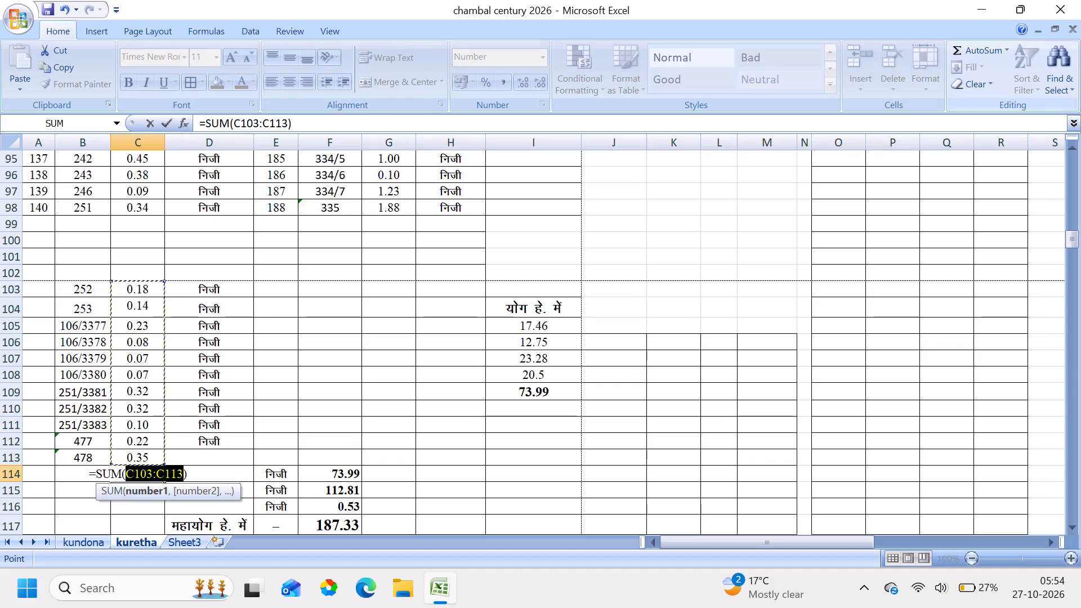
key(Return)
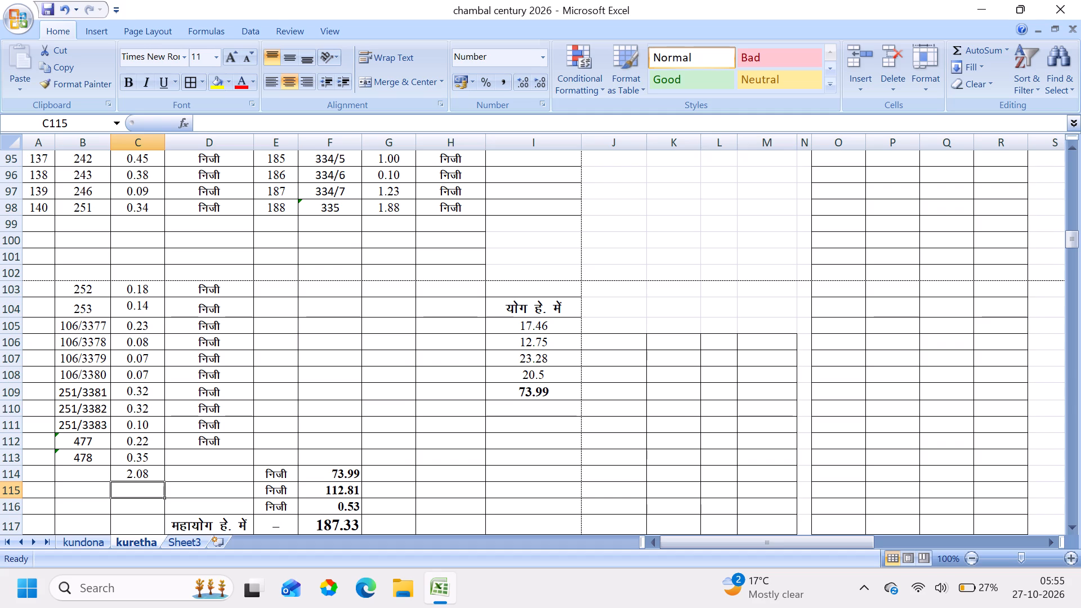
click(139, 475)
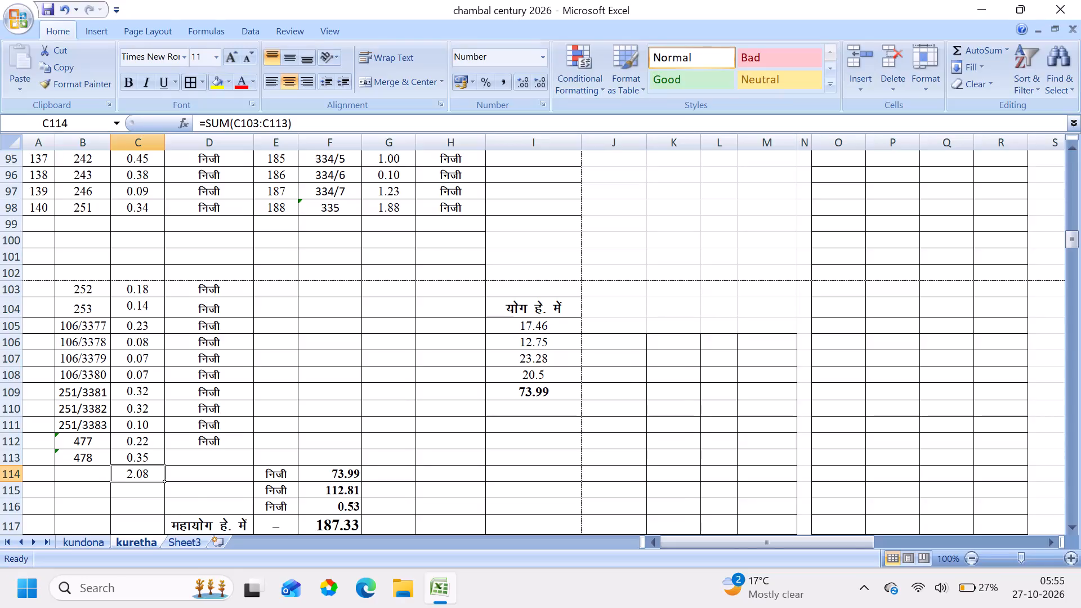
key(ctrl+s)
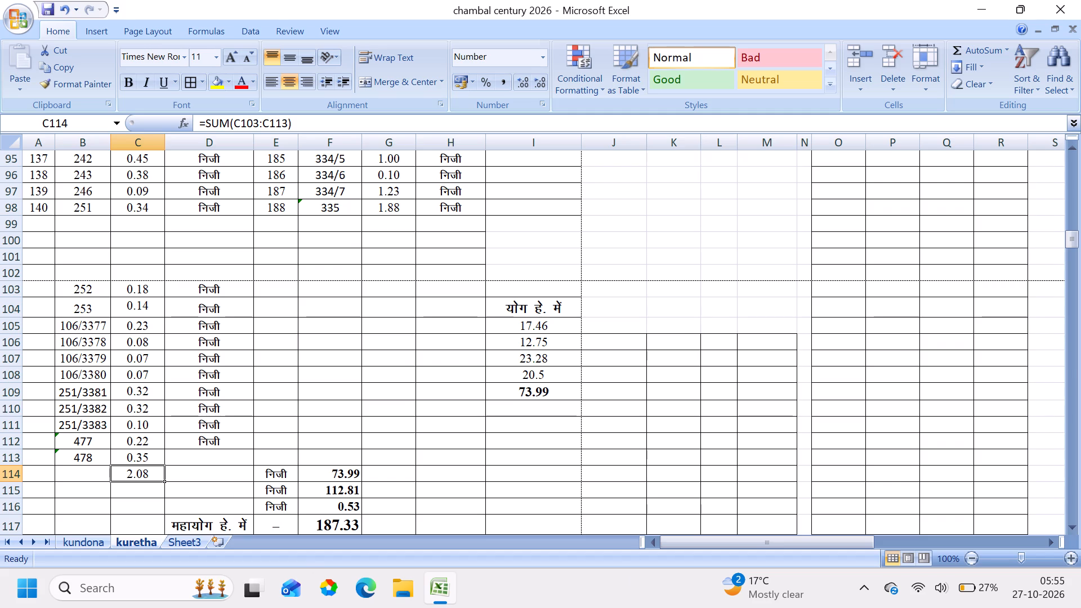
Add AutoSum area subtotals in C99 and G99 below the records ending at row 98, and save the workbook.
click(147, 230)
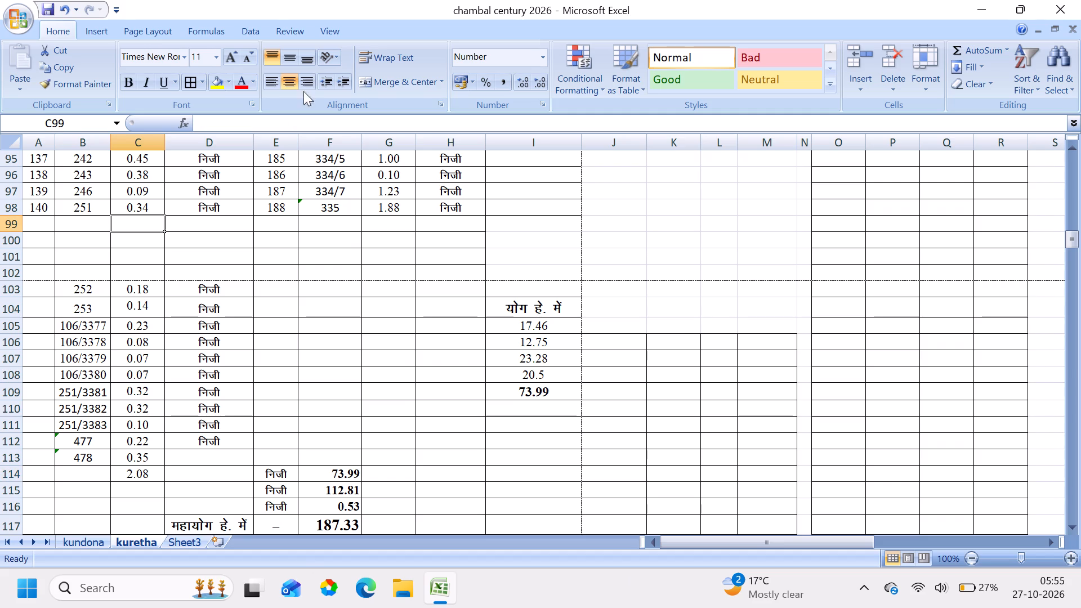
click(980, 52)
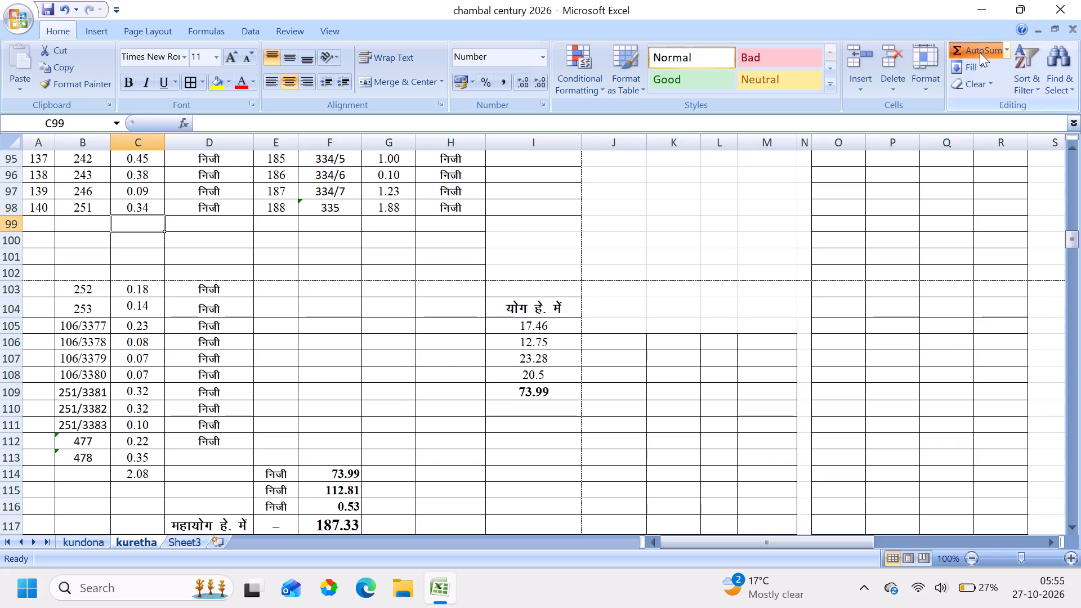
key(Return)
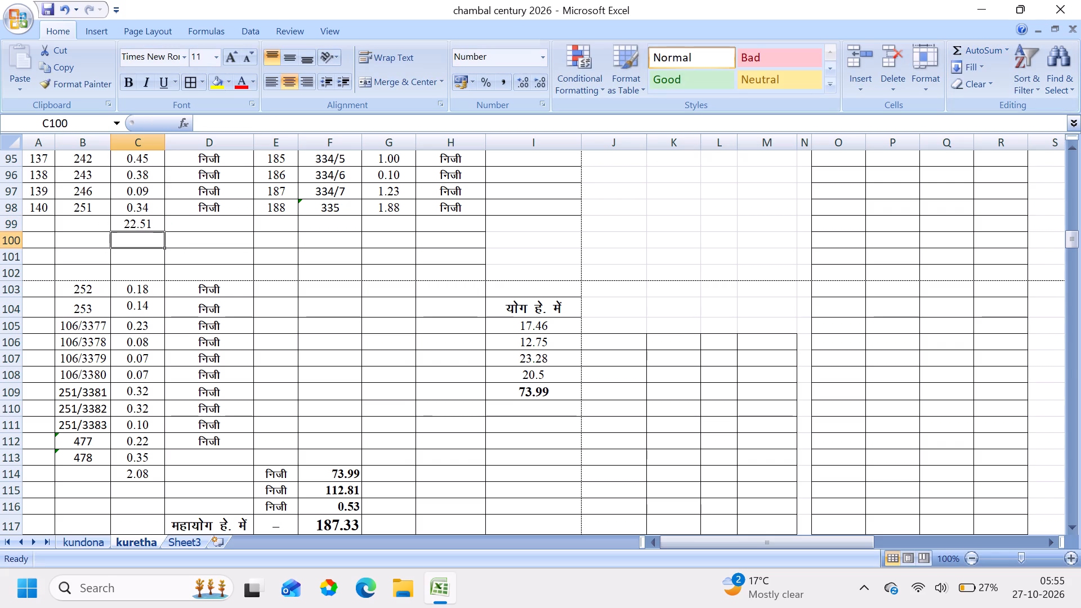
click(399, 226)
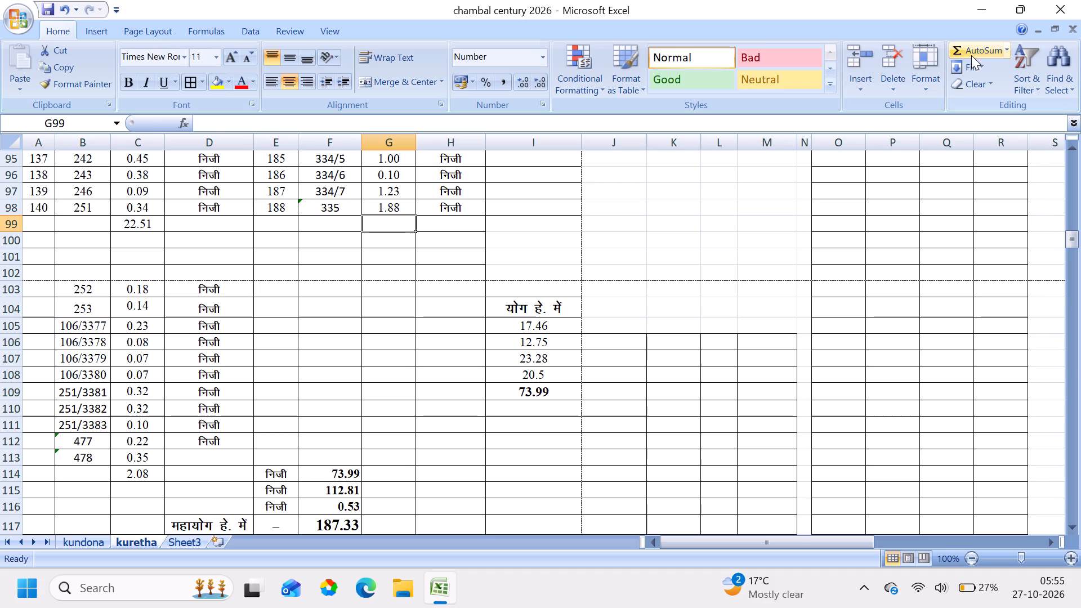
click(980, 46)
key(Return)
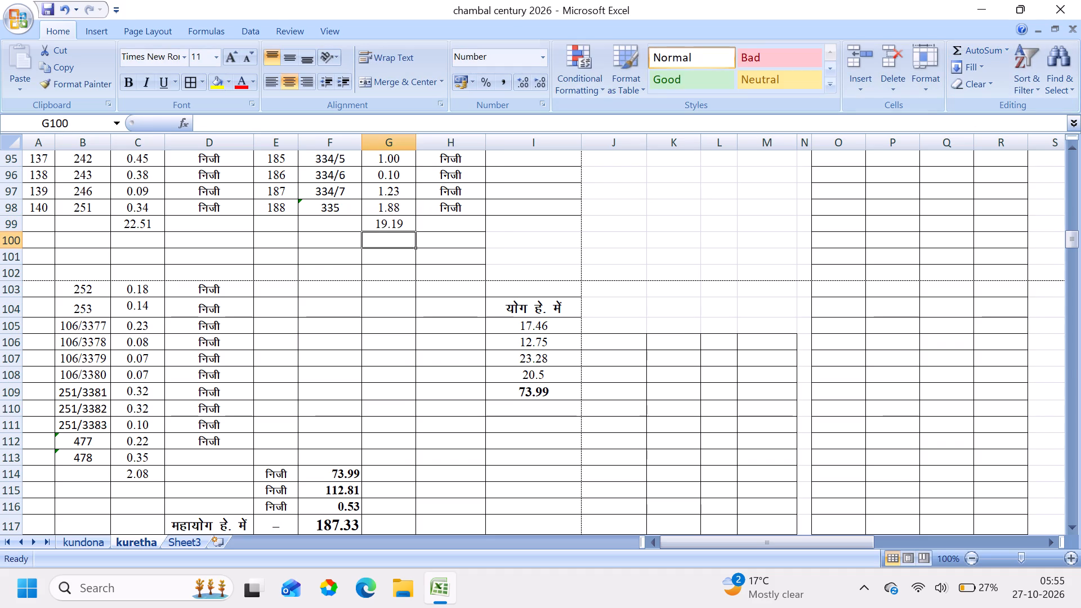
scroll(481, 322, up, 1)
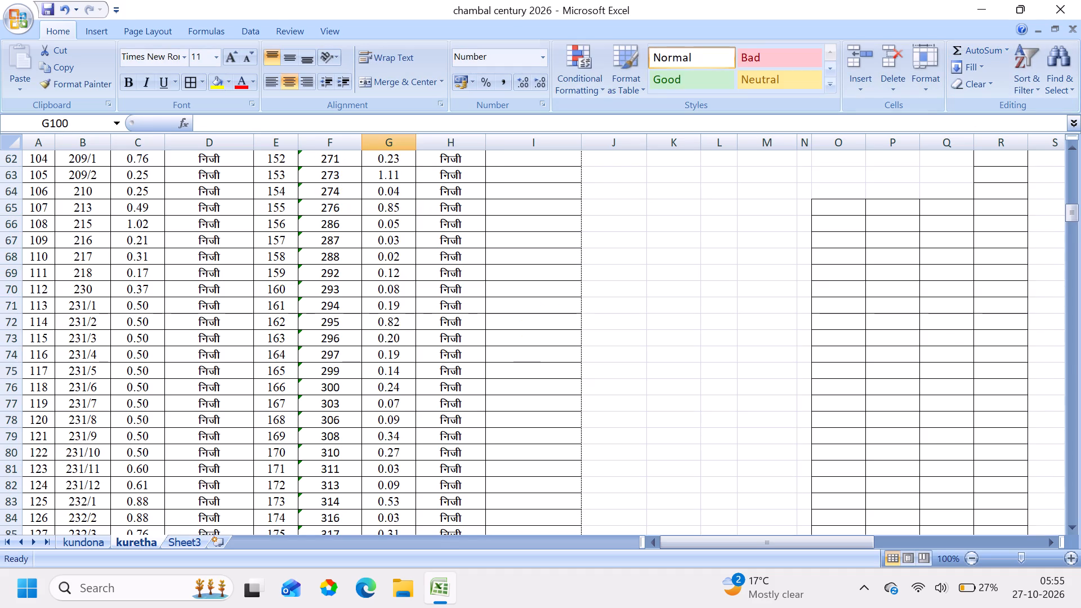
click(658, 301)
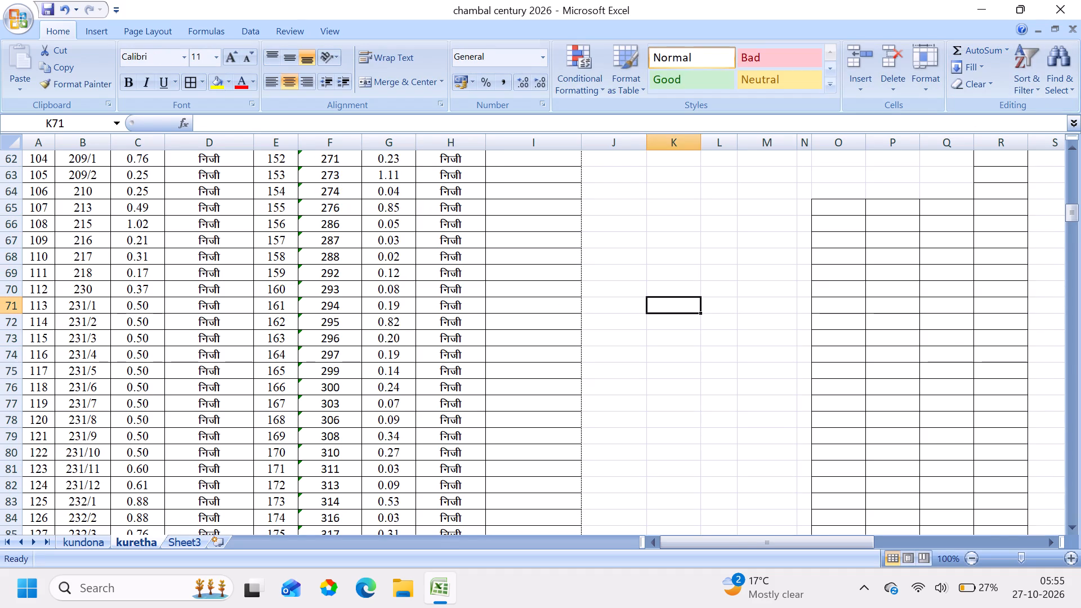
key(ctrl+s)
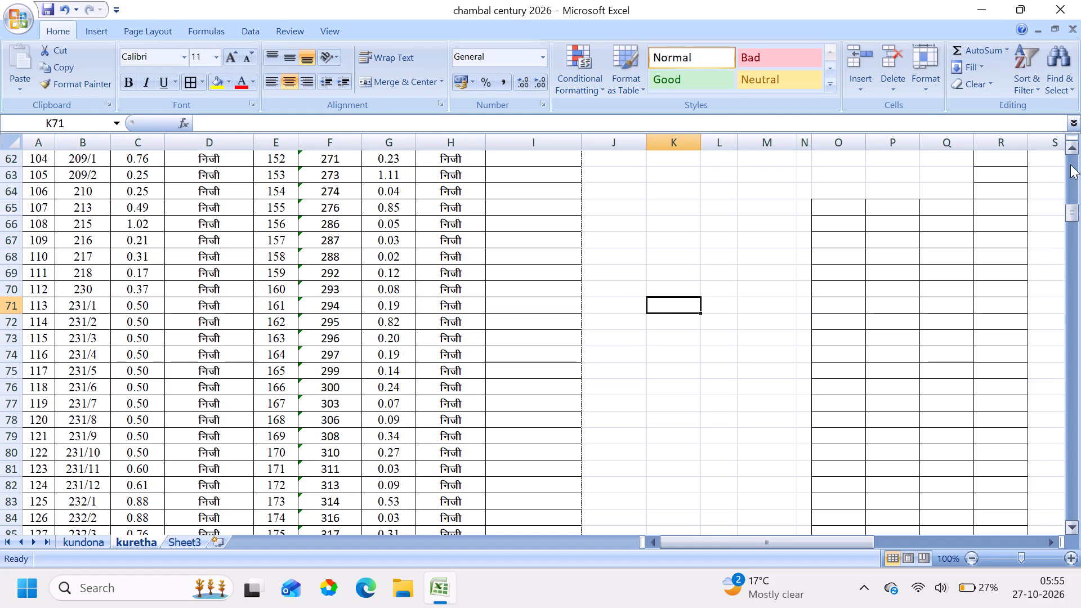